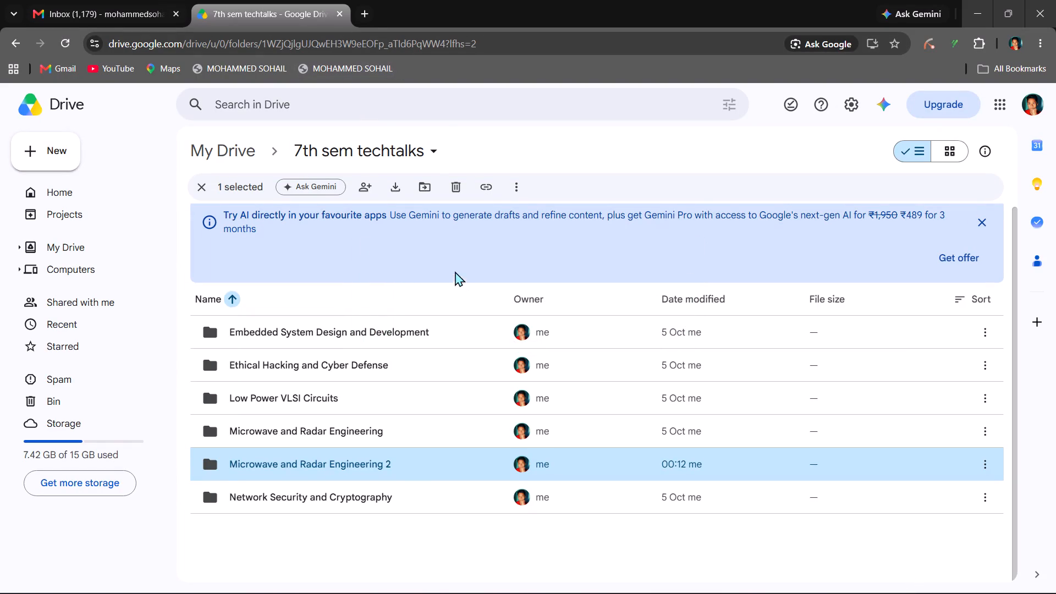
Open the Samvidha student portal in a new tab and sign in with the saved credentials.
{"action": "left_click", "coordinate": [361, 12]}
{"action": "type", "text": "sam"}
{"action": "key", "text": "Return"}
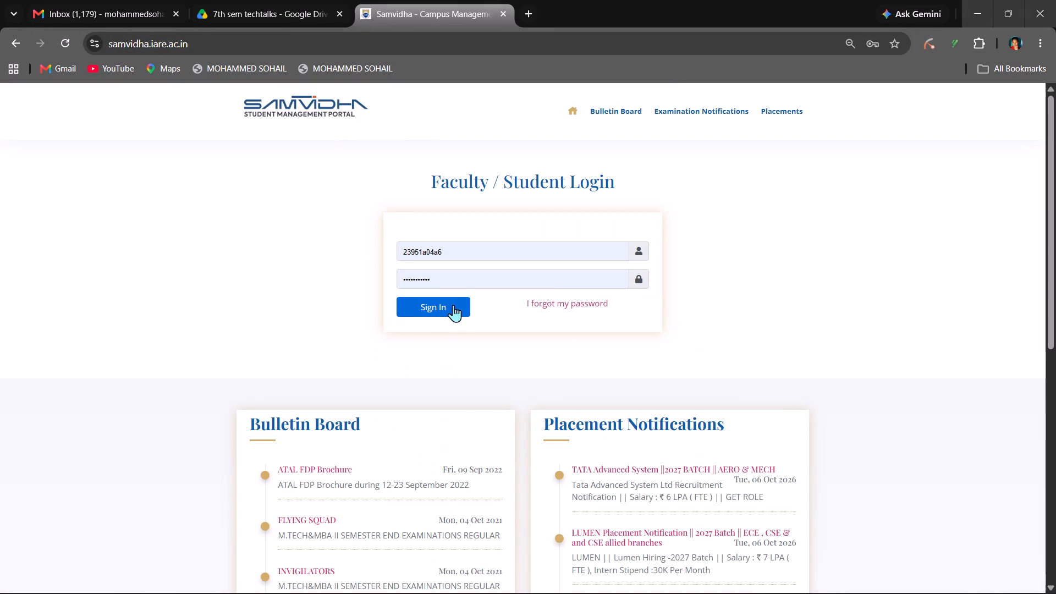
{"action": "left_click", "coordinate": [453, 305]}
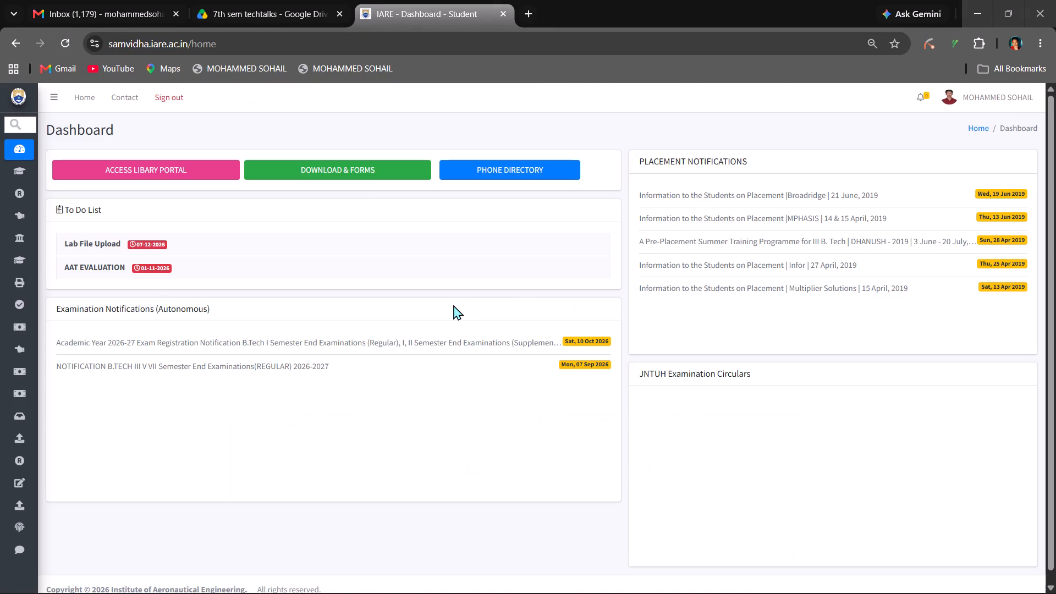
Open the AAT (Concept Video) upload page of the student portal.
{"action": "left_click", "coordinate": [68, 503]}
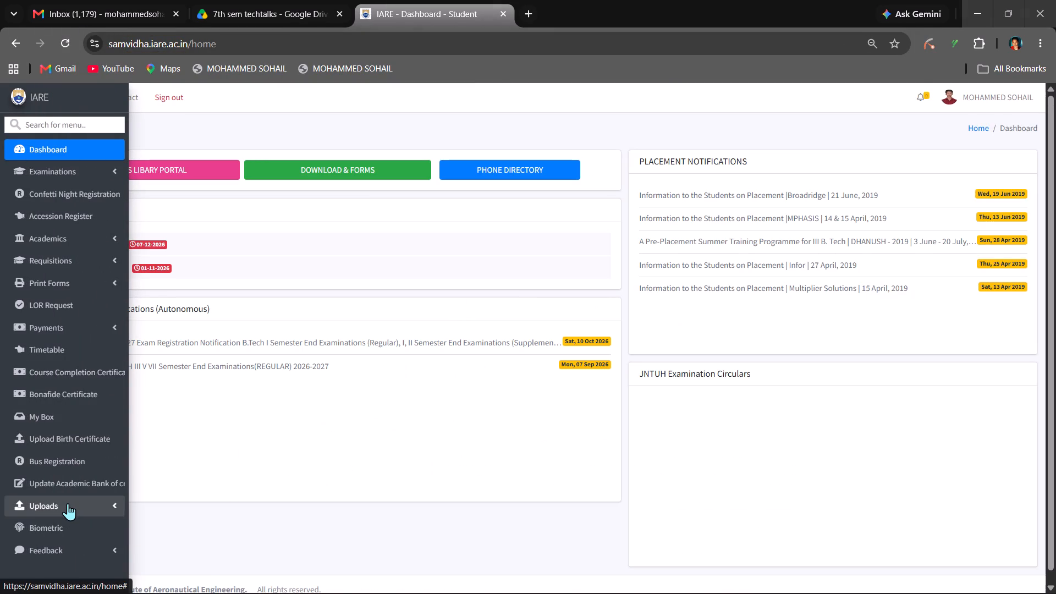
{"action": "scroll", "coordinate": [68, 503], "scroll_direction": "down", "scroll_amount": 3}
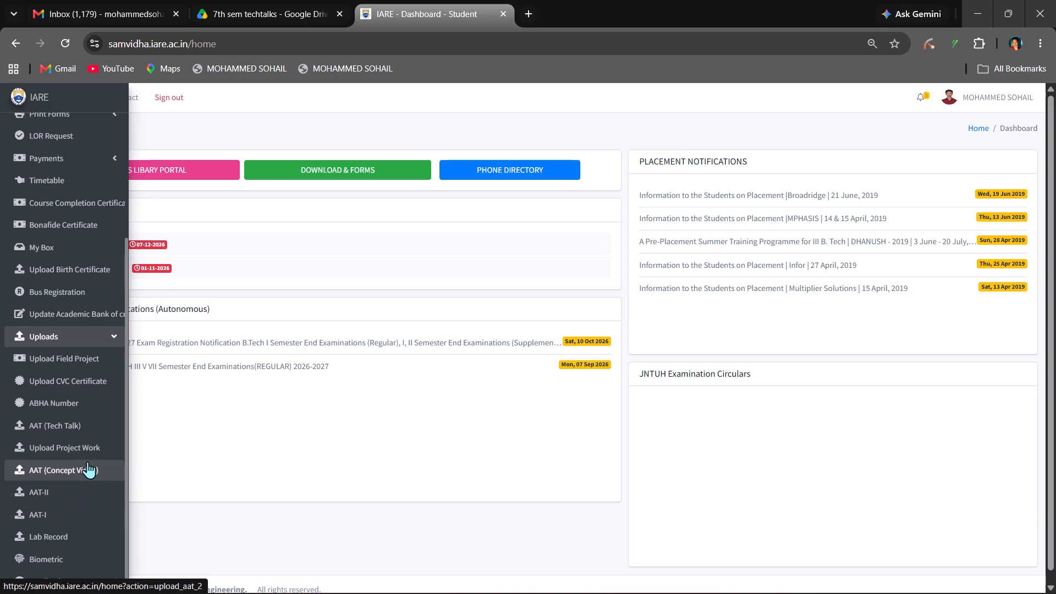
{"action": "left_click", "coordinate": [87, 461]}
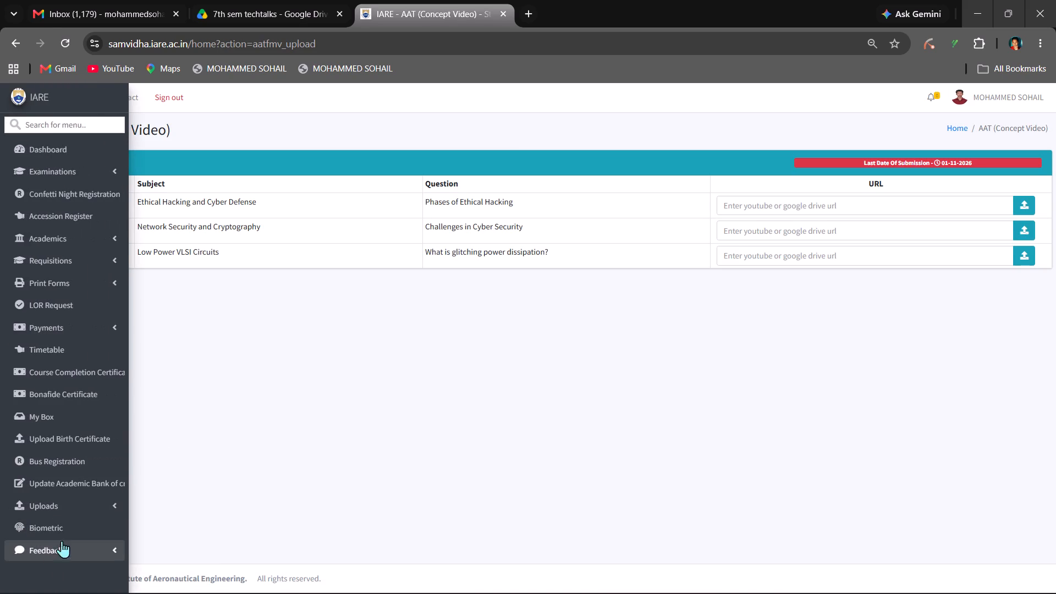
Open the AAT-II upload page and get the assigned question for Embedded System Design and Development.
{"action": "left_click", "coordinate": [84, 502]}
{"action": "scroll", "coordinate": [84, 520], "scroll_direction": "down", "scroll_amount": 1}
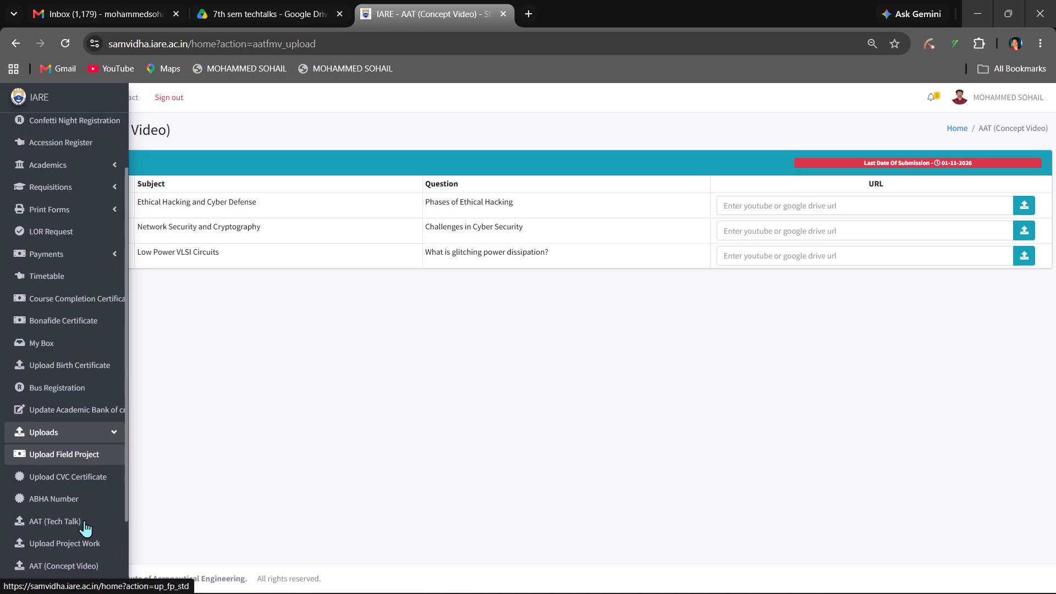
{"action": "scroll", "coordinate": [84, 520], "scroll_direction": "down", "scroll_amount": 3}
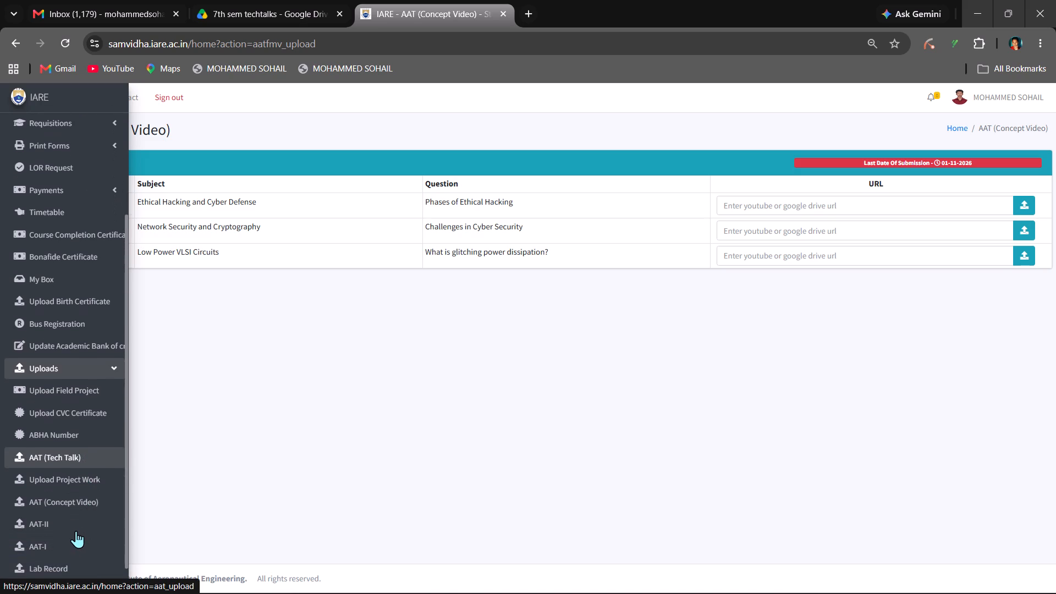
{"action": "left_click", "coordinate": [76, 528]}
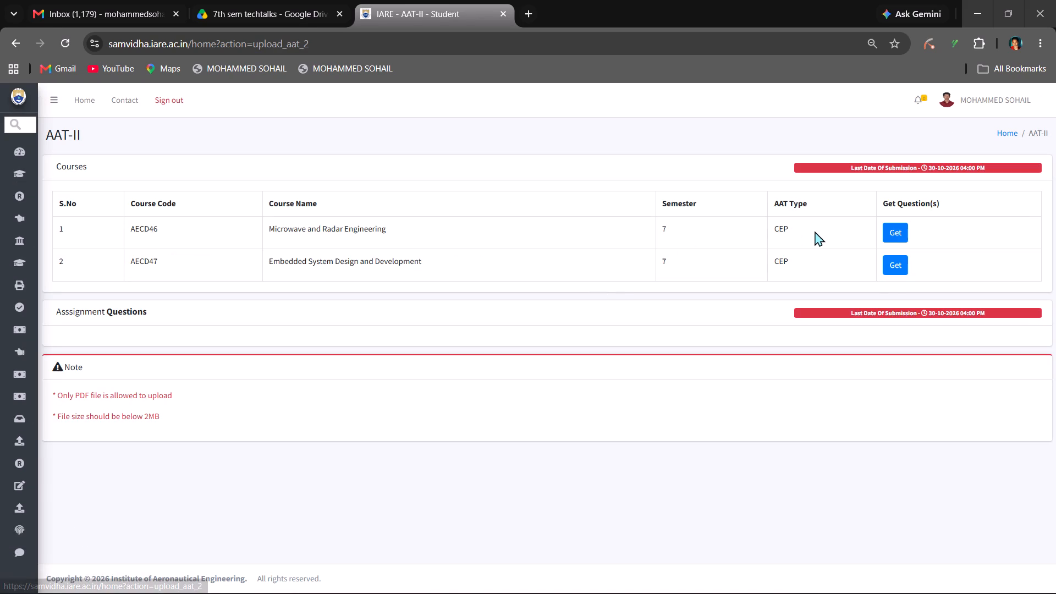
{"action": "left_click", "coordinate": [900, 258]}
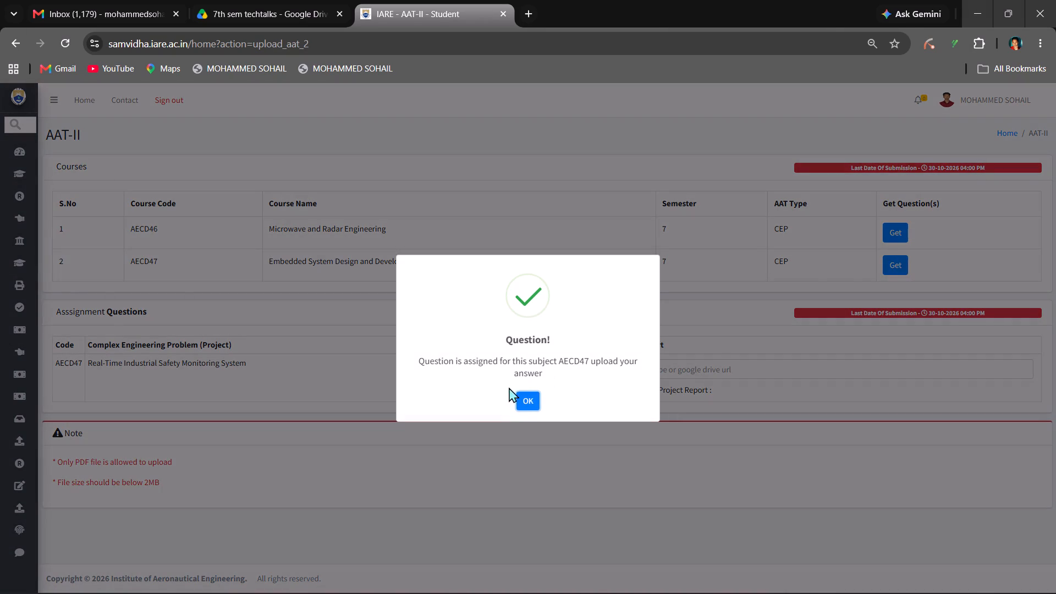
{"action": "left_click", "coordinate": [533, 399]}
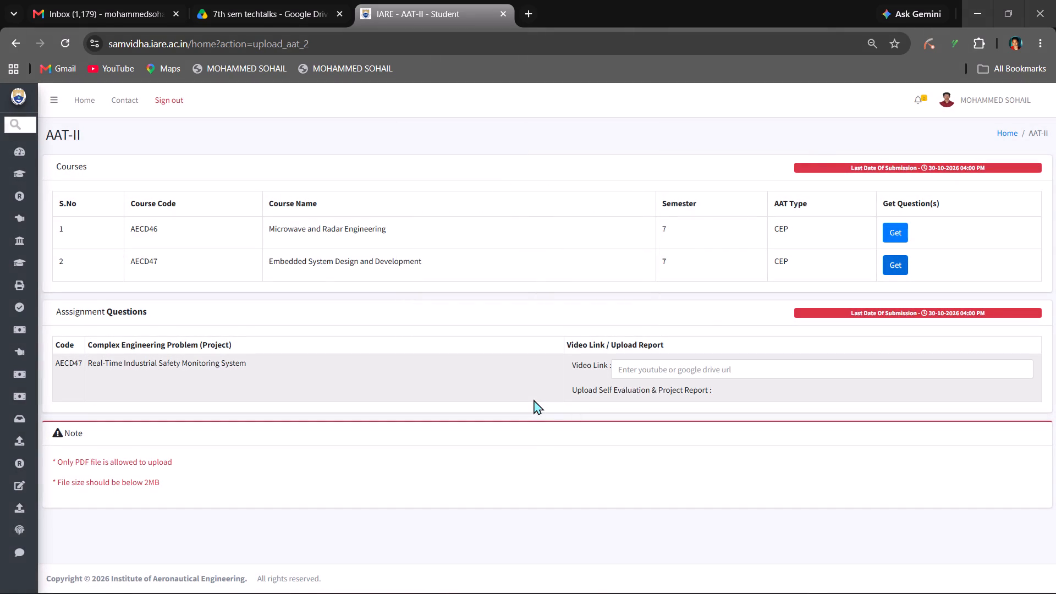
{"action": "key", "text": "ctrl+shift+i"}
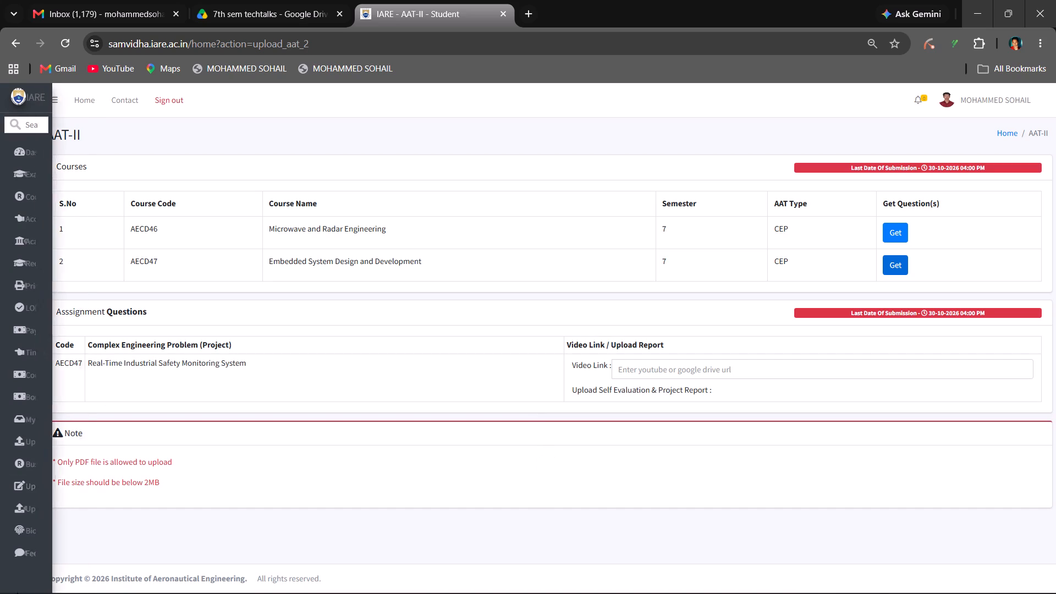
Return to the AAT (Concept Video) upload page to review the listed subjects and questions.
{"action": "left_click", "coordinate": [76, 505]}
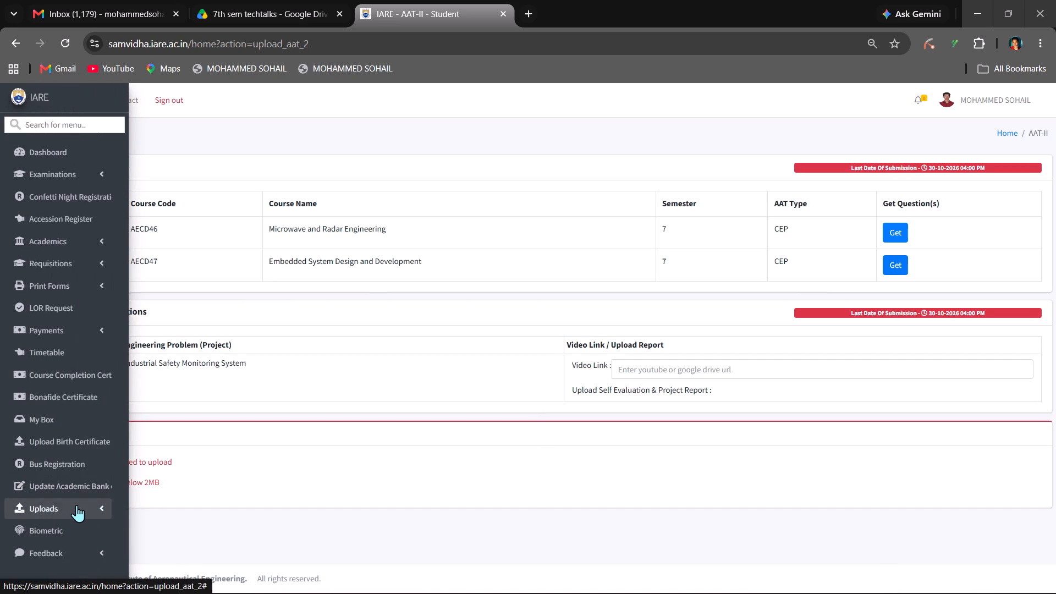
{"action": "scroll", "coordinate": [76, 505], "scroll_direction": "down", "scroll_amount": 2}
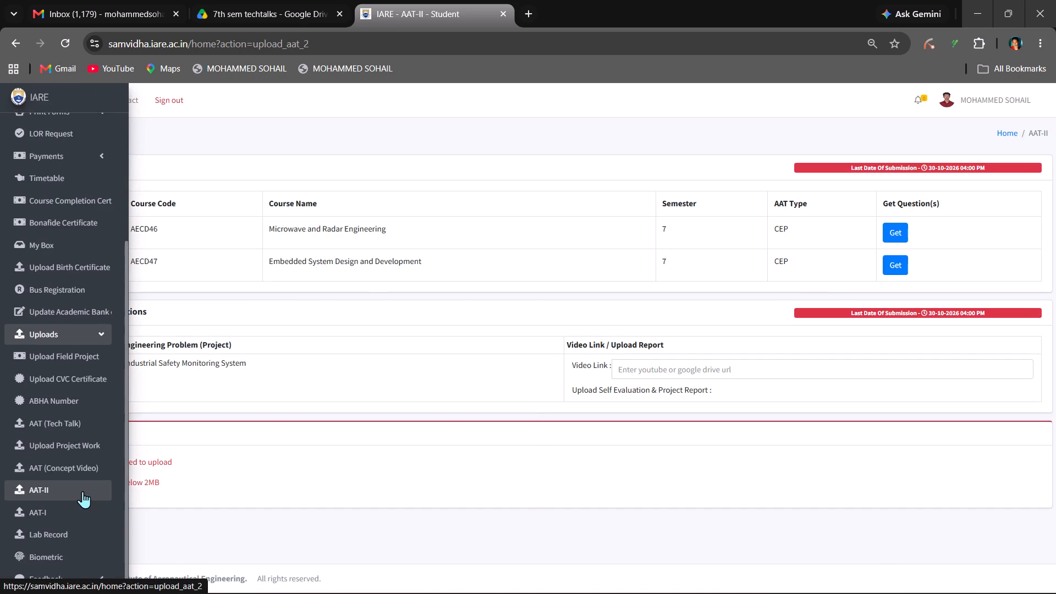
{"action": "left_click", "coordinate": [94, 469]}
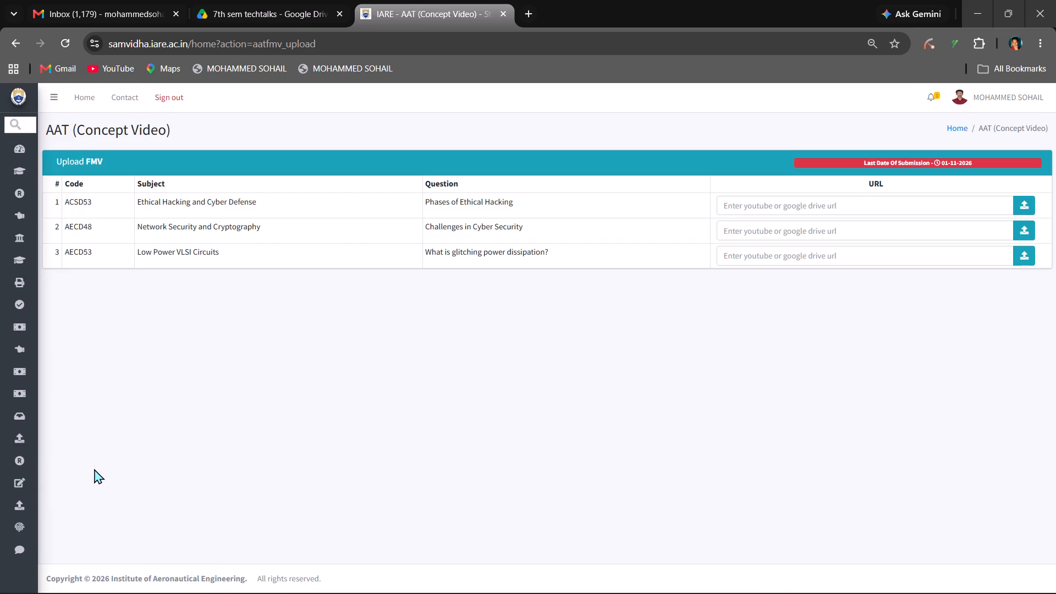
Open the AAT (Tech Talk) upload page to check its submission status.
{"action": "left_click", "coordinate": [56, 505]}
{"action": "scroll", "coordinate": [56, 505], "scroll_direction": "down", "scroll_amount": 3}
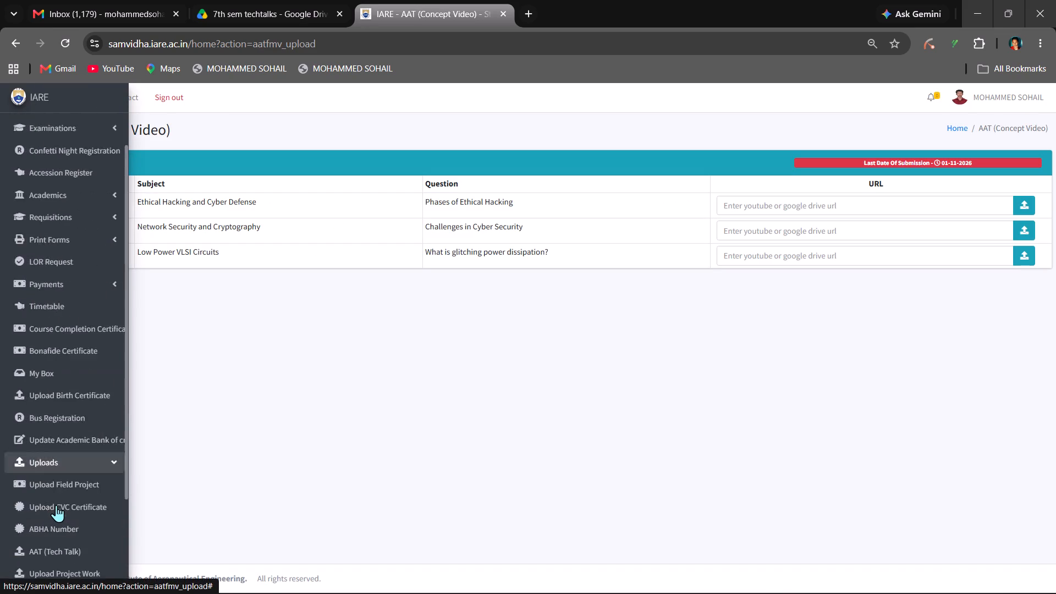
{"action": "scroll", "coordinate": [56, 505], "scroll_direction": "down", "scroll_amount": 3}
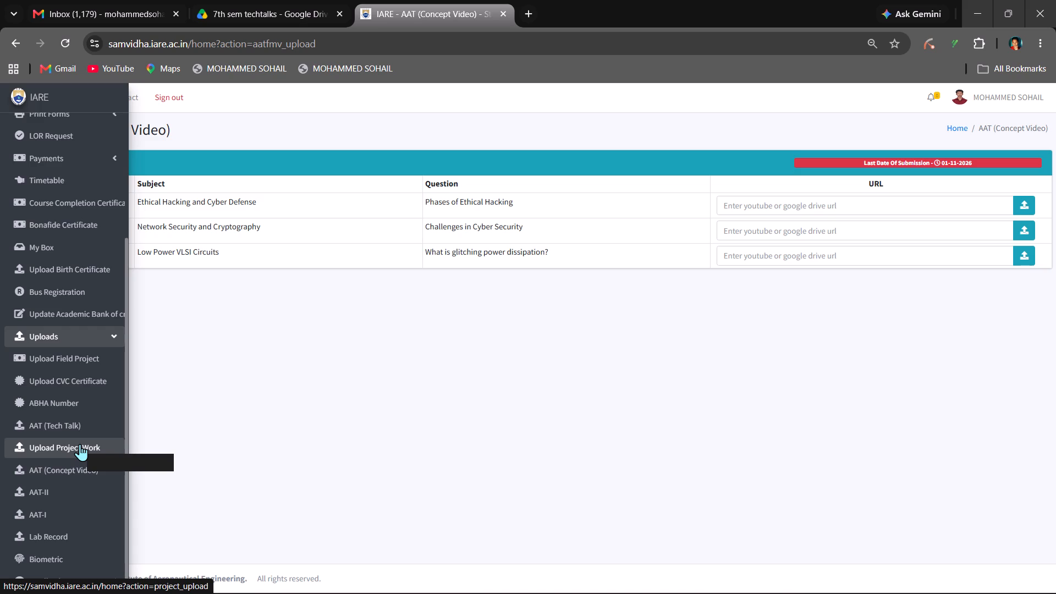
{"action": "left_click", "coordinate": [63, 420]}
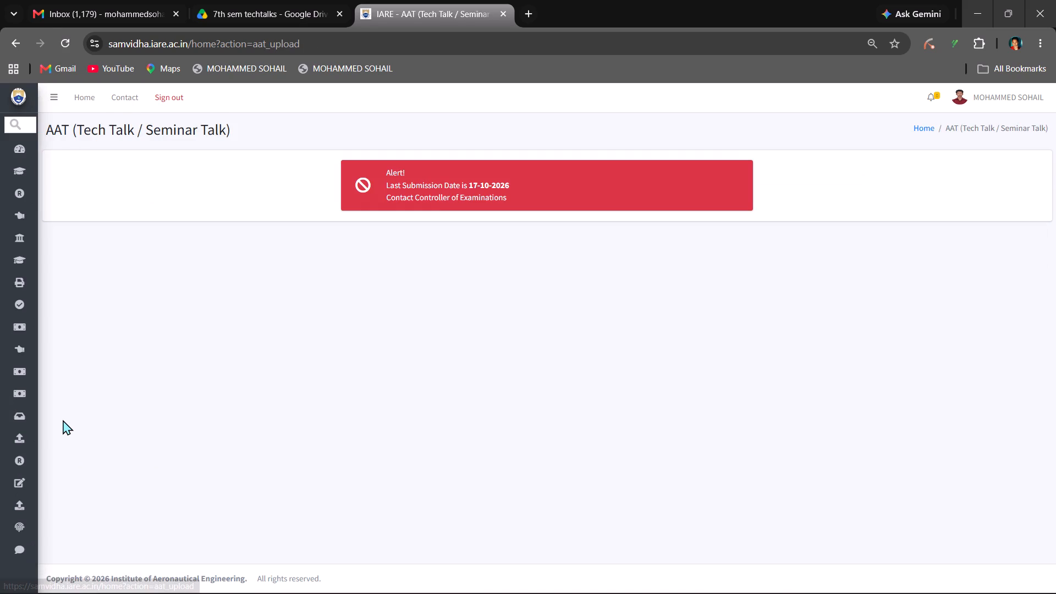
Examine the CIA Marks page under Examinations and close the student portal tab.
{"action": "left_click", "coordinate": [78, 168]}
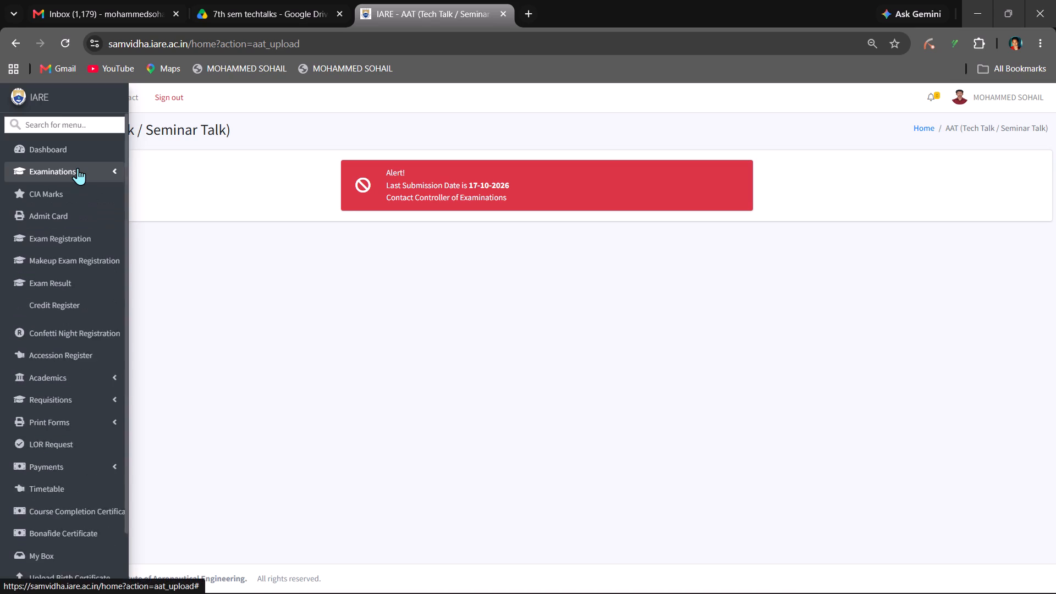
{"action": "left_click", "coordinate": [57, 203]}
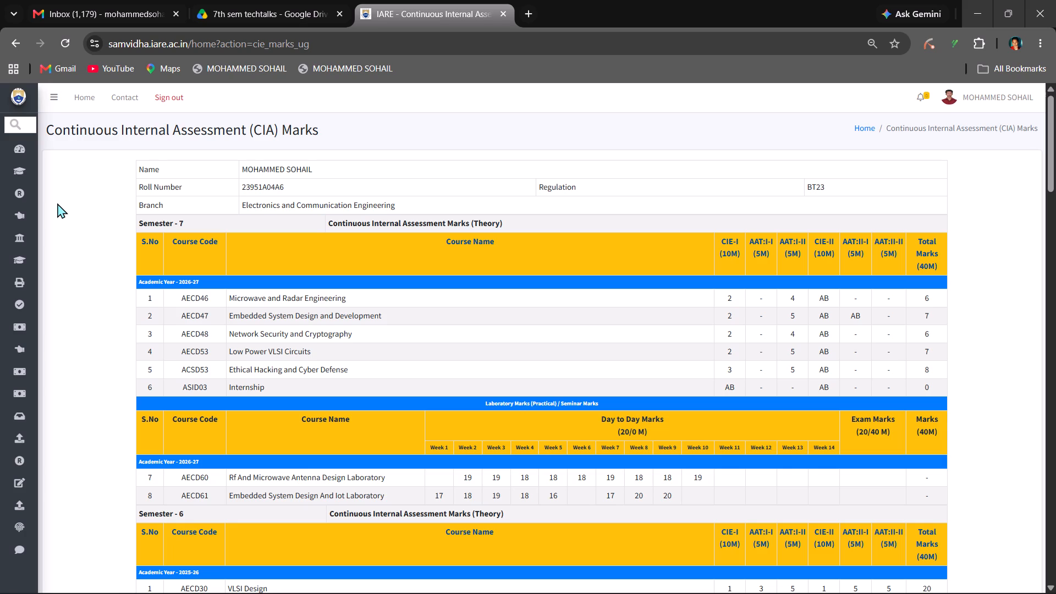
{"action": "left_click", "coordinate": [507, 20]}
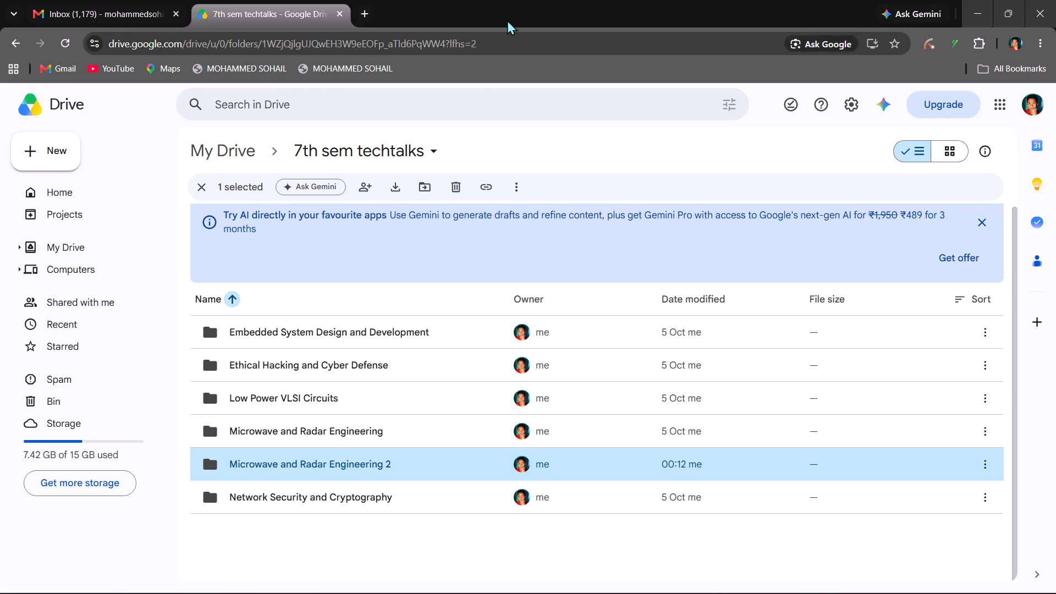
Open contentrewards.com in a new tab and enter the creator dashboard.
{"action": "left_click", "coordinate": [362, 13]}
{"action": "type", "text": "content"}
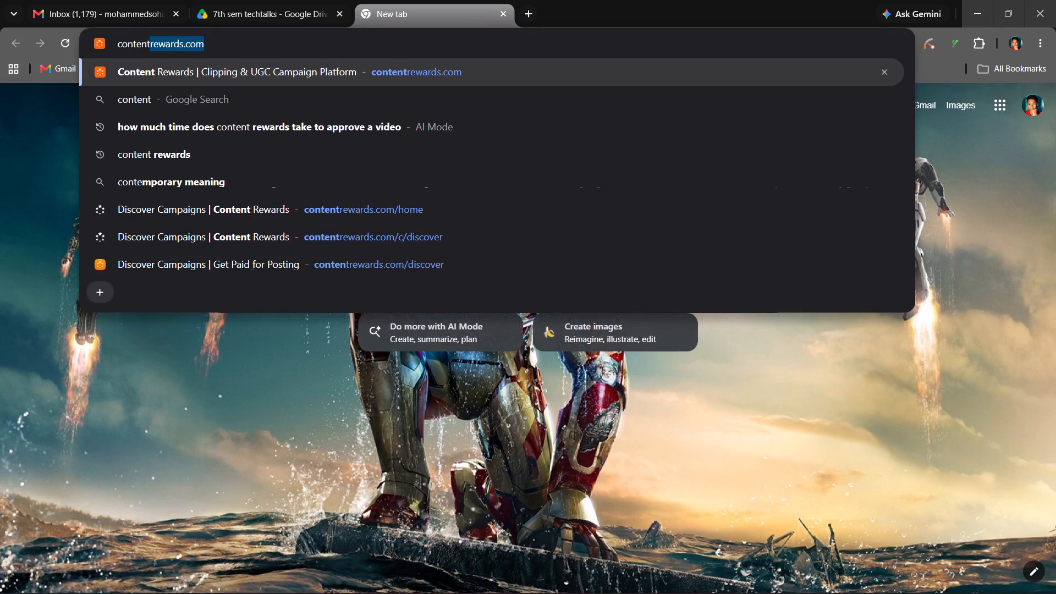
{"action": "key", "text": "Return"}
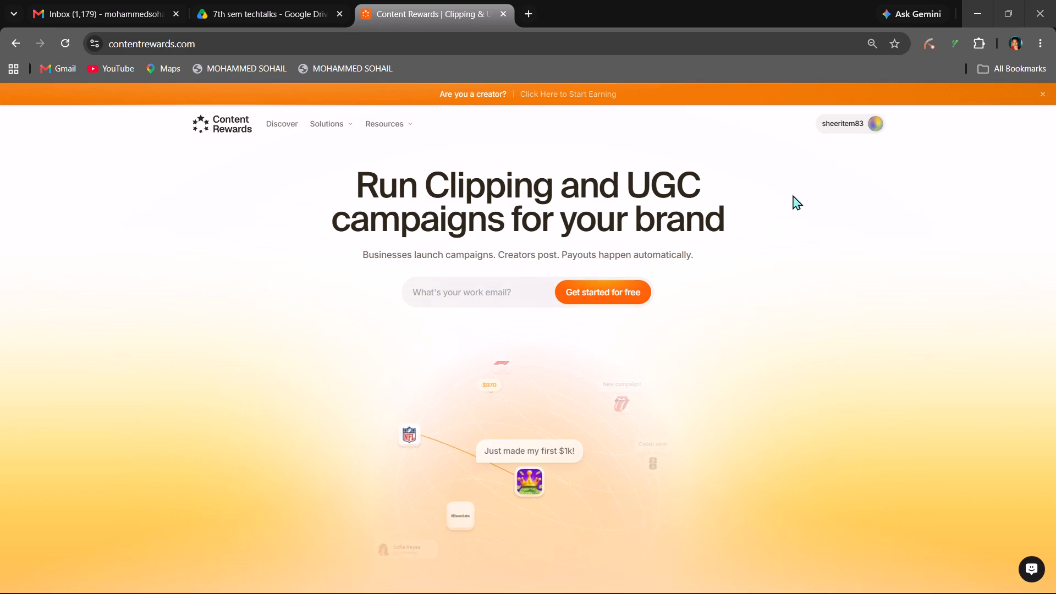
{"action": "left_click", "coordinate": [822, 150]}
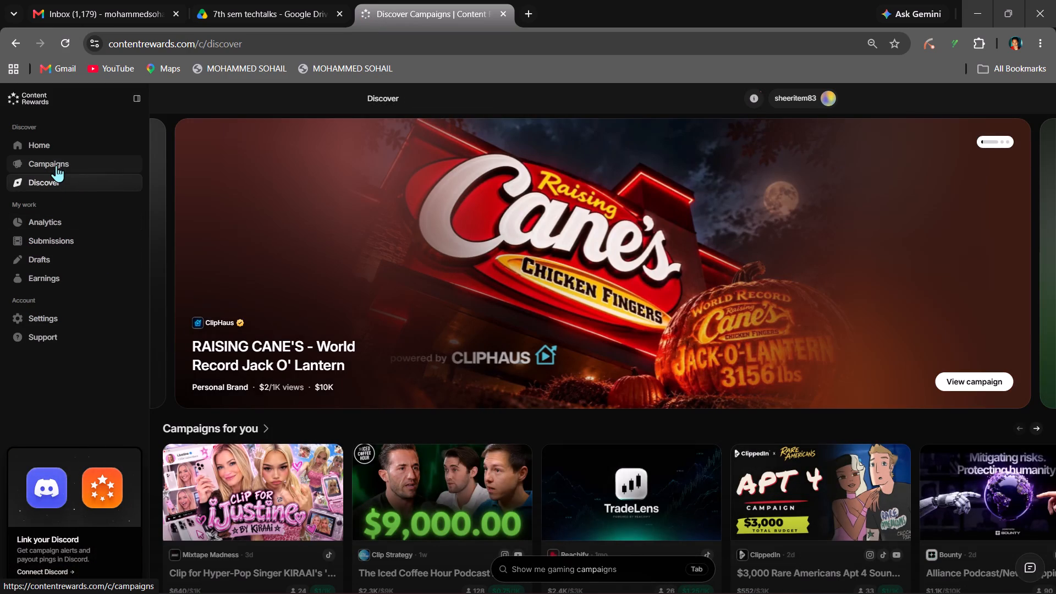
Open the joined PB Blake Official Clipping Campaign and its clippbblake.com reference materials.
{"action": "left_click", "coordinate": [56, 164]}
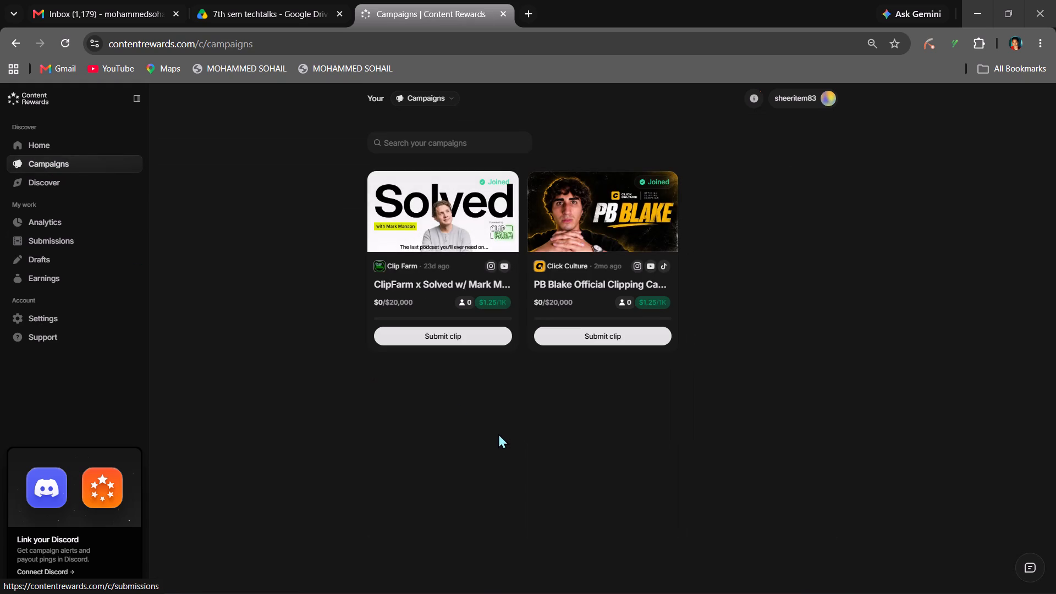
{"action": "left_click", "coordinate": [648, 331]}
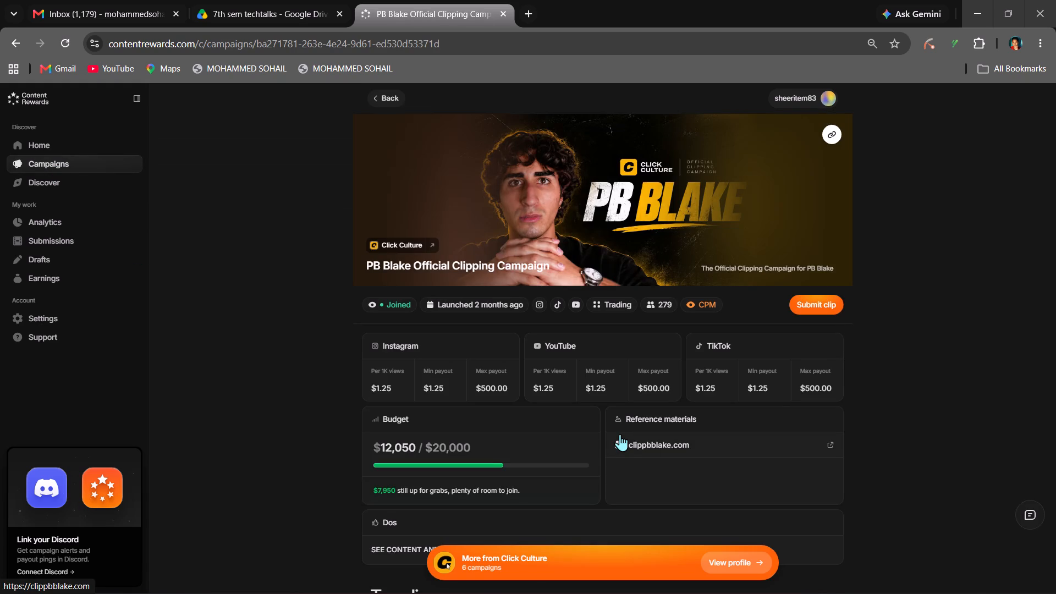
{"action": "scroll", "coordinate": [620, 434], "scroll_direction": "down", "scroll_amount": 1}
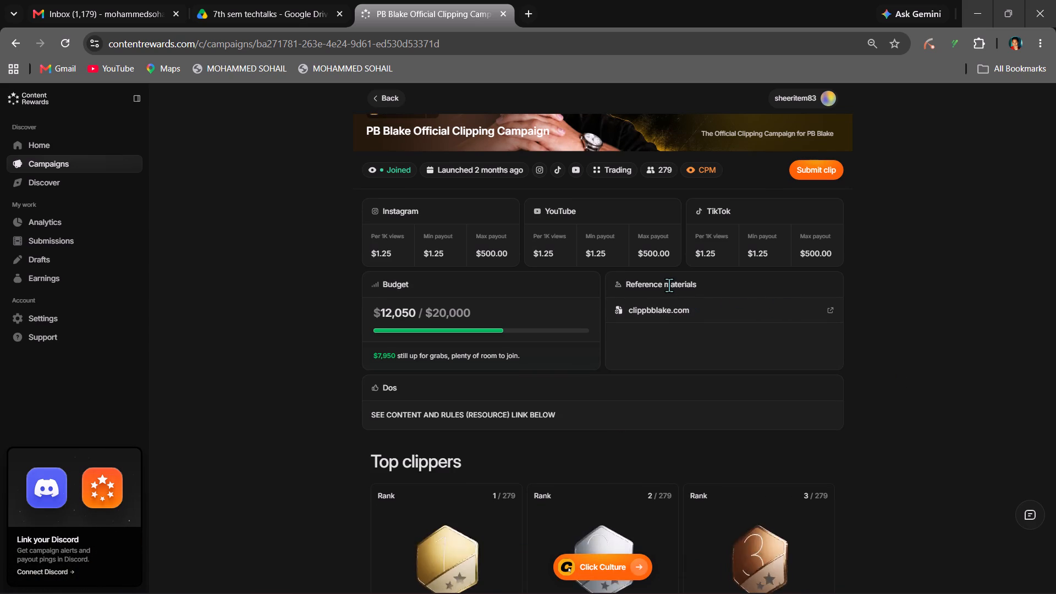
{"action": "left_click", "coordinate": [672, 307]}
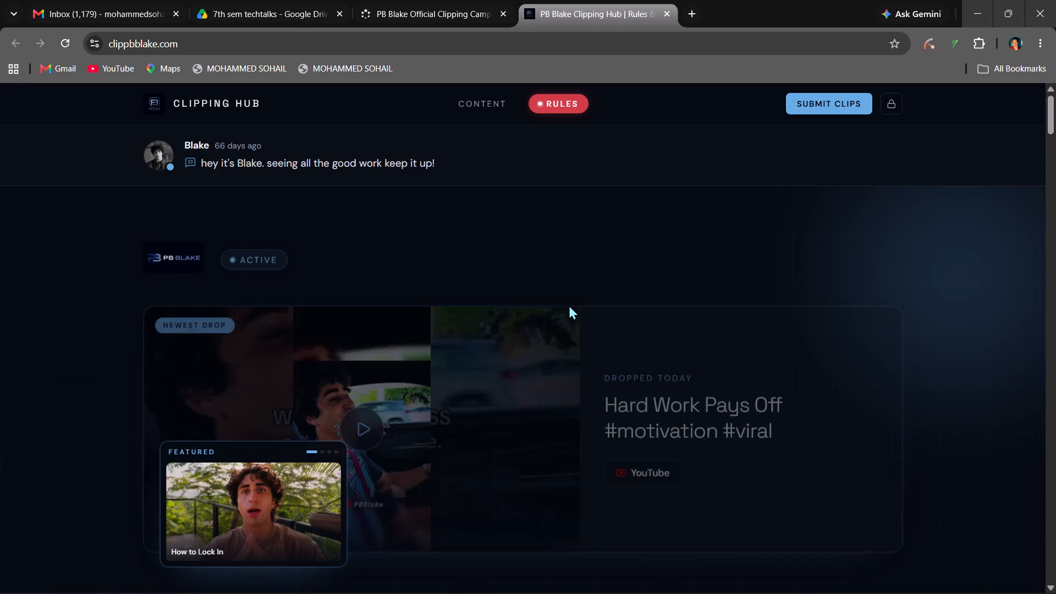
Browse the Clipping Hub videos and open the featured How to Lock In video on YouTube.
{"action": "scroll", "coordinate": [569, 305], "scroll_direction": "down", "scroll_amount": 6}
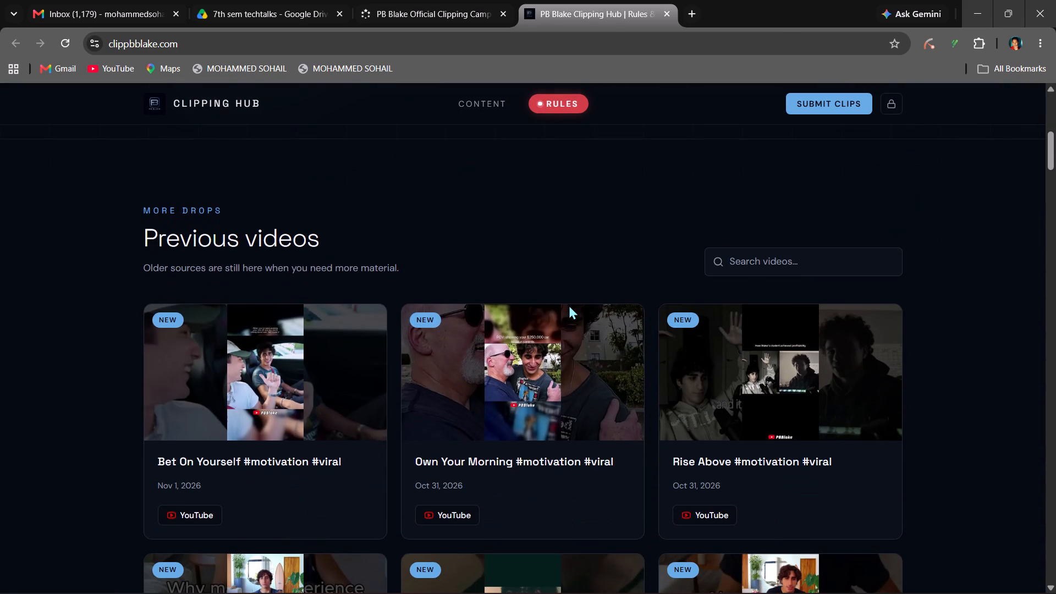
{"action": "scroll", "coordinate": [569, 305], "scroll_direction": "up", "scroll_amount": 2}
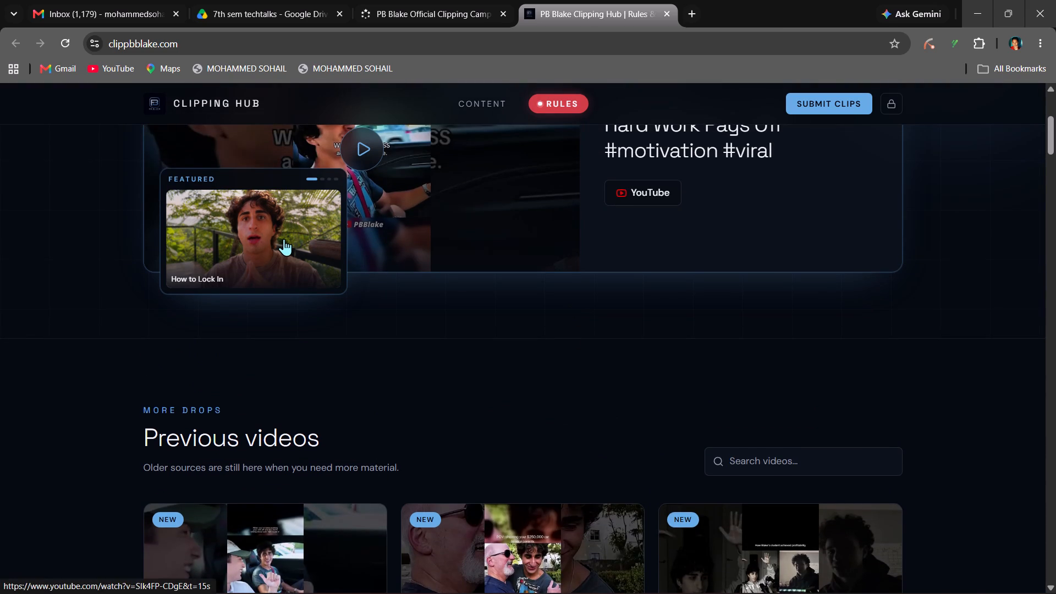
{"action": "left_click", "coordinate": [284, 239]}
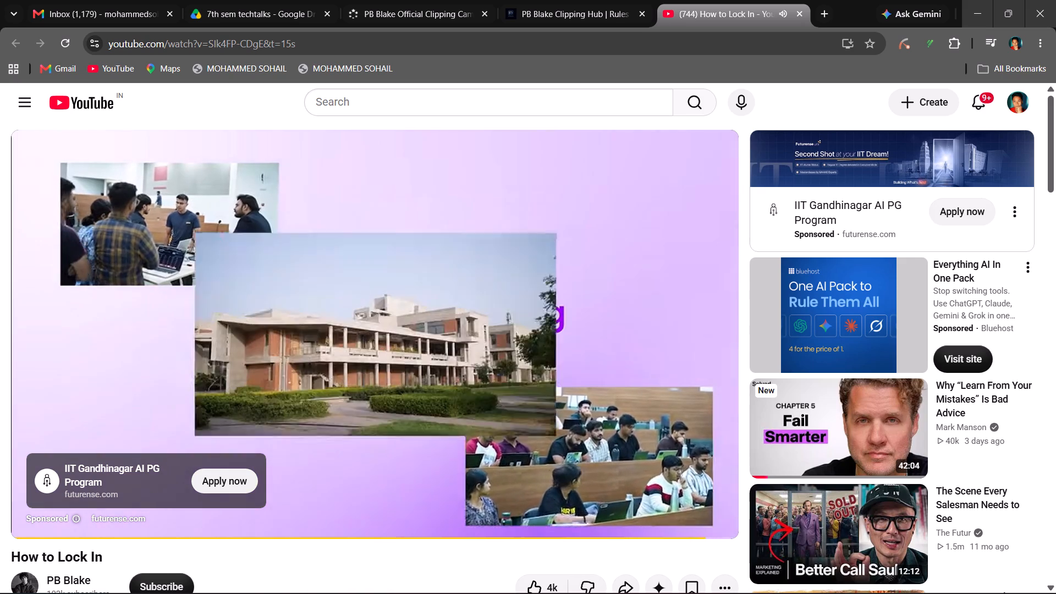
Skip the advertisement and pause the How to Lock In video.
{"action": "left_click", "coordinate": [710, 481]}
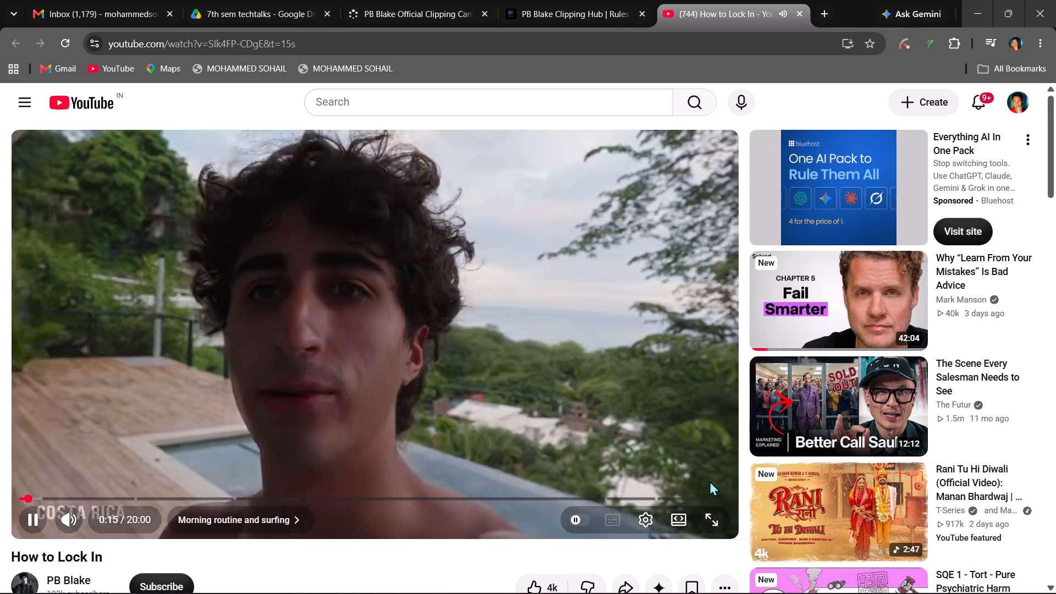
{"action": "scroll", "coordinate": [587, 442], "scroll_direction": "down", "scroll_amount": 1}
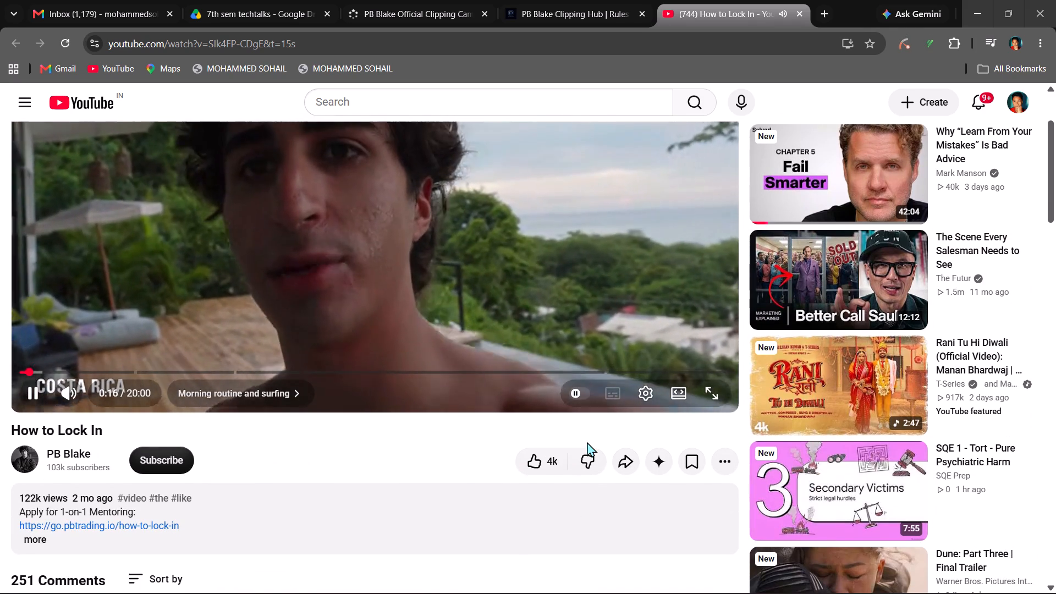
{"action": "left_click", "coordinate": [31, 389]}
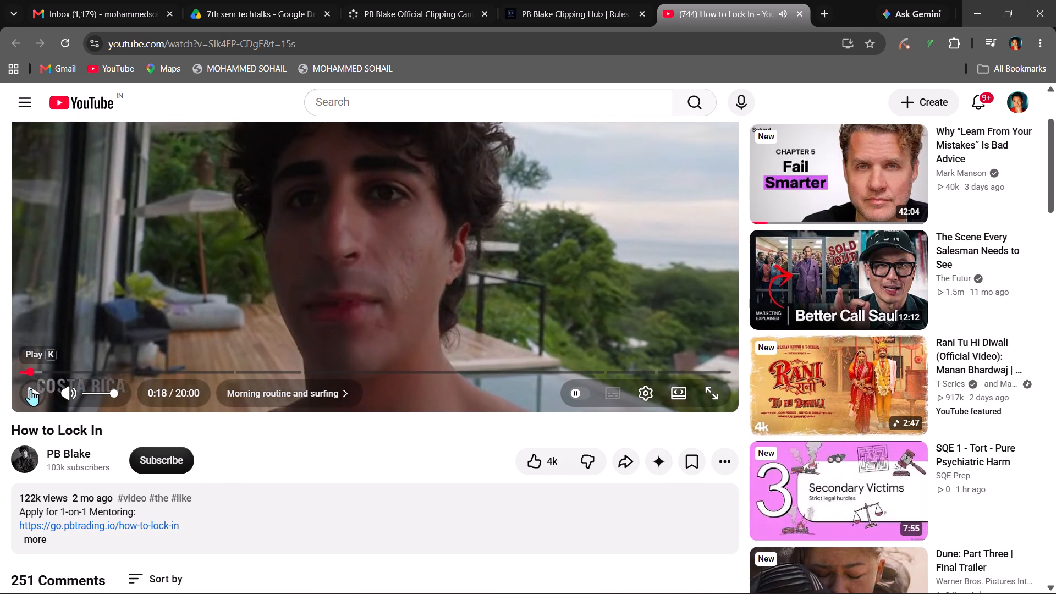
Copy the share link of the How to Lock In video.
{"action": "scroll", "coordinate": [406, 466], "scroll_direction": "down", "scroll_amount": 1}
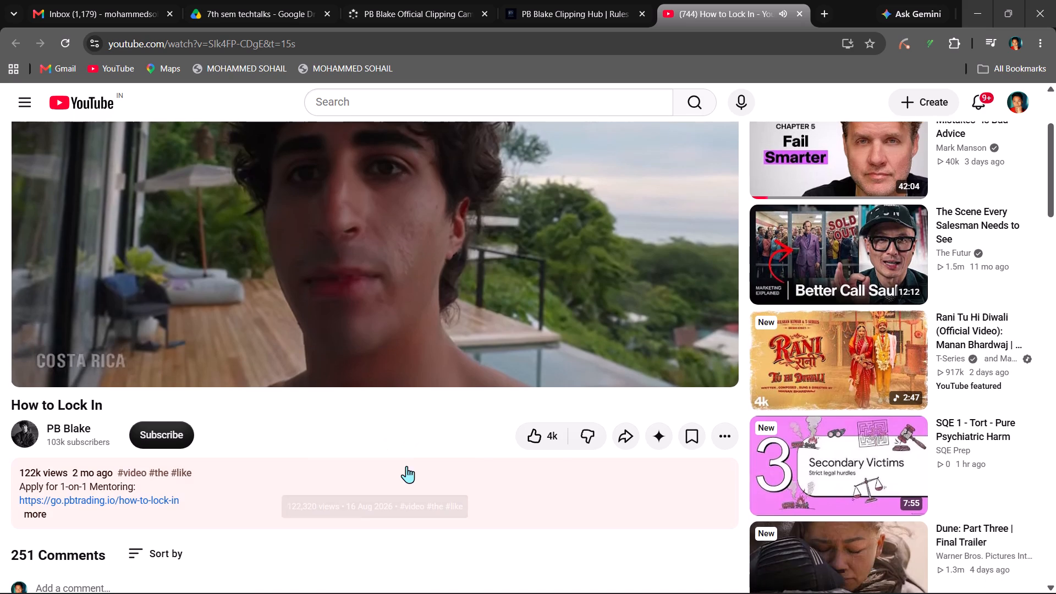
{"action": "left_click_drag", "start_coordinate": [718, 422], "coordinate": [727, 435]}
{"action": "left_click", "coordinate": [727, 435]}
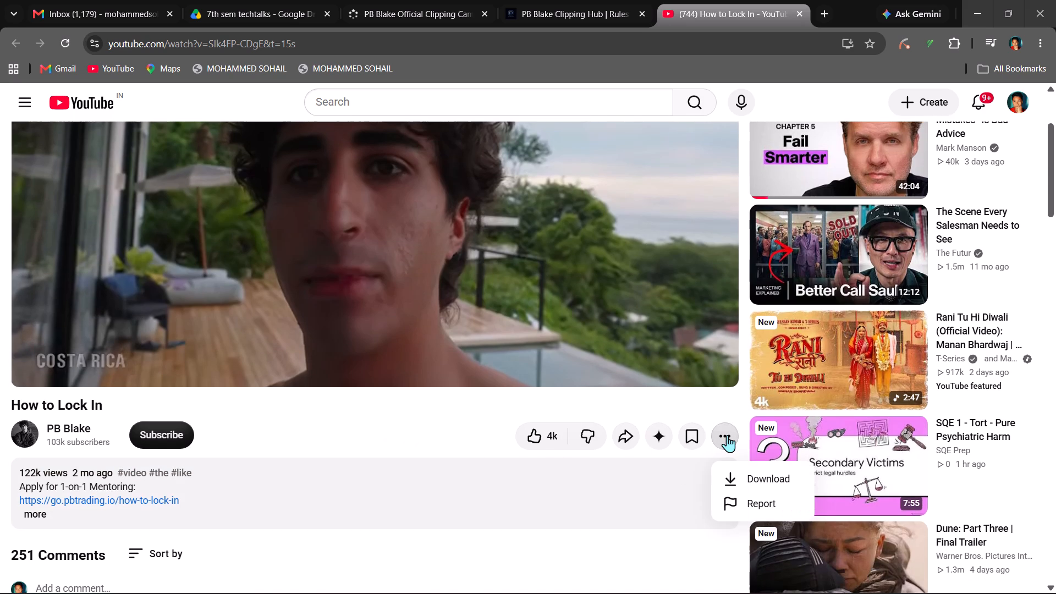
{"action": "left_click", "coordinate": [635, 437]}
{"action": "left_click", "coordinate": [653, 413]}
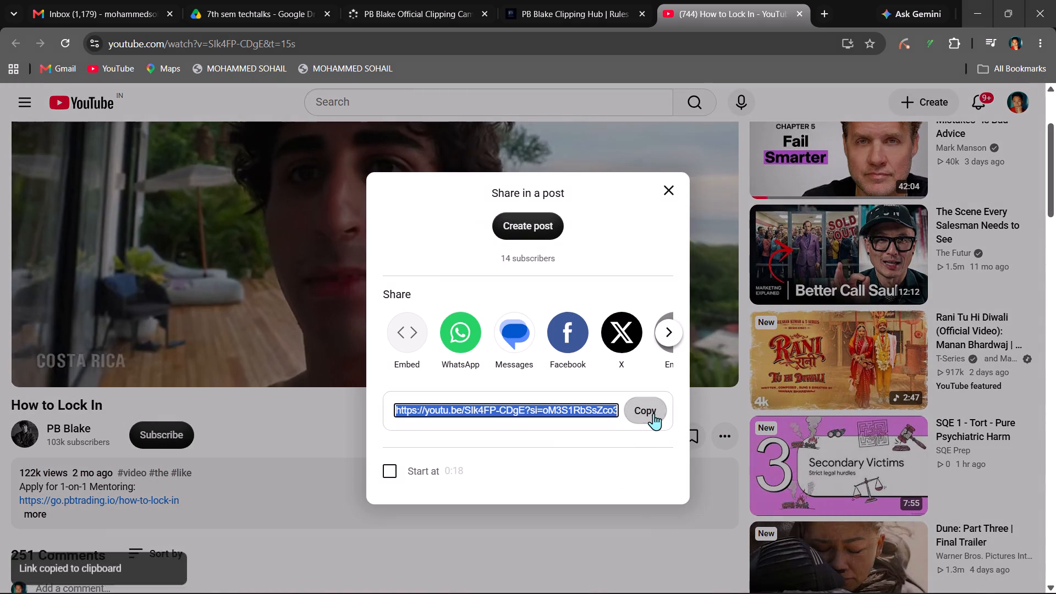
Search for "download youtube video" in a new tab and open the SnapYT YouTube Video Downloader site.
{"action": "left_click", "coordinate": [828, 8]}
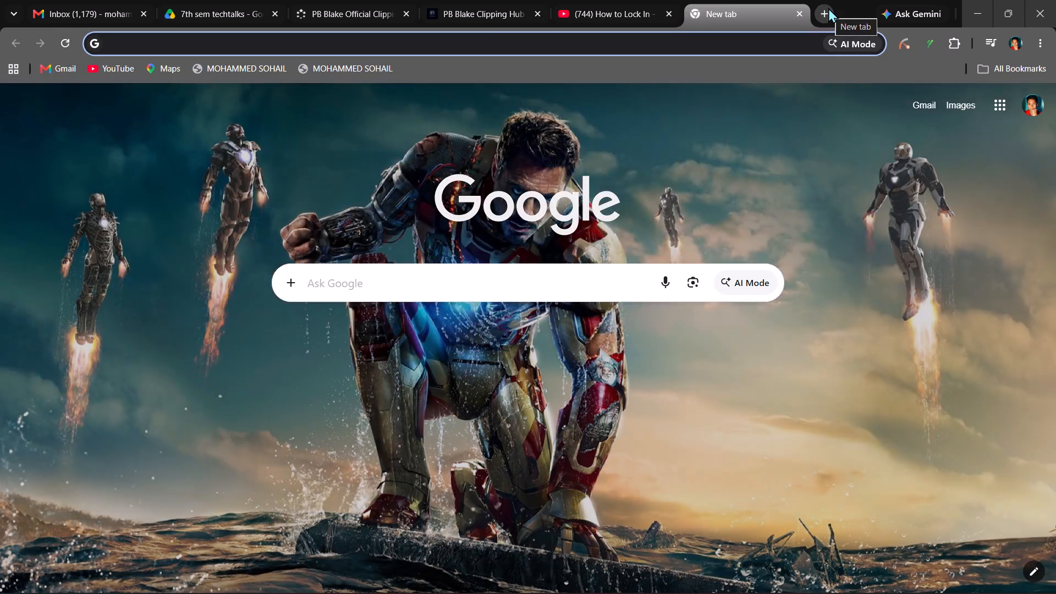
{"action": "key", "text": "d"}
{"action": "key", "text": "p"}
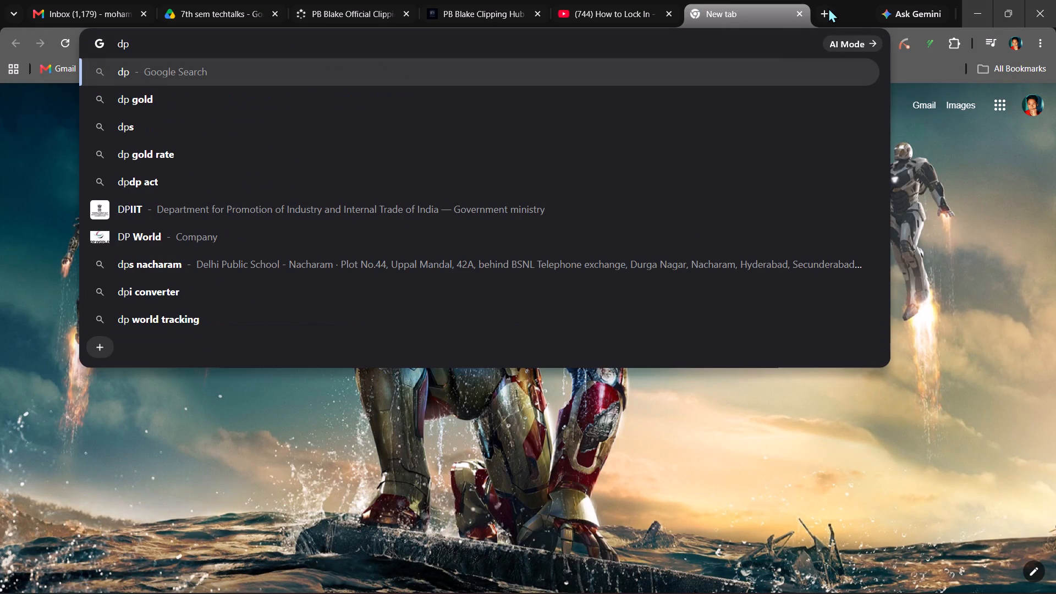
{"action": "key", "text": "BackSpace"}
{"action": "type", "text": "own"}
{"action": "key", "text": "Return"}
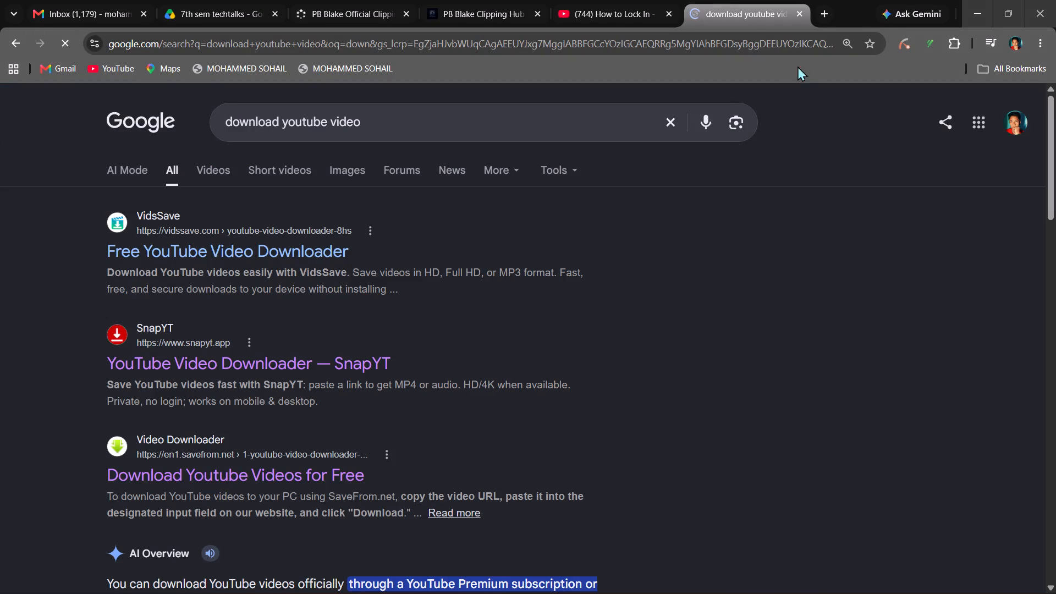
{"action": "left_click", "coordinate": [311, 373]}
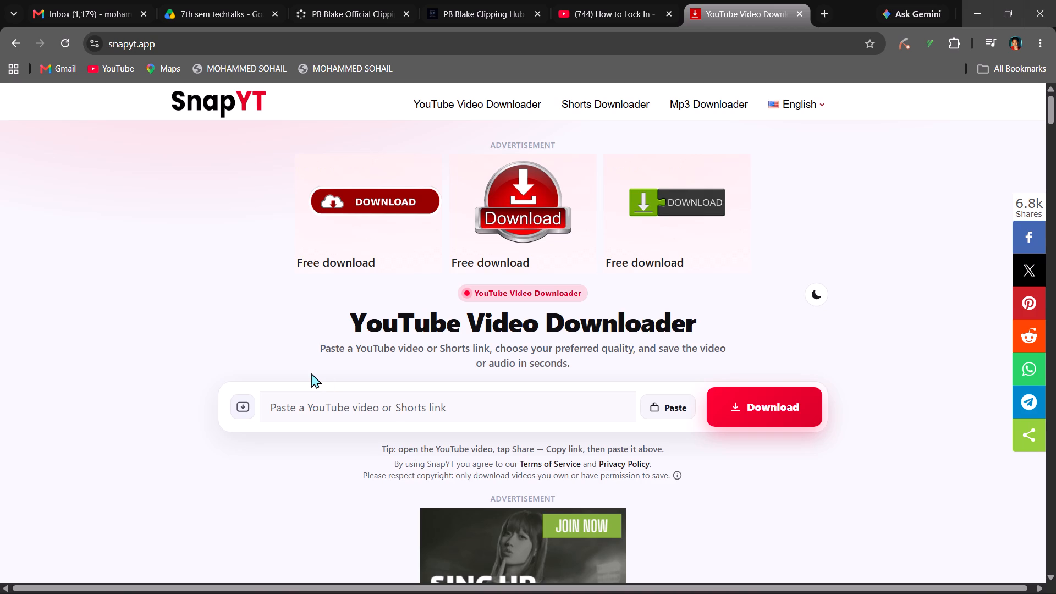
Submit the copied YouTube link to the SnapYT downloader.
{"action": "left_click", "coordinate": [341, 404]}
{"action": "key", "text": "ctrl+v"}
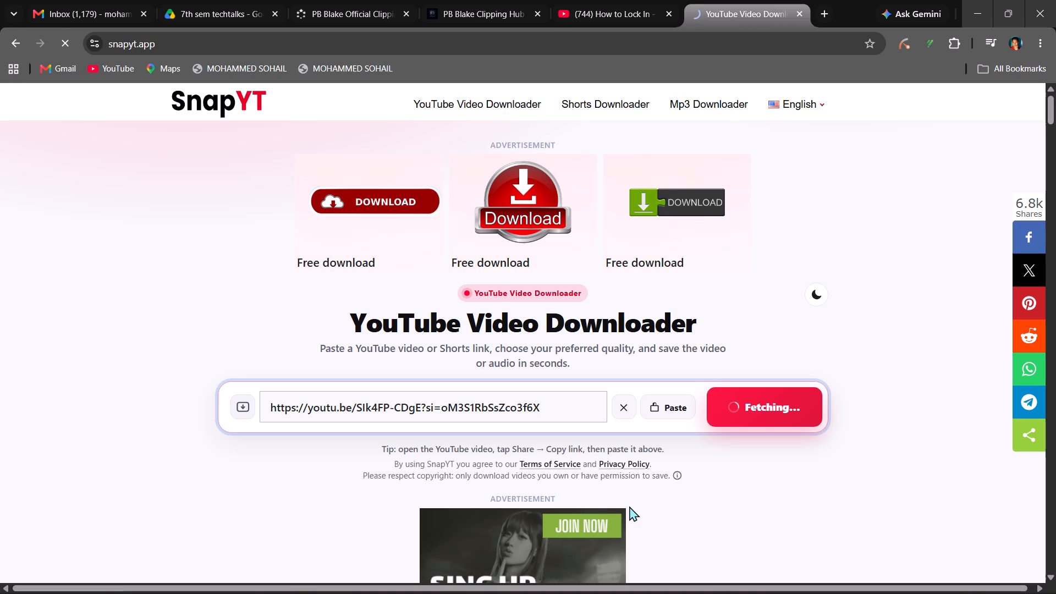
Select 1080p MP4 video with the 175 kbps Opus audio track and prepare the HD download.
{"action": "scroll", "coordinate": [629, 506], "scroll_direction": "down", "scroll_amount": 3}
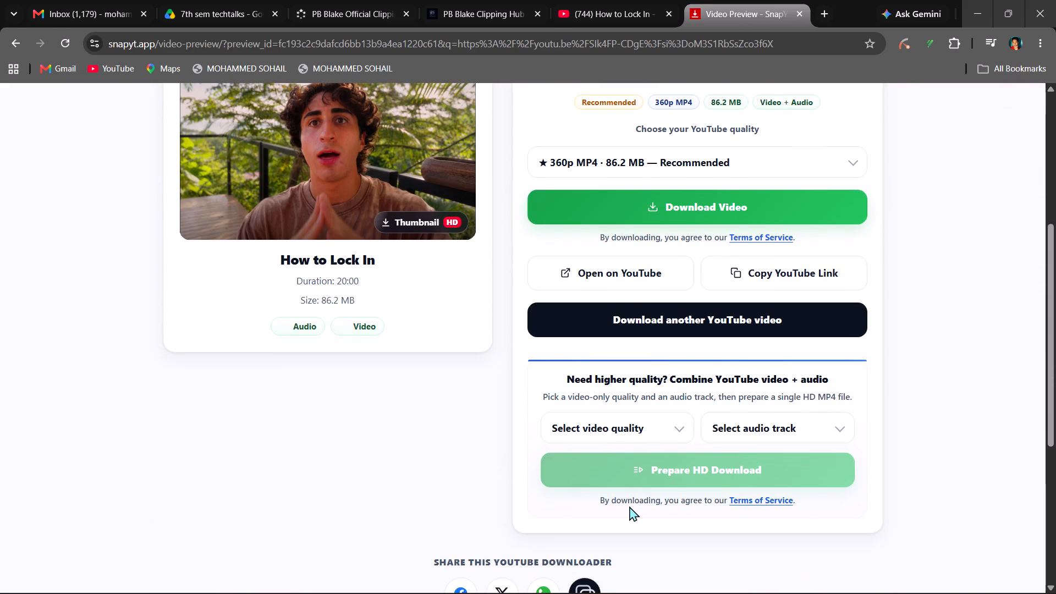
{"action": "scroll", "coordinate": [629, 506], "scroll_direction": "down", "scroll_amount": 1}
{"action": "left_click", "coordinate": [620, 419]}
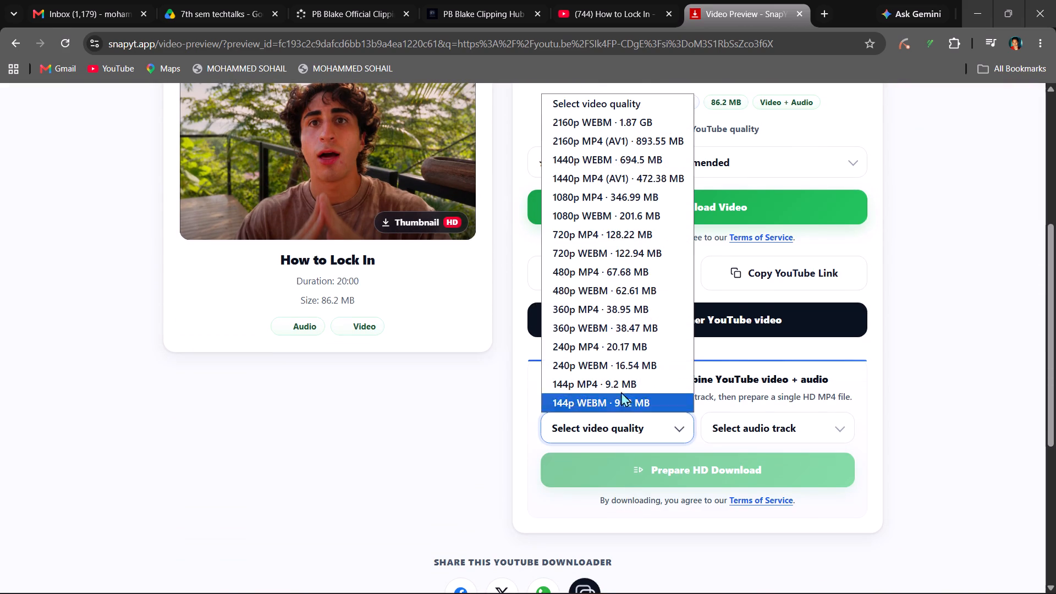
{"action": "left_click", "coordinate": [628, 195]}
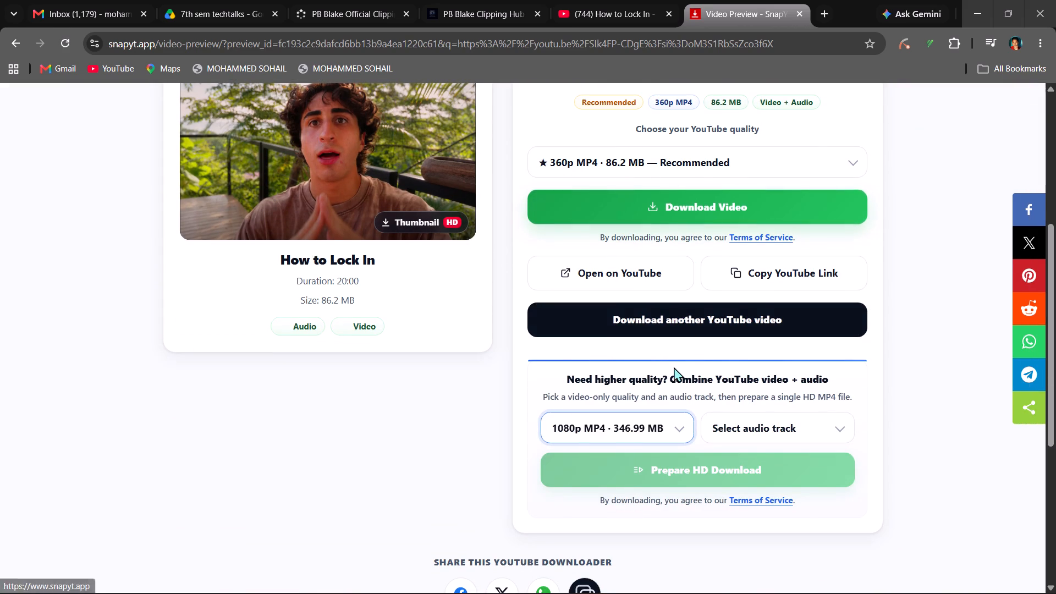
{"action": "left_click", "coordinate": [750, 430]}
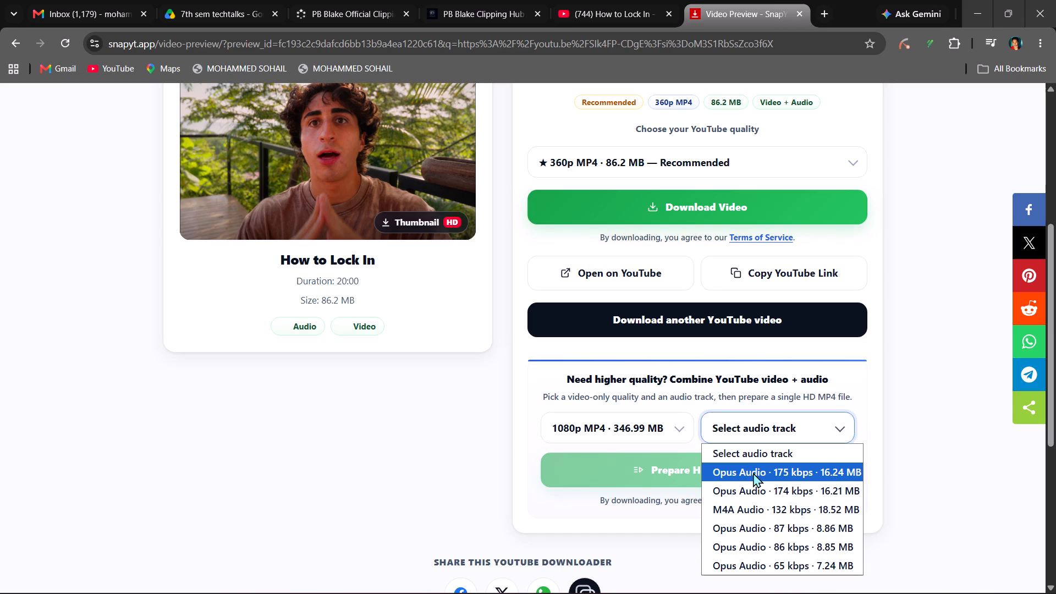
{"action": "left_click", "coordinate": [753, 472]}
{"action": "left_click", "coordinate": [728, 469]}
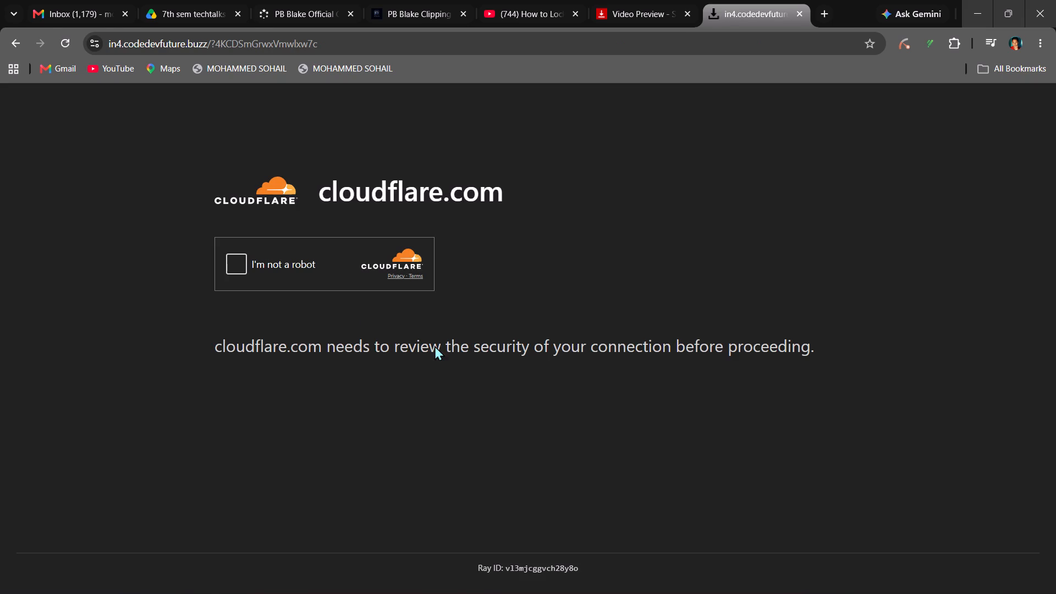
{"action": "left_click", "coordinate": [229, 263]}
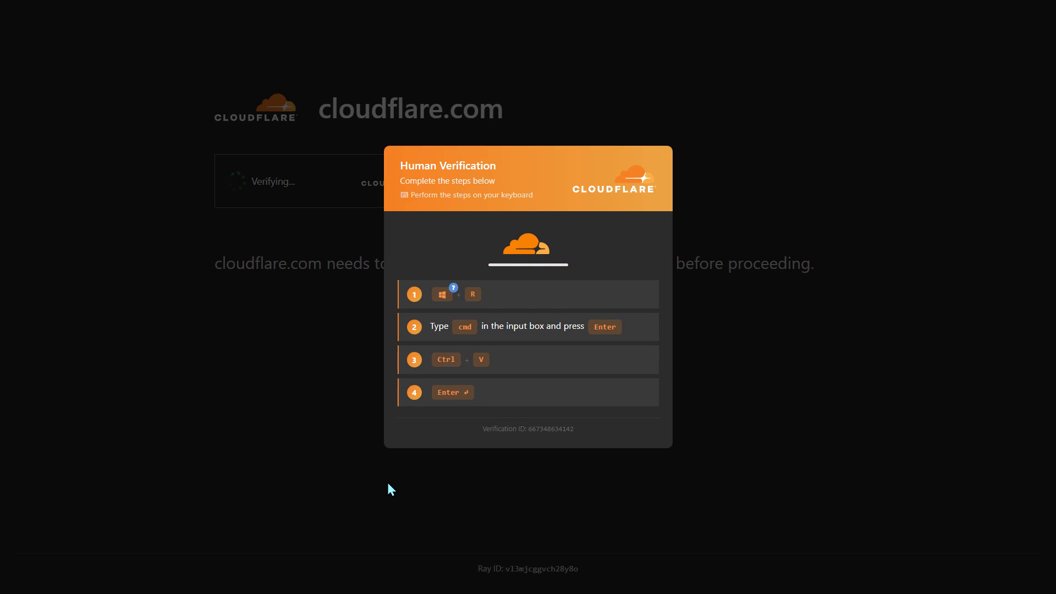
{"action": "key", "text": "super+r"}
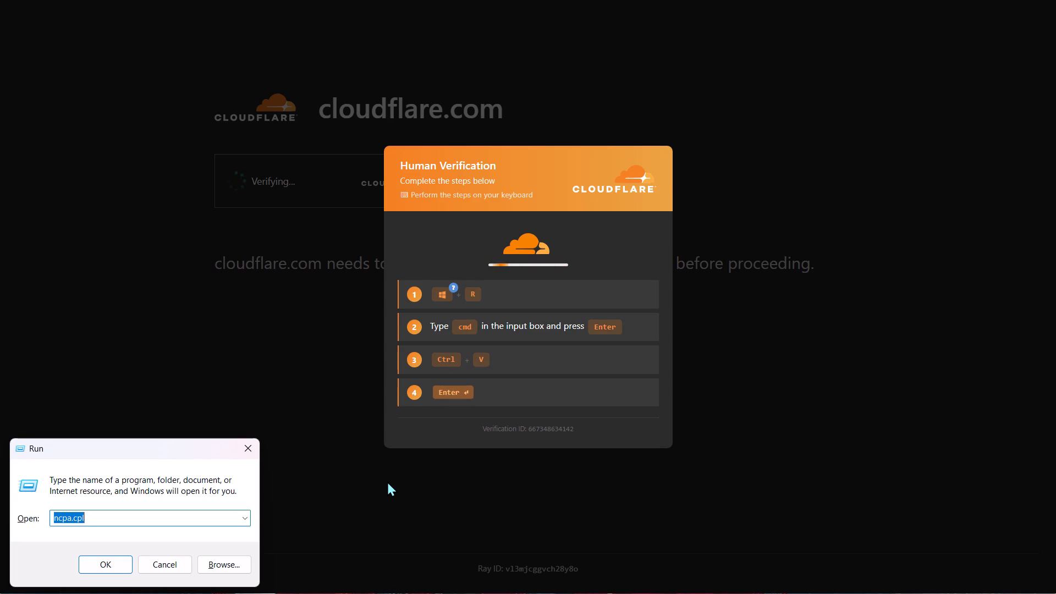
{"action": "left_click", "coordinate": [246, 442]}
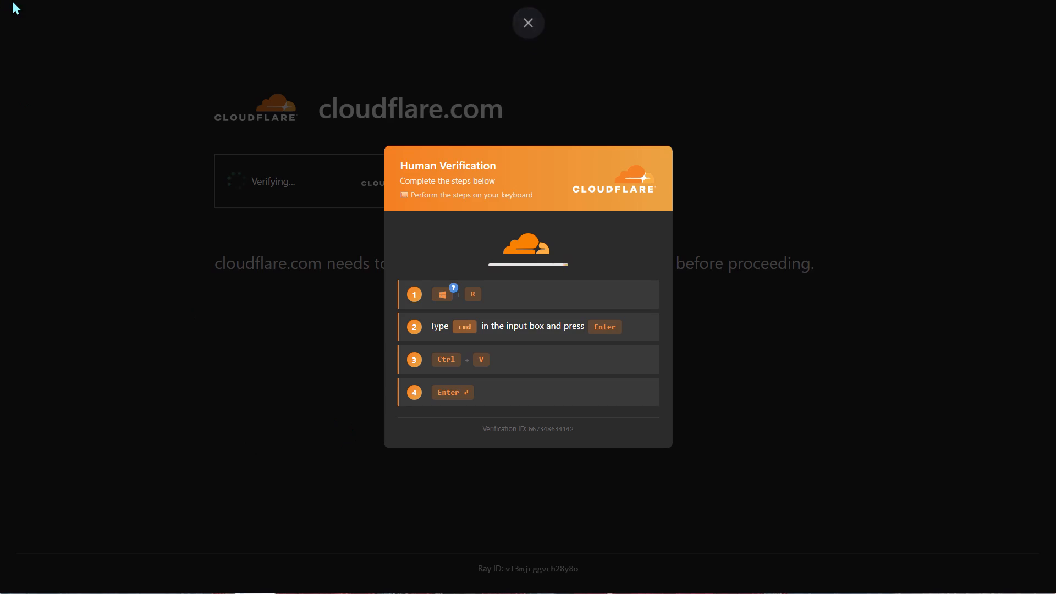
Leave the suspicious full-screen verification page and close its pop-up tab.
{"action": "left_click", "coordinate": [527, 52]}
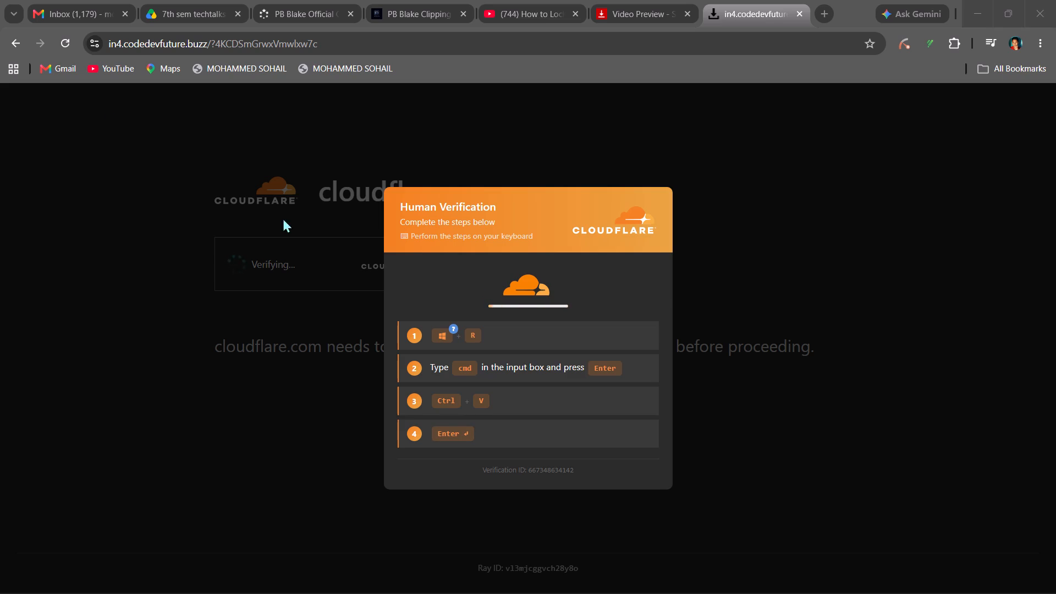
{"action": "left_click", "coordinate": [18, 41]}
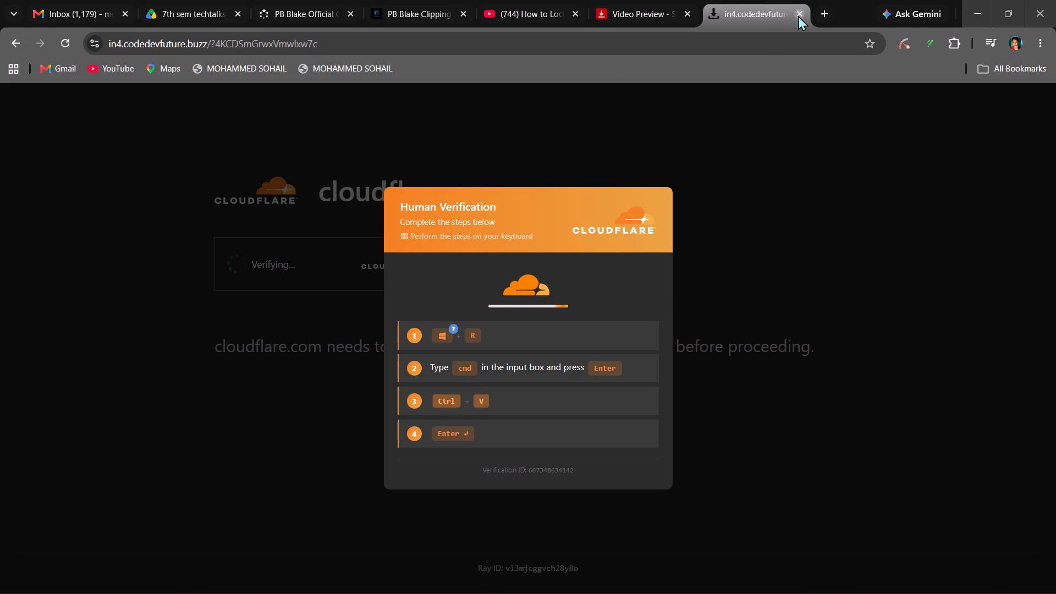
{"action": "left_click", "coordinate": [798, 15]}
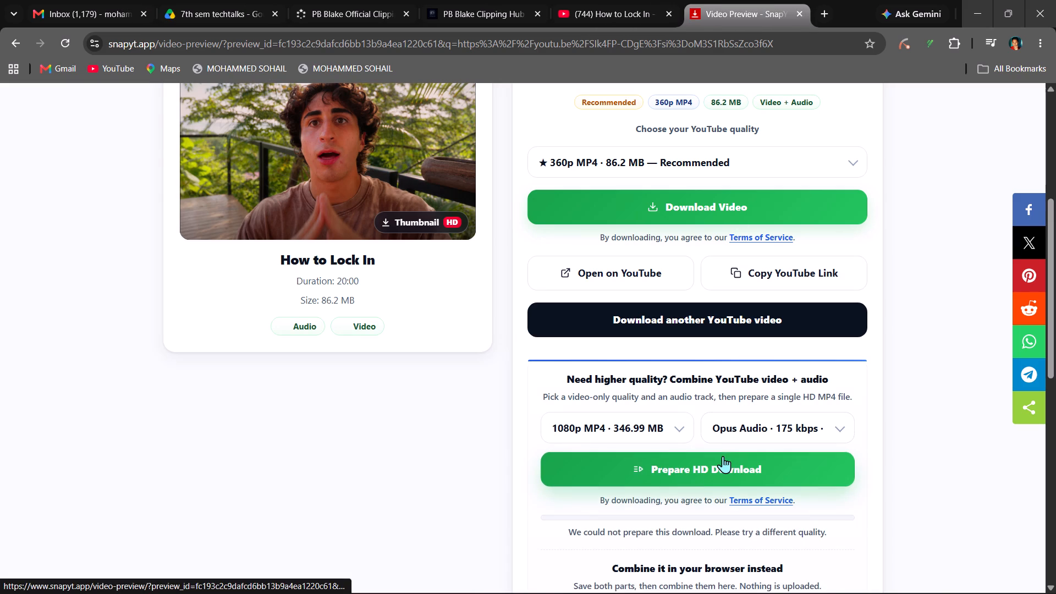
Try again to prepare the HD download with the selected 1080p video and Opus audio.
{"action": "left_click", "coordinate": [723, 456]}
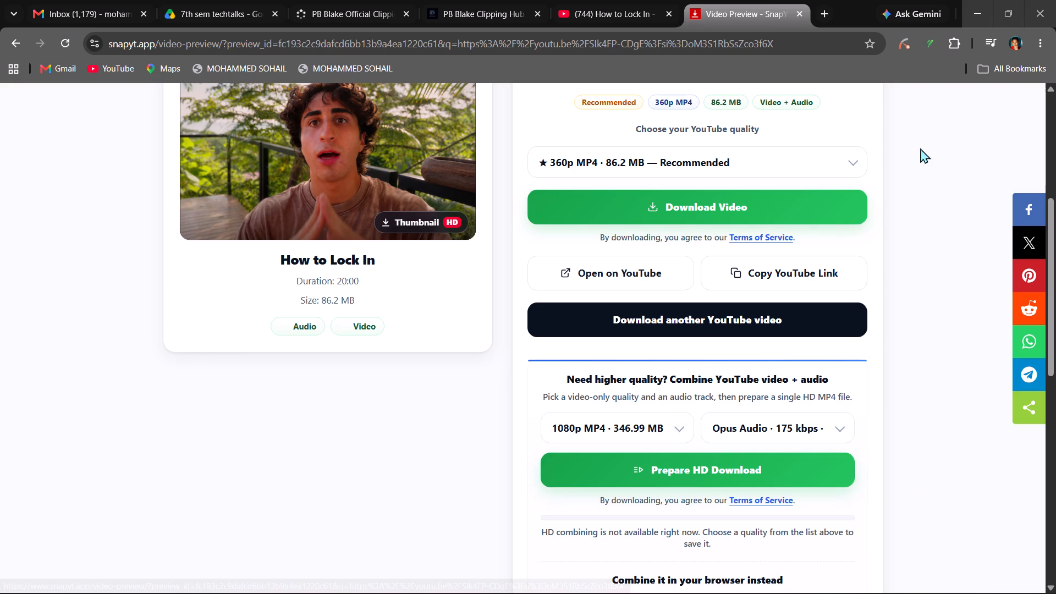
Open today's Daily Pack in the yapcash extension, collect its XP reward and close the extension.
{"action": "left_click", "coordinate": [926, 44]}
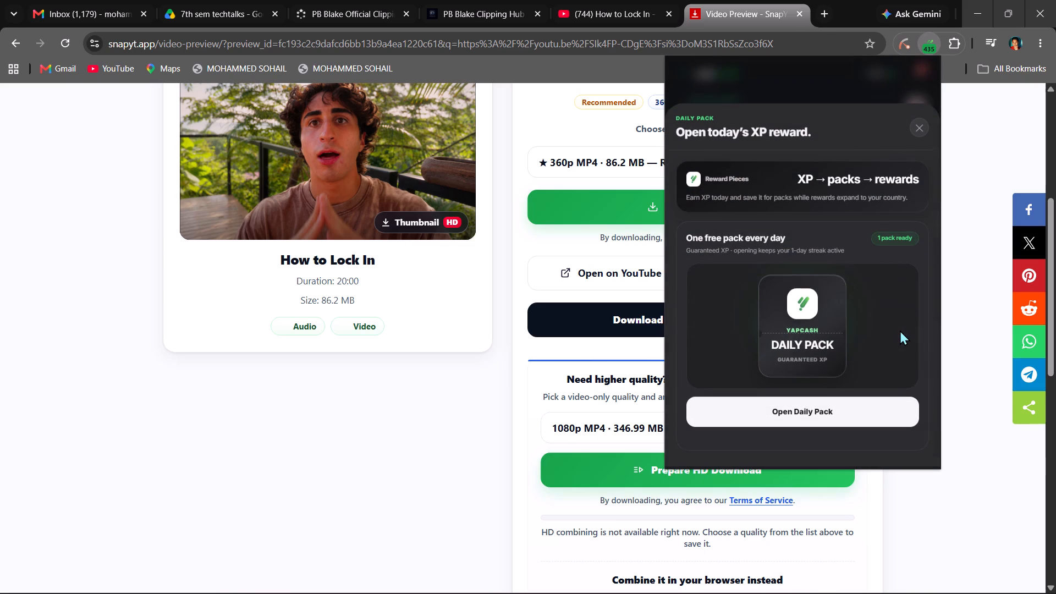
{"action": "left_click", "coordinate": [828, 426]}
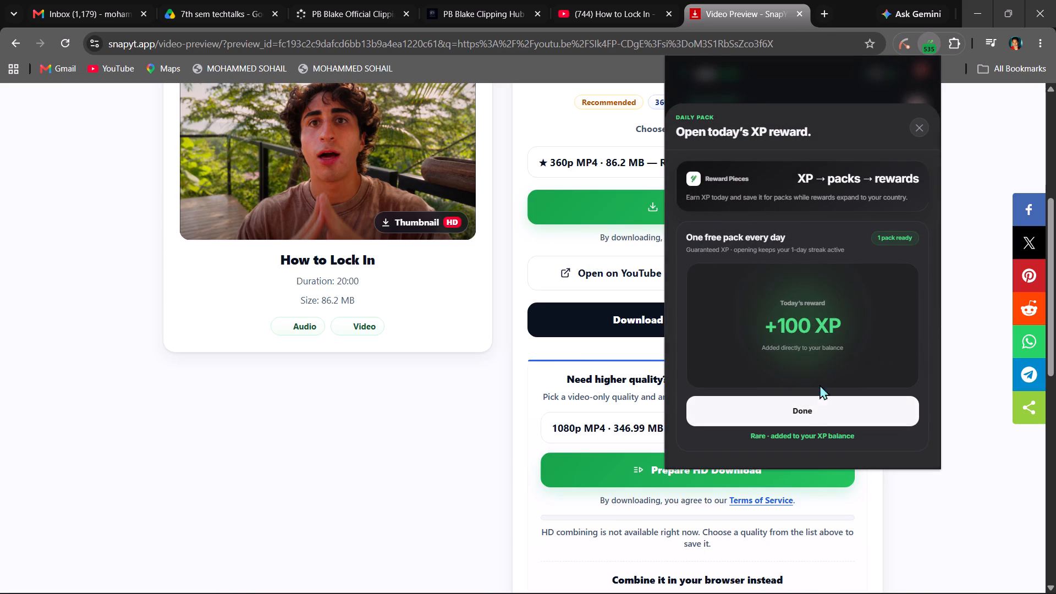
{"action": "left_click", "coordinate": [811, 415]}
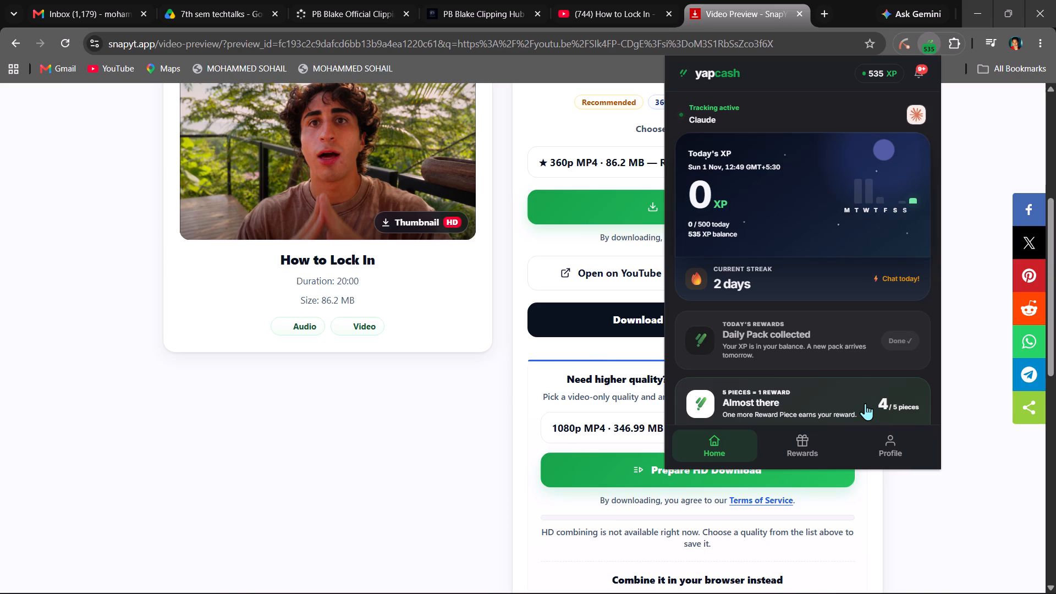
{"action": "scroll", "coordinate": [865, 403], "scroll_direction": "down", "scroll_amount": 3}
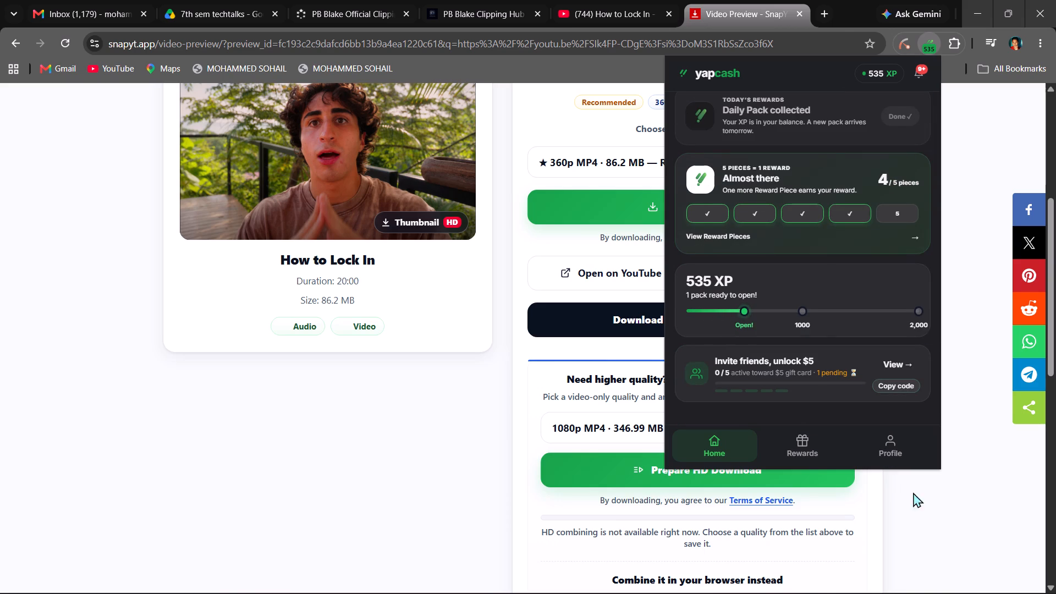
{"action": "left_click", "coordinate": [928, 505]}
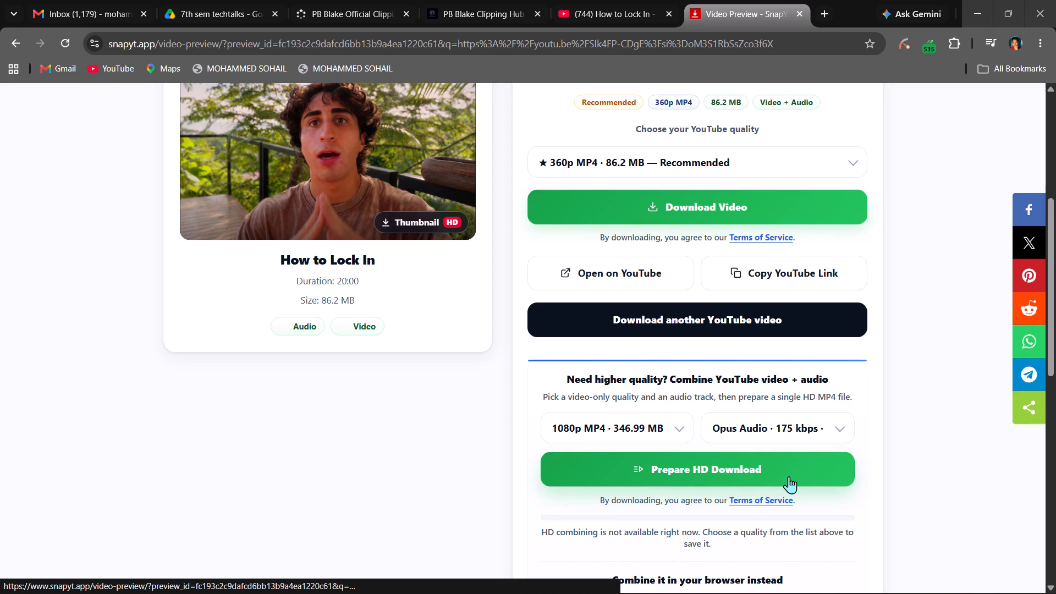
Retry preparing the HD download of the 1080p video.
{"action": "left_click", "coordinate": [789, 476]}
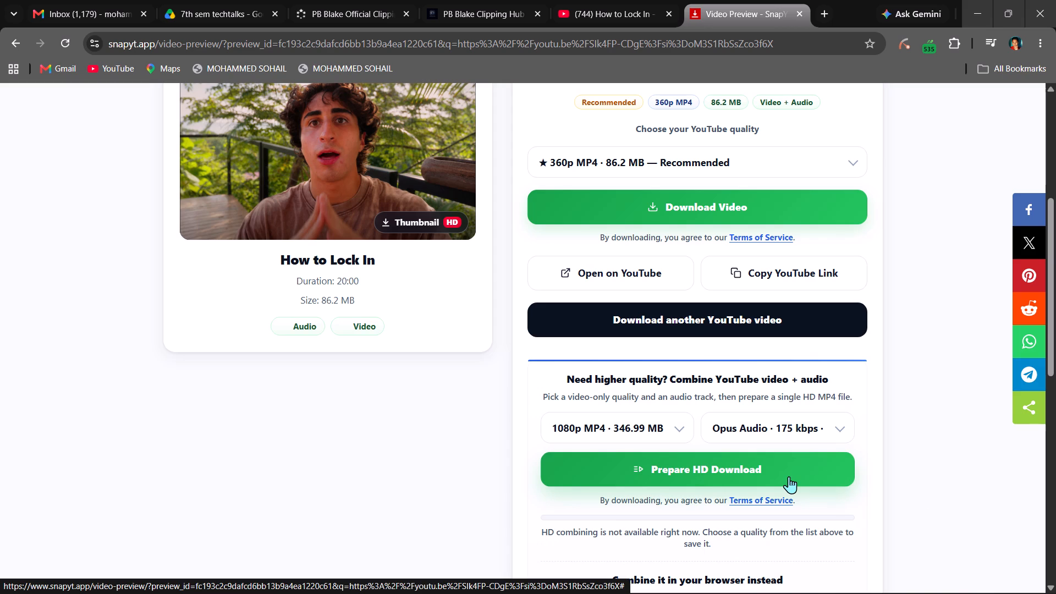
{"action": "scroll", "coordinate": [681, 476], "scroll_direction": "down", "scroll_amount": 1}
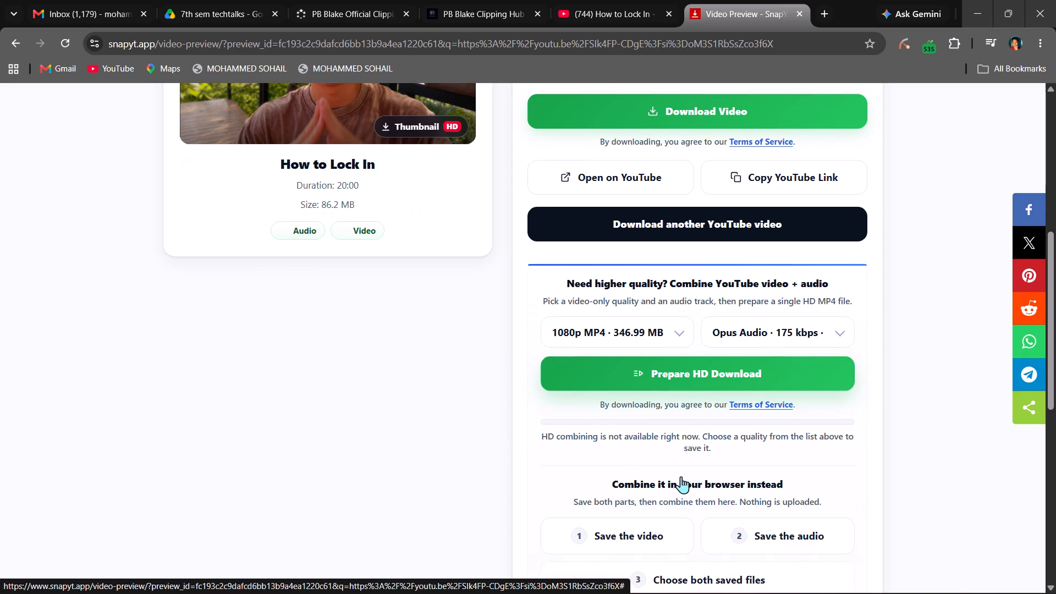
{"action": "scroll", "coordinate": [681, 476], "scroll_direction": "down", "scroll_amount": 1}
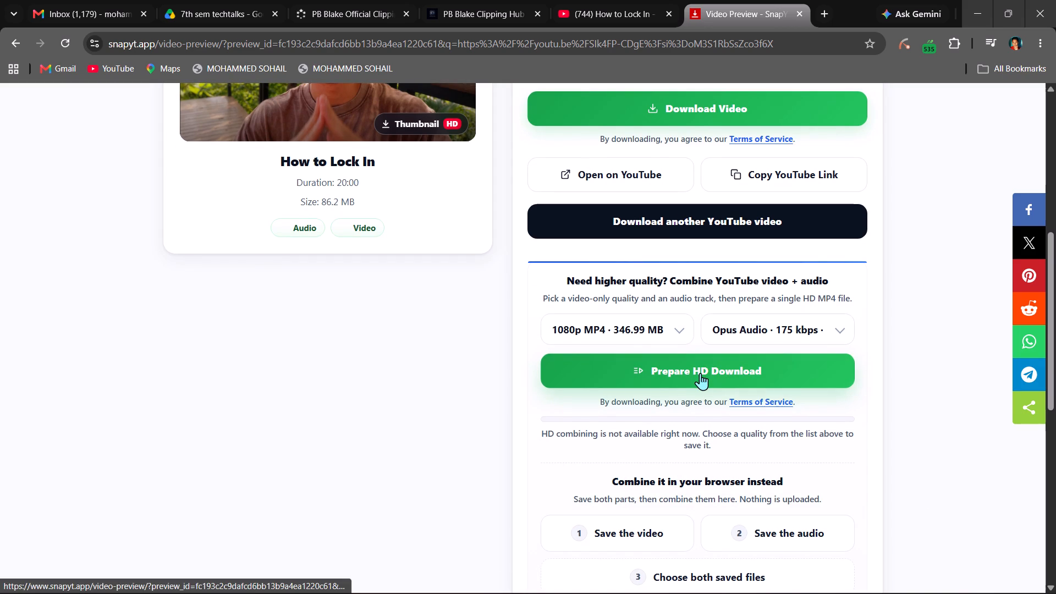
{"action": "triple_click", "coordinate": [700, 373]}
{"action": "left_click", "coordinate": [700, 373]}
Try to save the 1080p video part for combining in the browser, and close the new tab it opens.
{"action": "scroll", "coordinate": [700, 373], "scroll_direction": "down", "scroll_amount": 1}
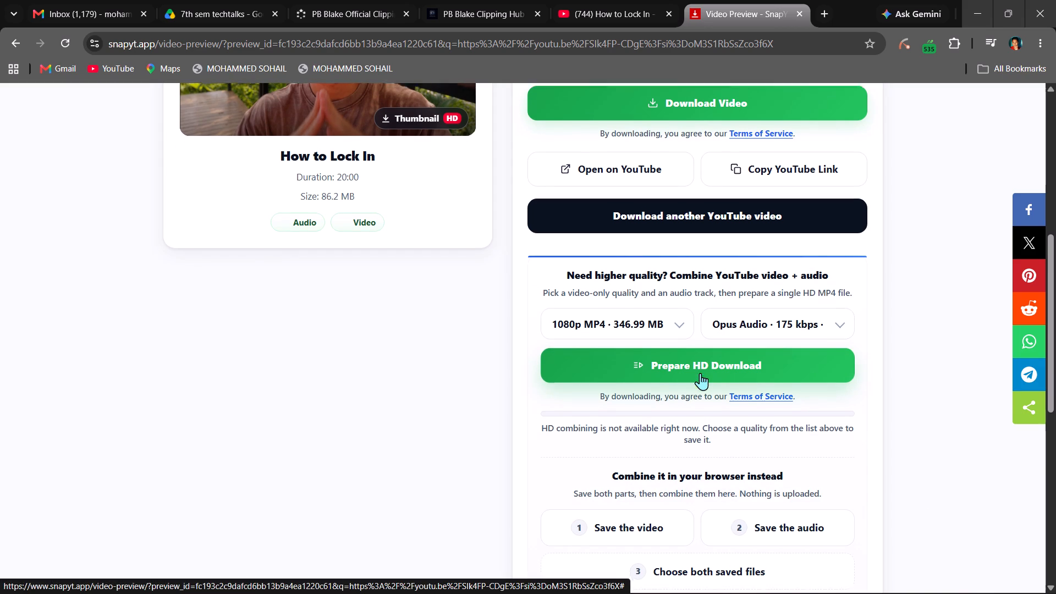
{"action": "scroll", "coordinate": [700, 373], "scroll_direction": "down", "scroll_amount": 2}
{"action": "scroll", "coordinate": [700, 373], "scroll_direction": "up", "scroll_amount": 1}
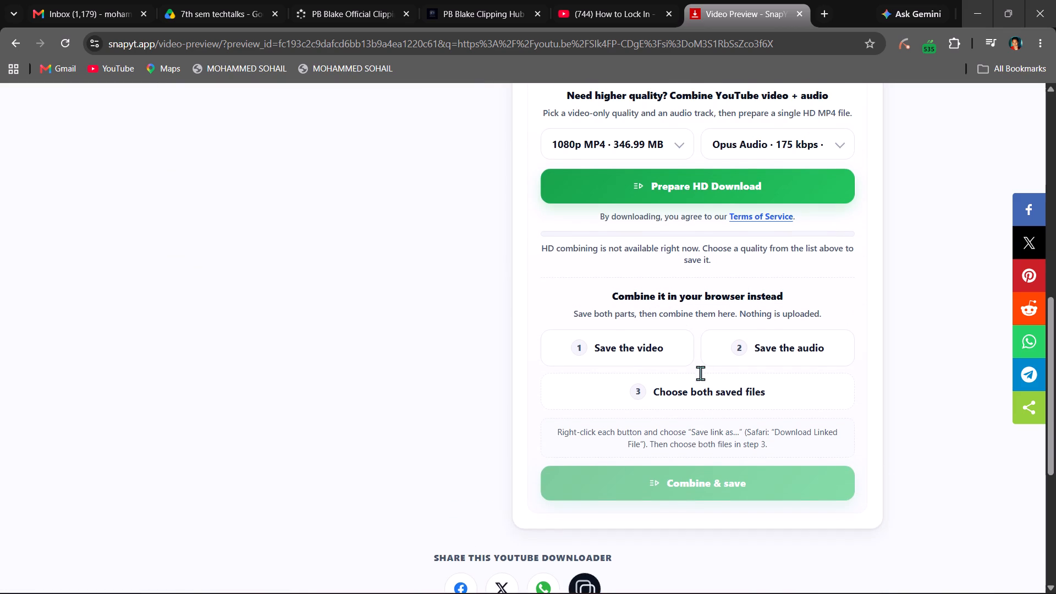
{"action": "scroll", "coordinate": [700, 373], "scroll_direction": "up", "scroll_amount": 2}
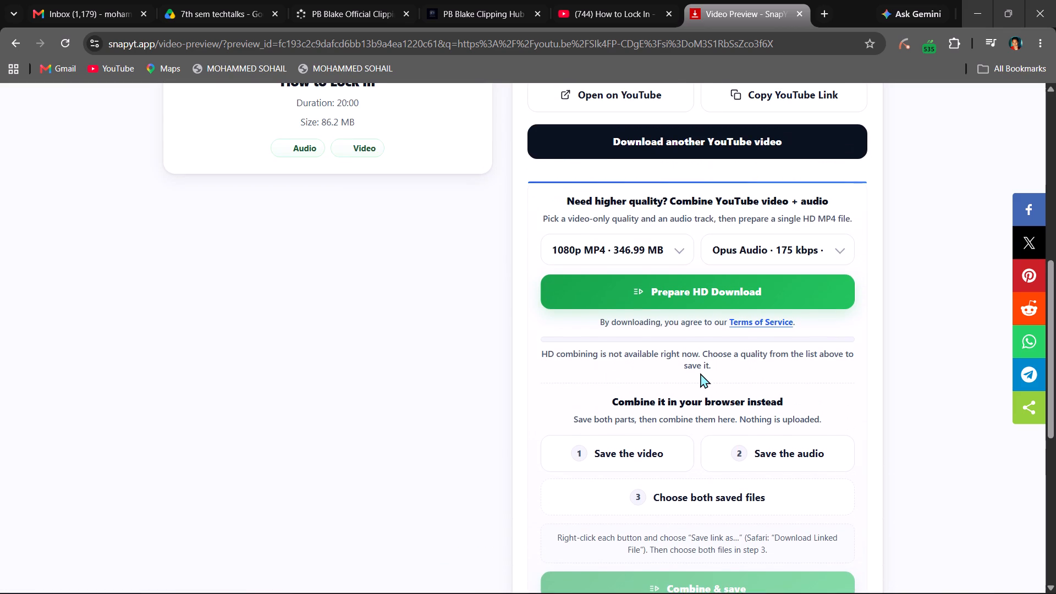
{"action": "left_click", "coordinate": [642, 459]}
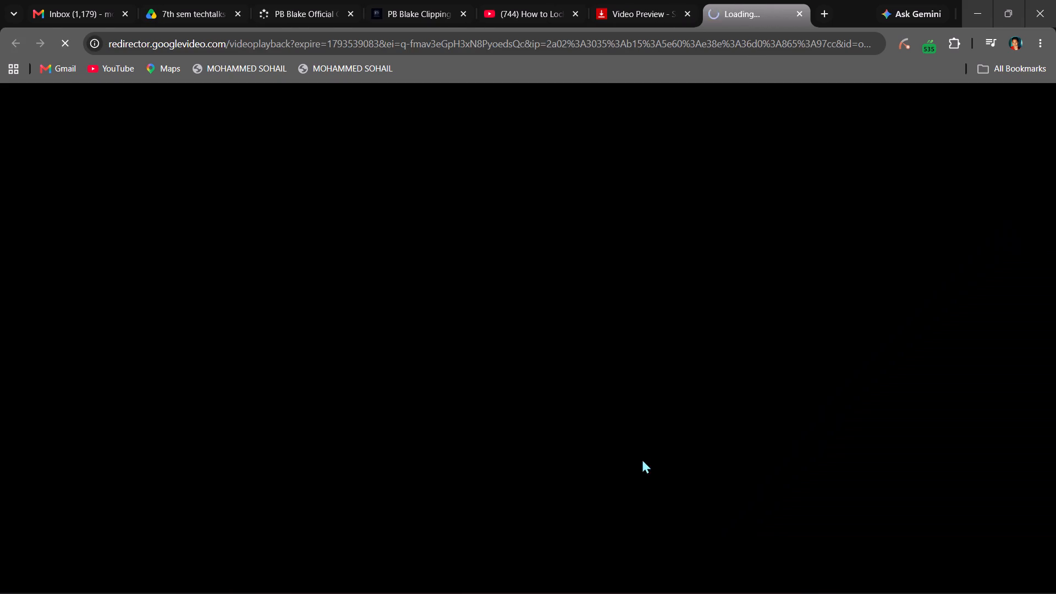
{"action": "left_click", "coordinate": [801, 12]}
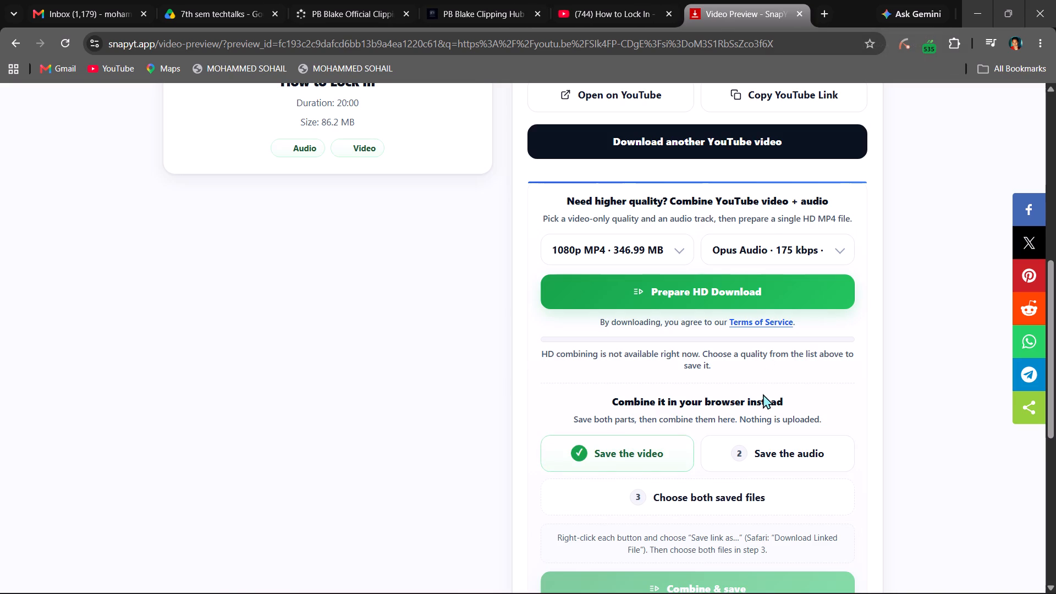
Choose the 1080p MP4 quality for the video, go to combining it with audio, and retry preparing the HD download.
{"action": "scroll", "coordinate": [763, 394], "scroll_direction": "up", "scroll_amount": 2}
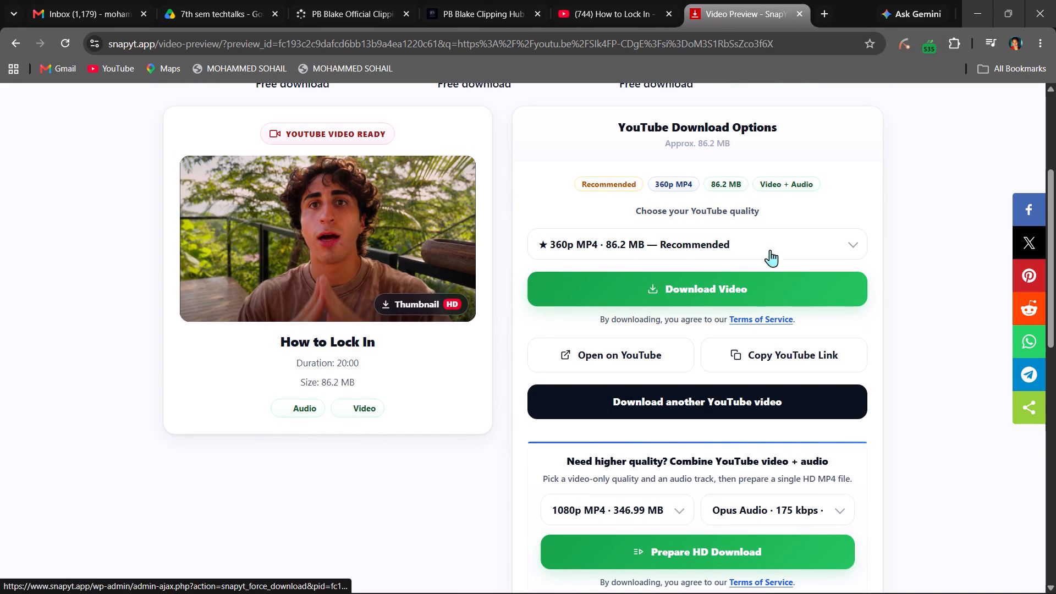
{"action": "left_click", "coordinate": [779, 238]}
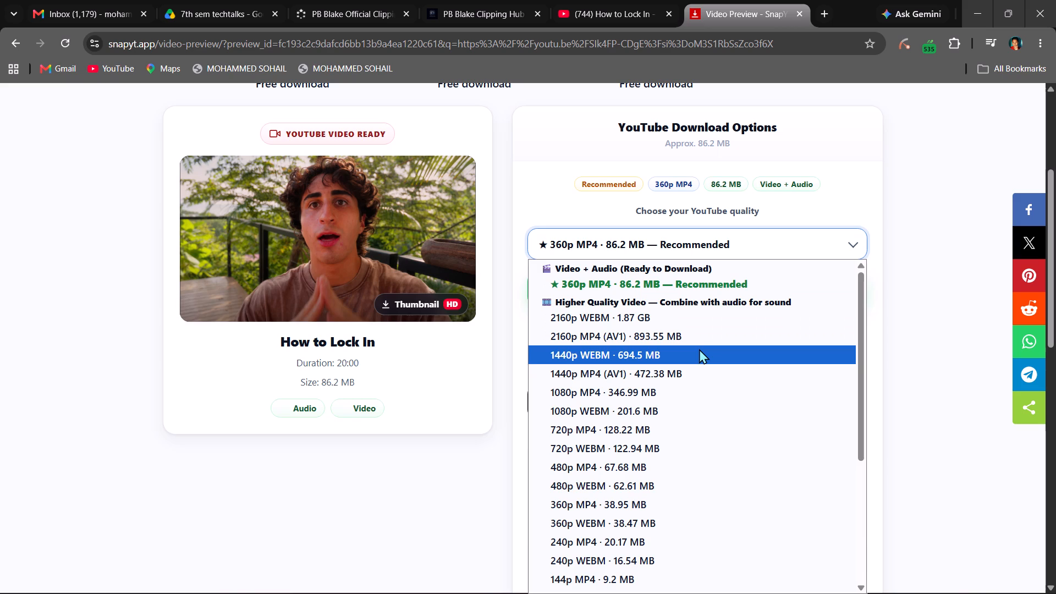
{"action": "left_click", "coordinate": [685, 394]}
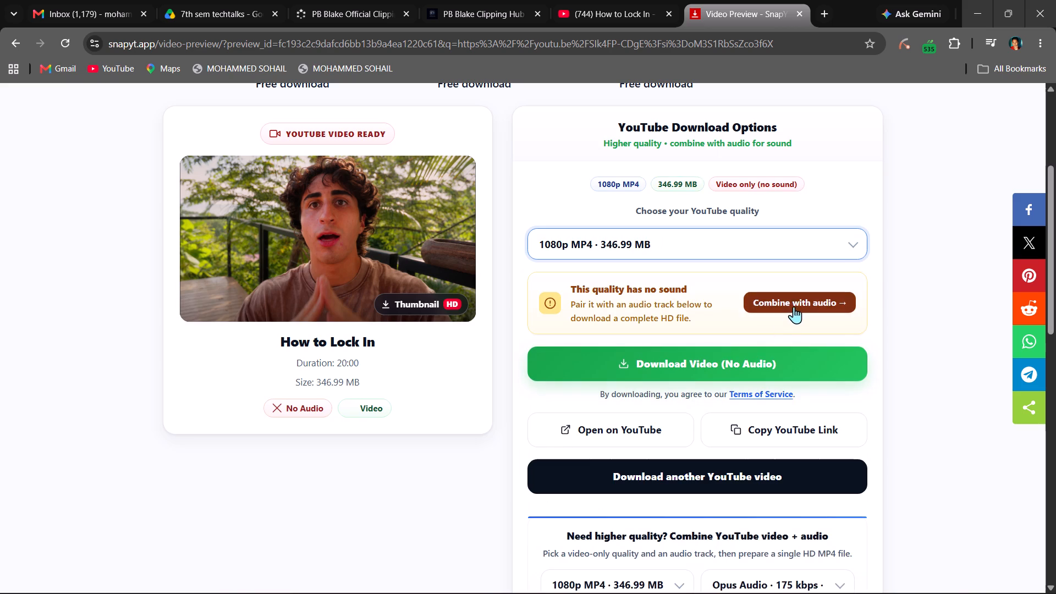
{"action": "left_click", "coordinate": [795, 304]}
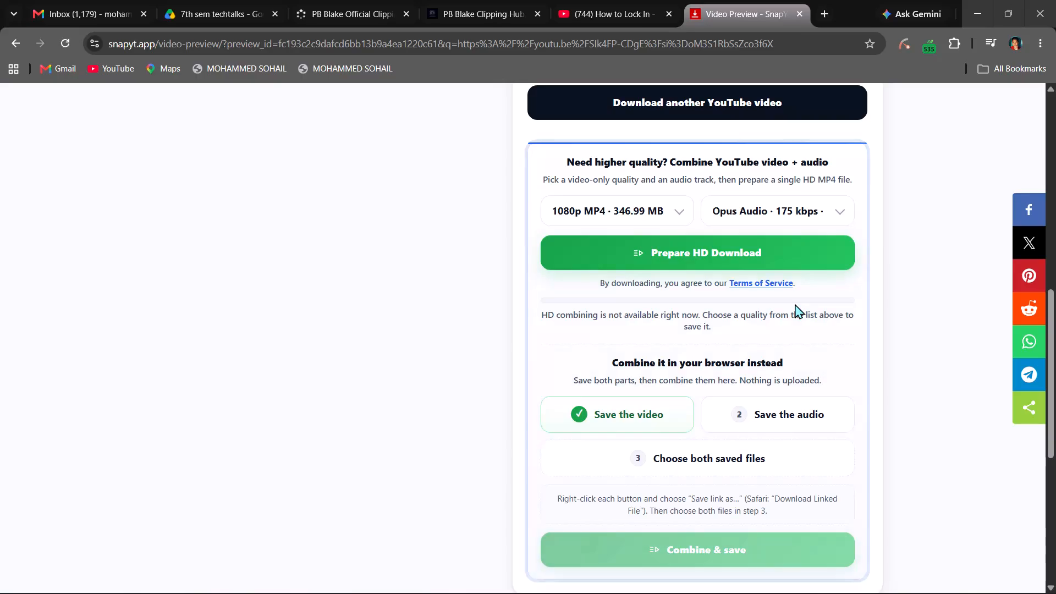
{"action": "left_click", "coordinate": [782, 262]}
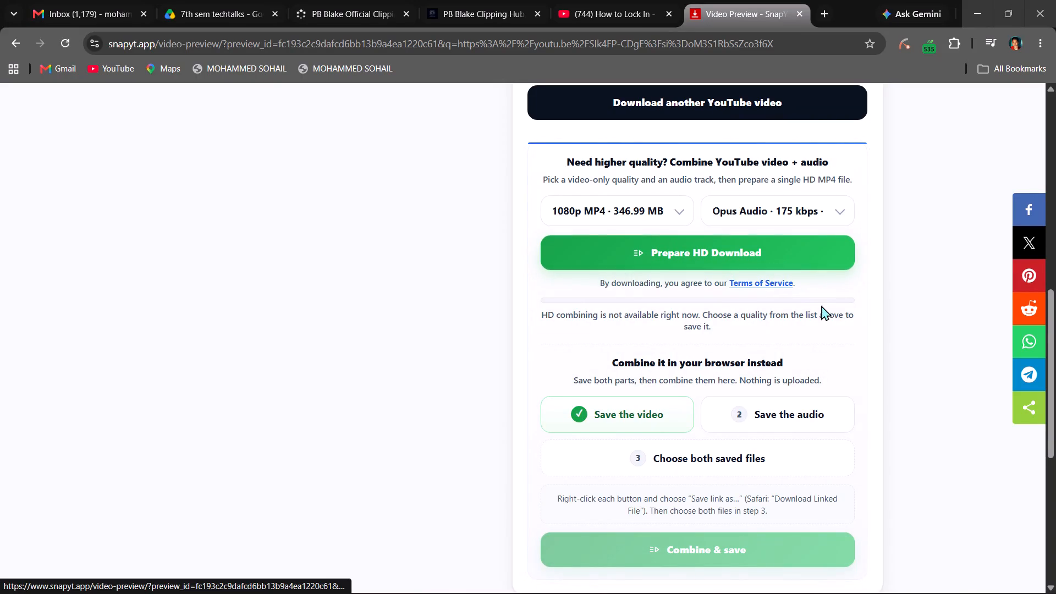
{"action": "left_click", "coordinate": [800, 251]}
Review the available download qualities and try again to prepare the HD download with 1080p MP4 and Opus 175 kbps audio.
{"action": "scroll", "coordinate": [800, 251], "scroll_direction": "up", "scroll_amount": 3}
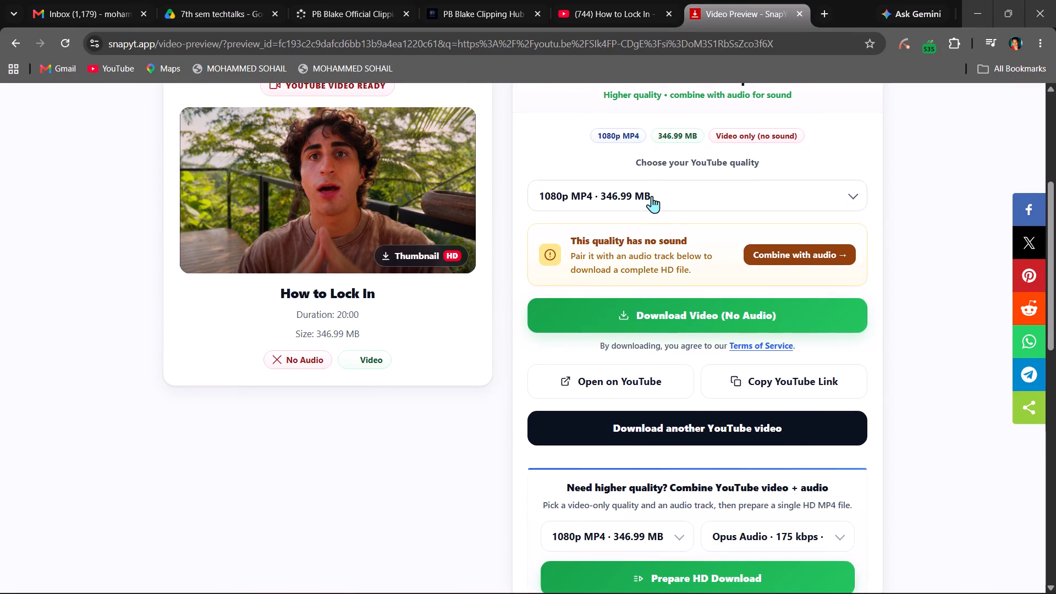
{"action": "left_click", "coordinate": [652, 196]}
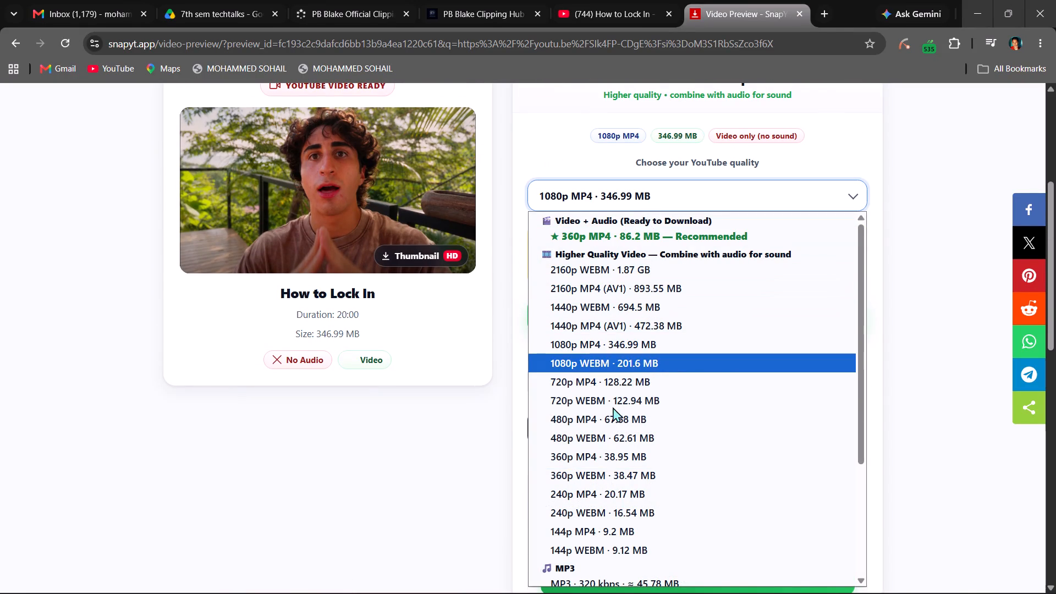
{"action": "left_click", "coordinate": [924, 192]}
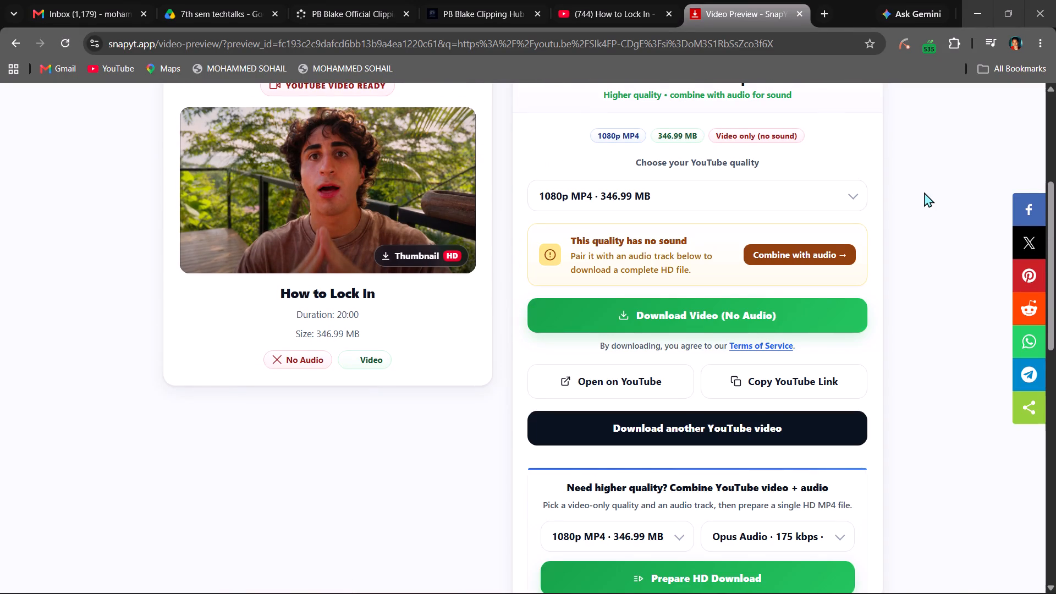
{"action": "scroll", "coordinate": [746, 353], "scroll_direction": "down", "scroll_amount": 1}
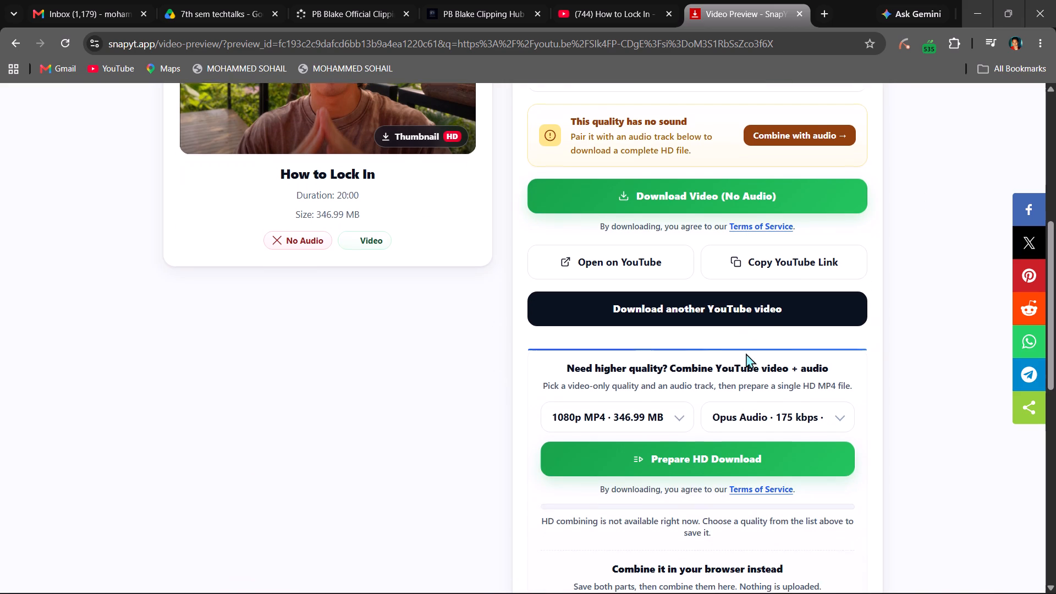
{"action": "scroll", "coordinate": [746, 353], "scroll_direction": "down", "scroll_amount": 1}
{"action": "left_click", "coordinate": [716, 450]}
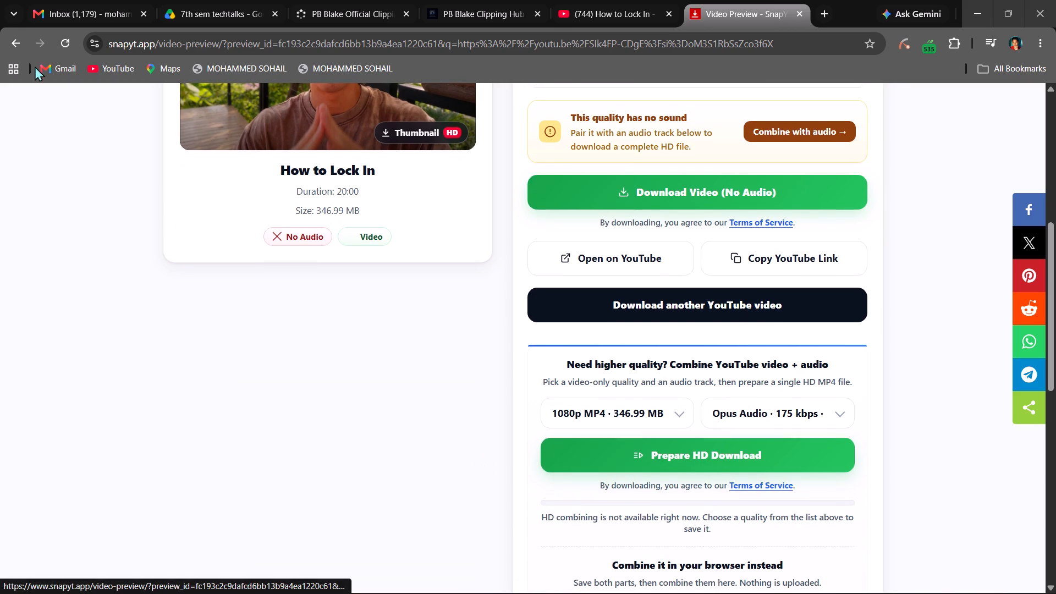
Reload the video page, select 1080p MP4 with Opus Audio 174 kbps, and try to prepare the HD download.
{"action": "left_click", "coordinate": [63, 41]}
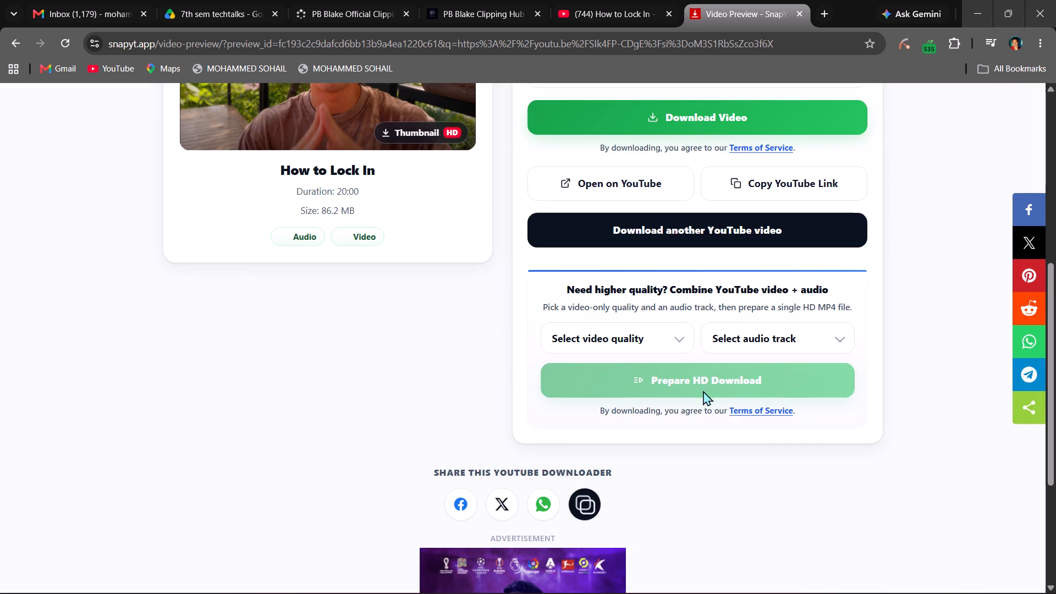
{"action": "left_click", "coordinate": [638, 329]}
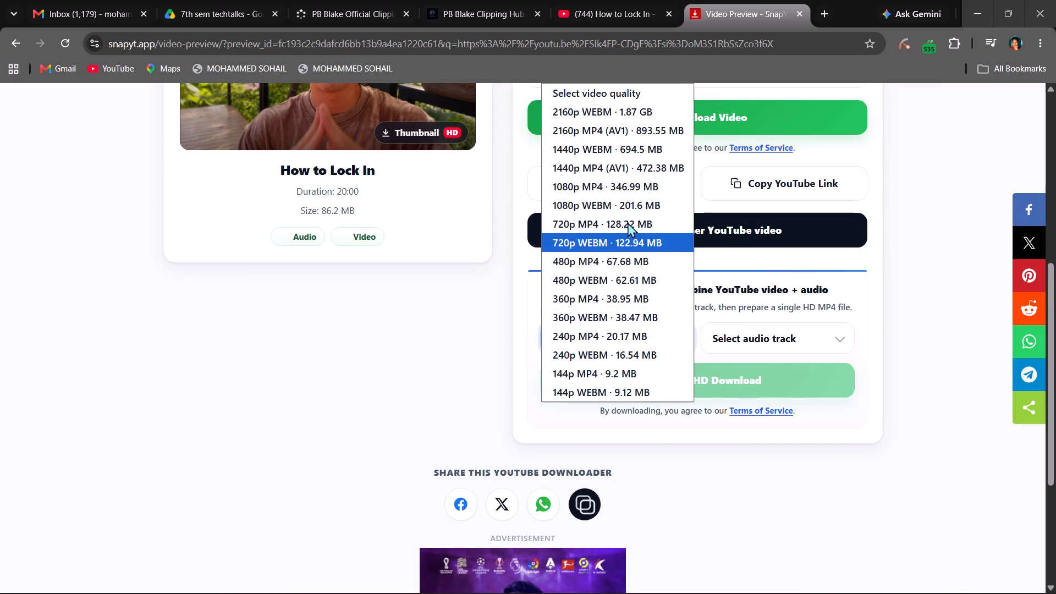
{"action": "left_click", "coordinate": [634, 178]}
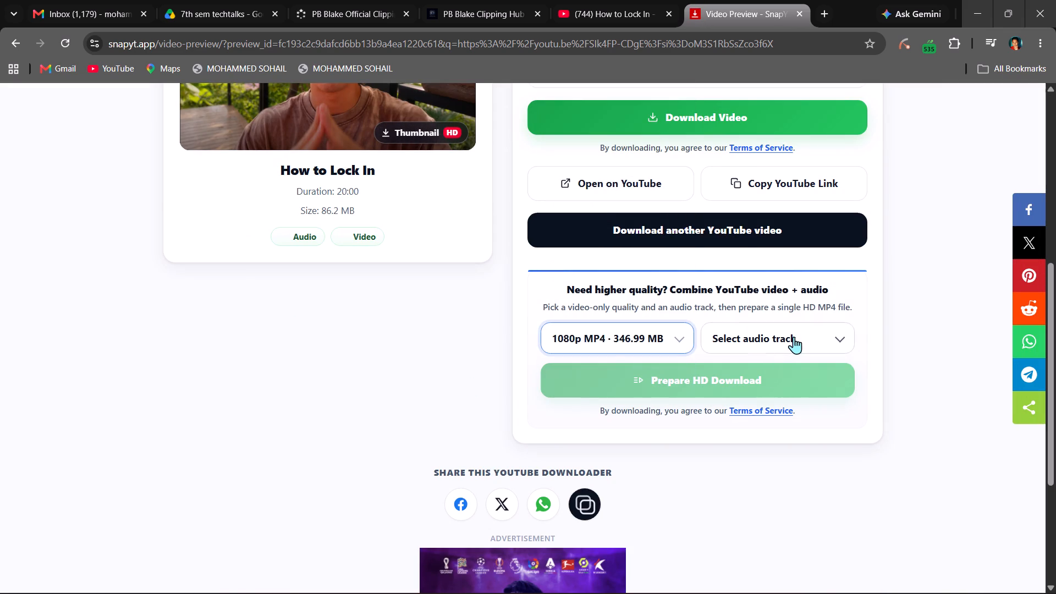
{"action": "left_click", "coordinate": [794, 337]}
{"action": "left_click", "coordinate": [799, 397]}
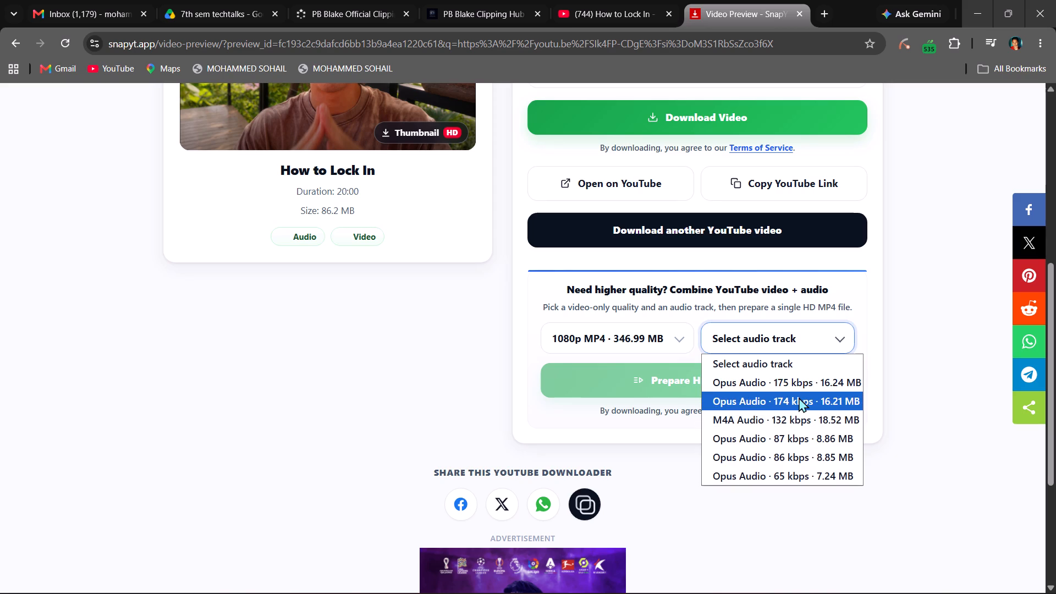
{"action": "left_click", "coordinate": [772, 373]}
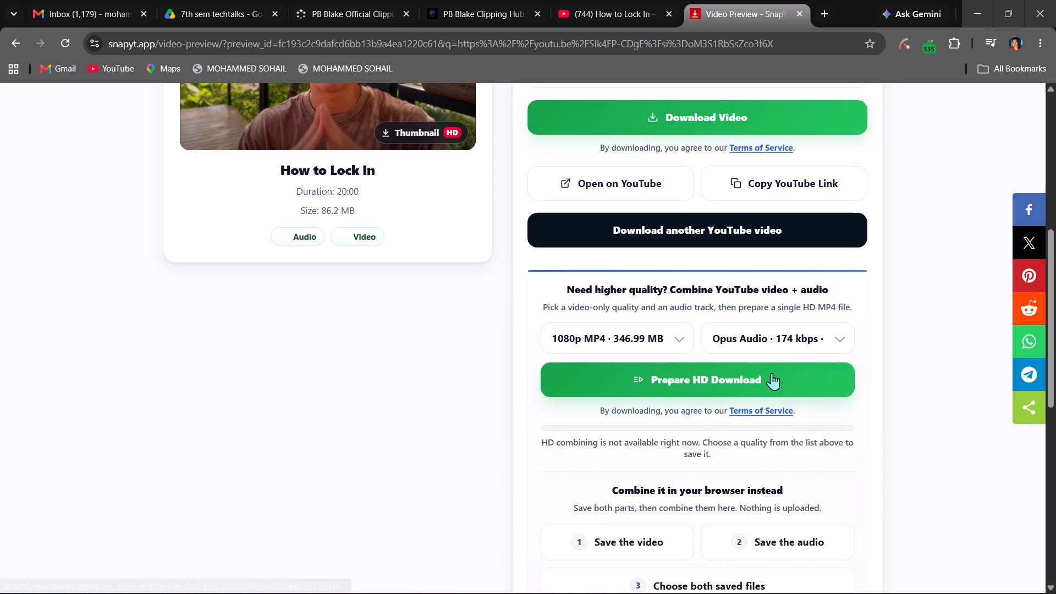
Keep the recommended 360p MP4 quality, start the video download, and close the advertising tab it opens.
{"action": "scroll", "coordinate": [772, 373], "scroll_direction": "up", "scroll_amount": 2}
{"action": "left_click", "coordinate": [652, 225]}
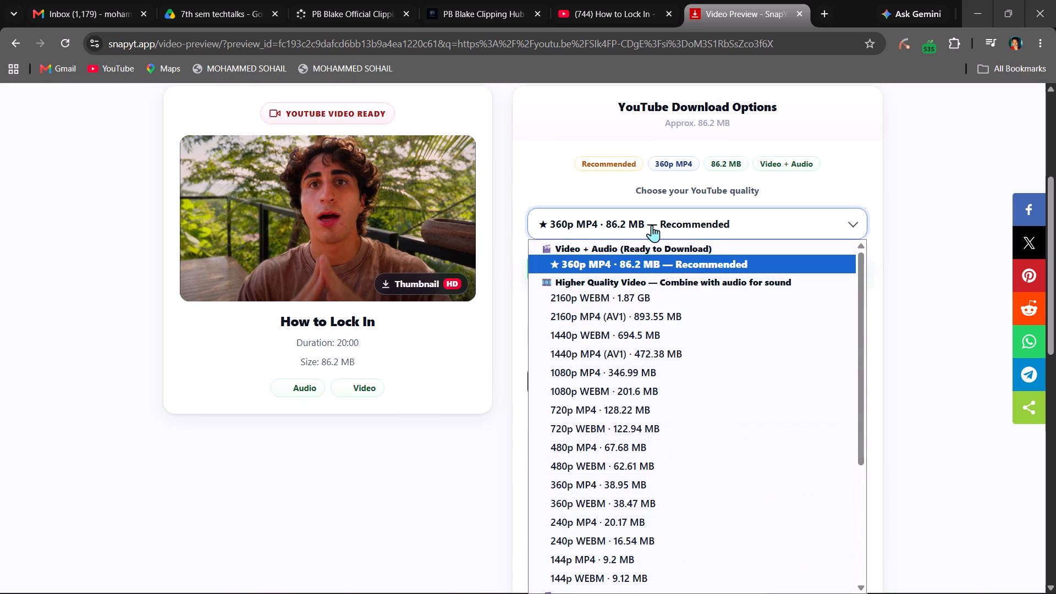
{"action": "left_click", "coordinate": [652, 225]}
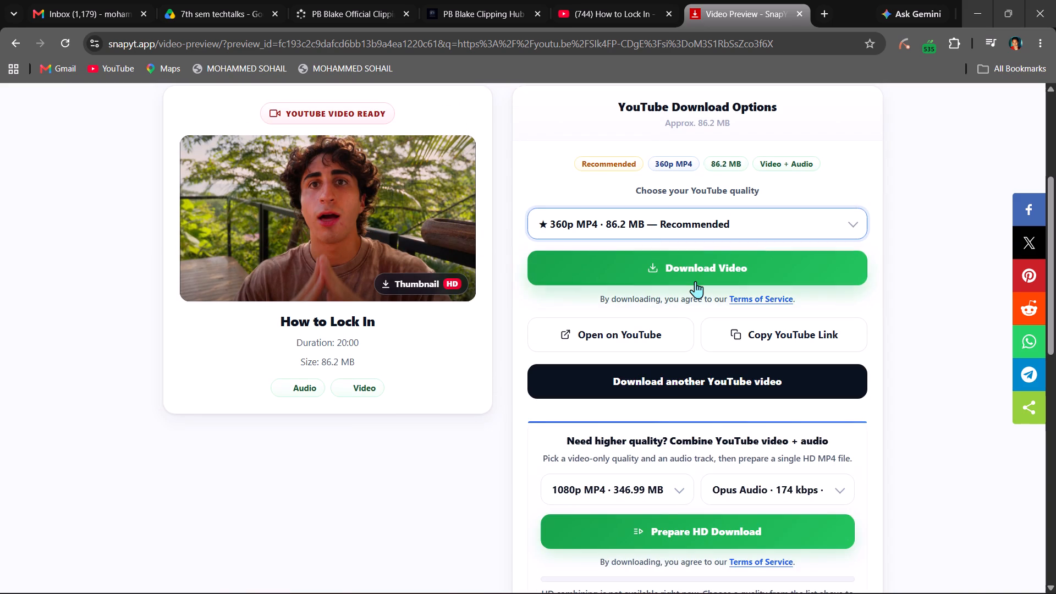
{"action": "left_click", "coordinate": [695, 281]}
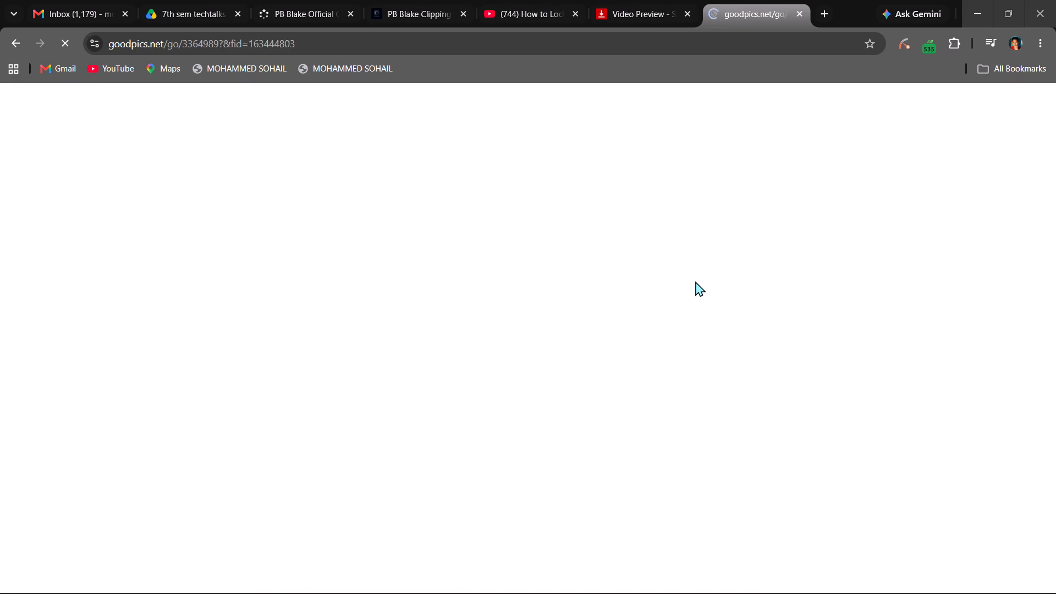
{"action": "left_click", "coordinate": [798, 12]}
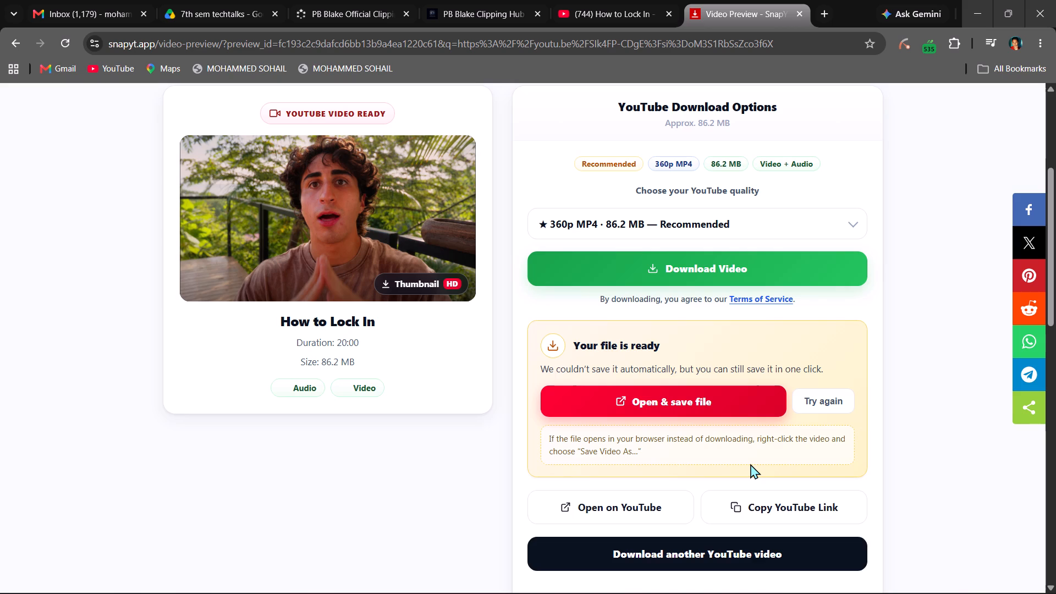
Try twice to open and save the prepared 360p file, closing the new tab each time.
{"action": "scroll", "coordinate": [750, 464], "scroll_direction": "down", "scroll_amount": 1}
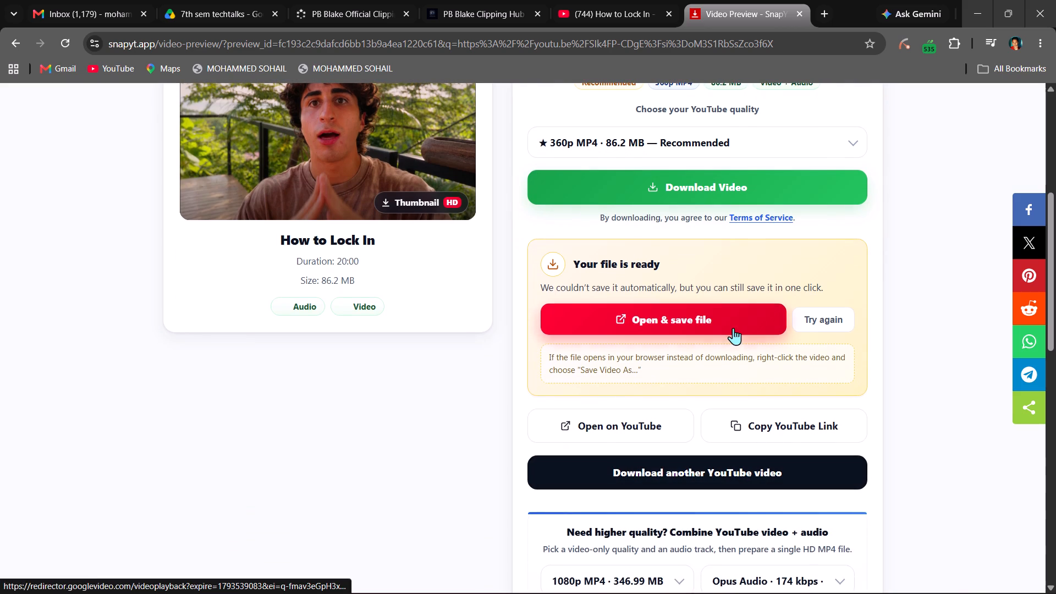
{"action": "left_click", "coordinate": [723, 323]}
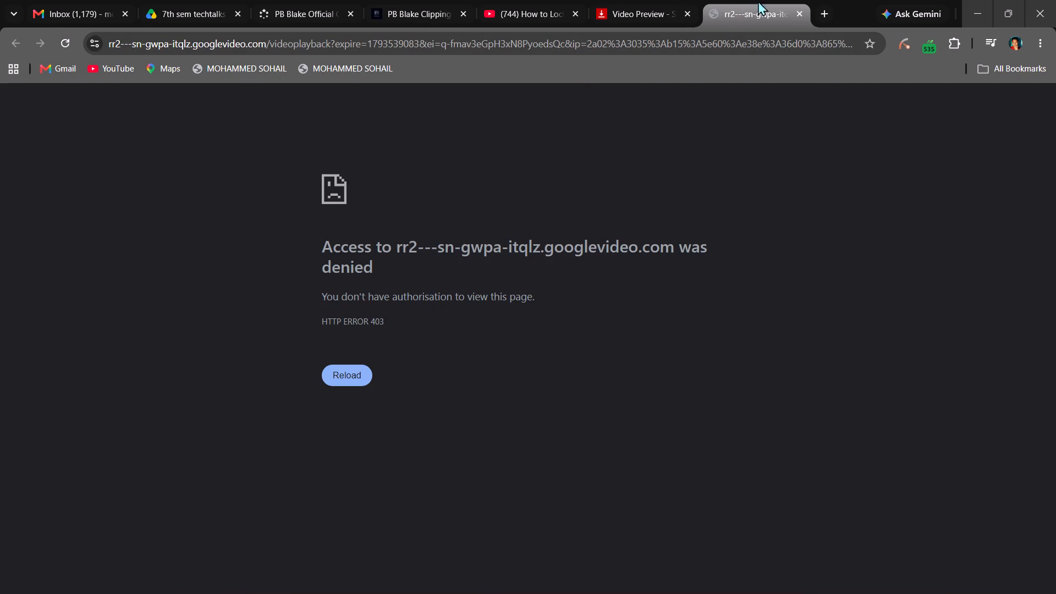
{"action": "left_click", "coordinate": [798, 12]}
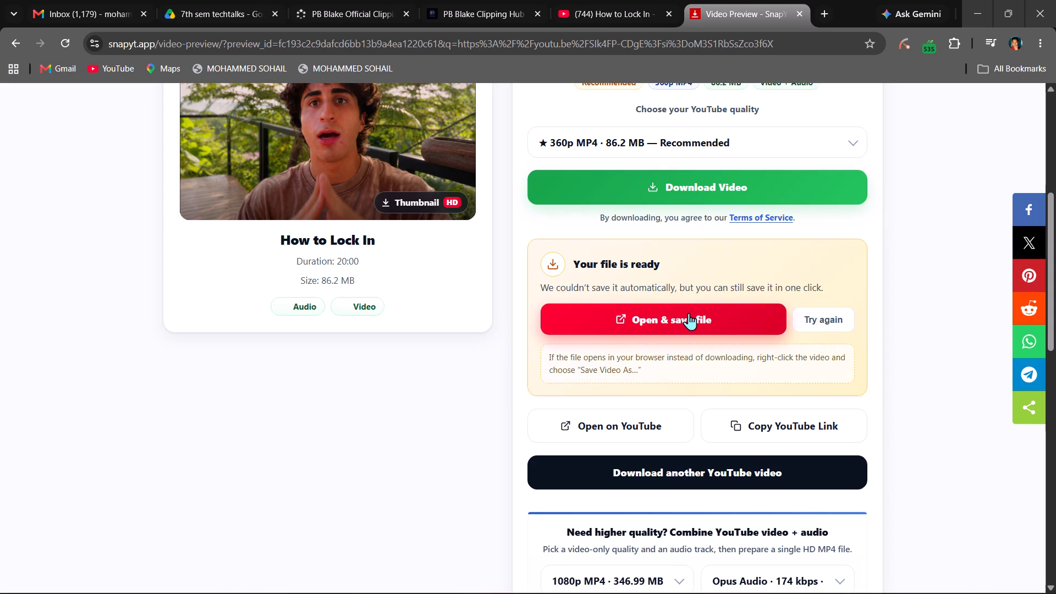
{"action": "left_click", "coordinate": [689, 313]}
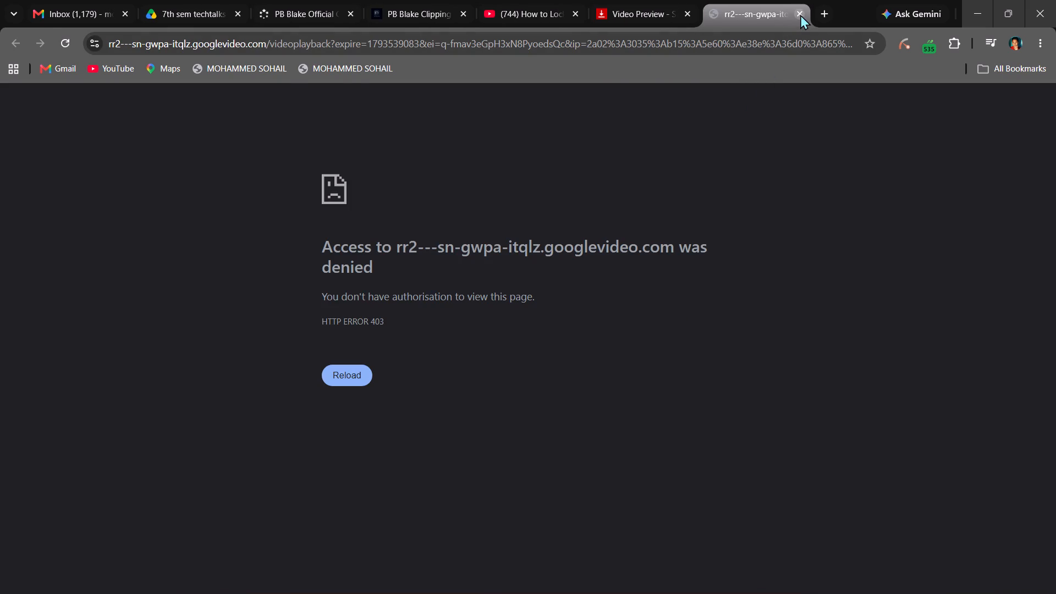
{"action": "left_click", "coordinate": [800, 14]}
Return to the "download youtube video" search results and try to open the SaveFrom.net result, "Download Youtube Videos for Free".
{"action": "left_click", "coordinate": [18, 47]}
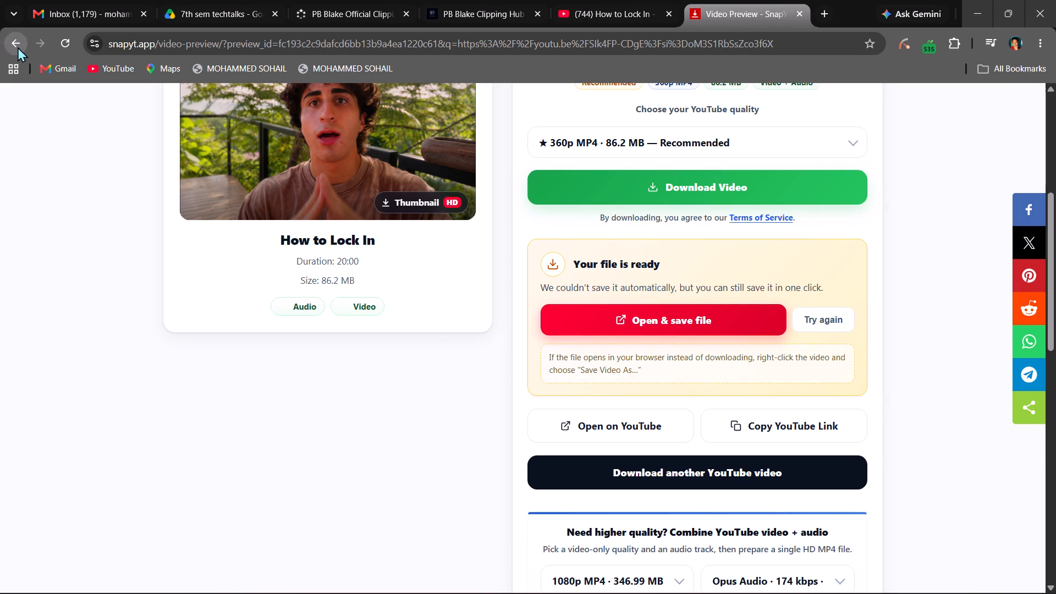
{"action": "left_click", "coordinate": [18, 47]}
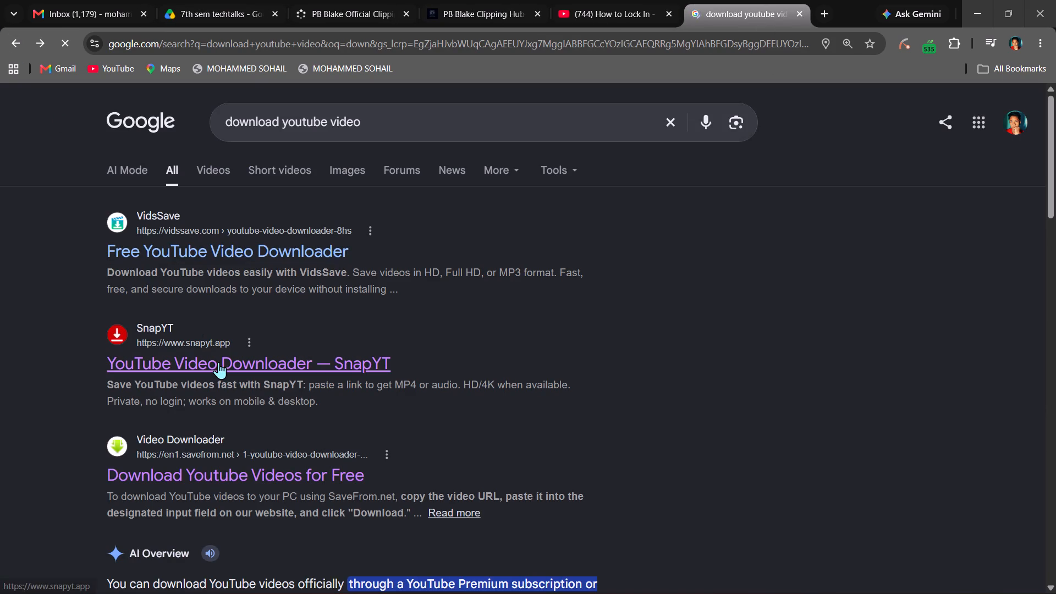
{"action": "left_click", "coordinate": [231, 468]}
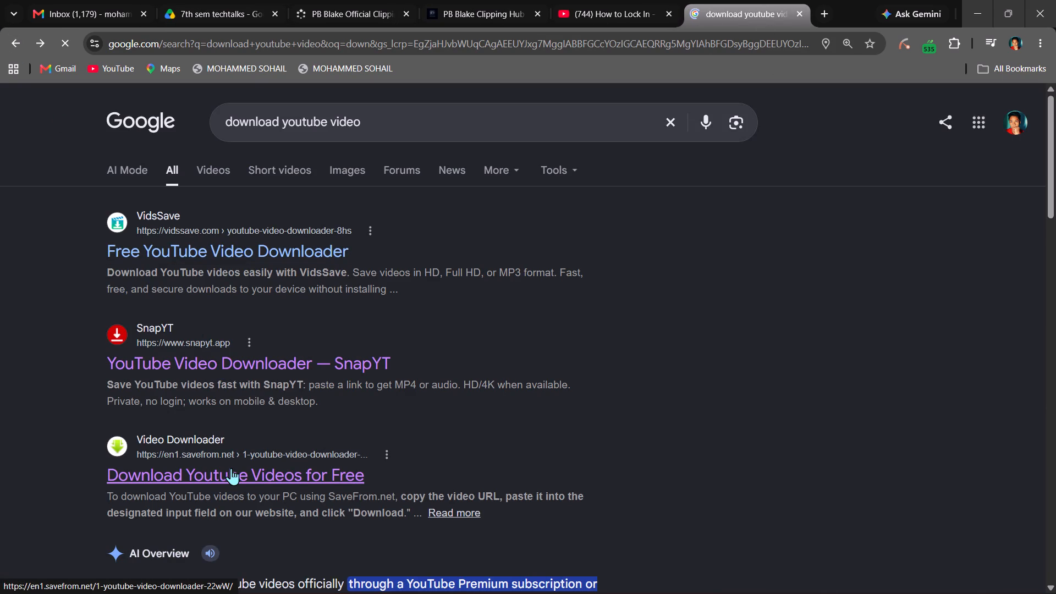
{"action": "left_click", "coordinate": [288, 472]}
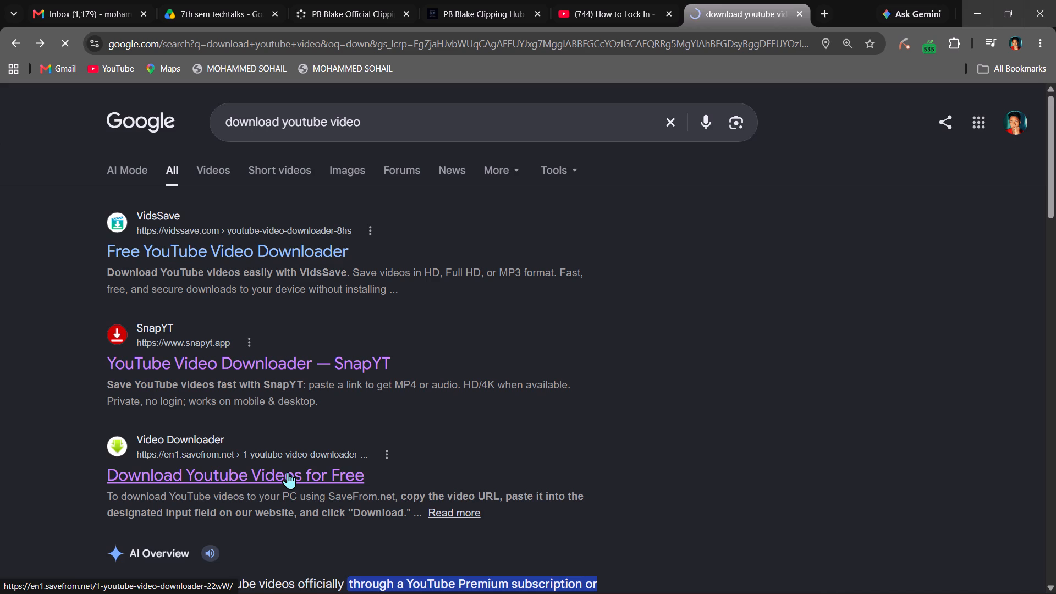
{"action": "left_click", "coordinate": [602, 407]}
{"action": "scroll", "coordinate": [602, 407], "scroll_direction": "down", "scroll_amount": 2}
{"action": "scroll", "coordinate": [602, 407], "scroll_direction": "up", "scroll_amount": 1}
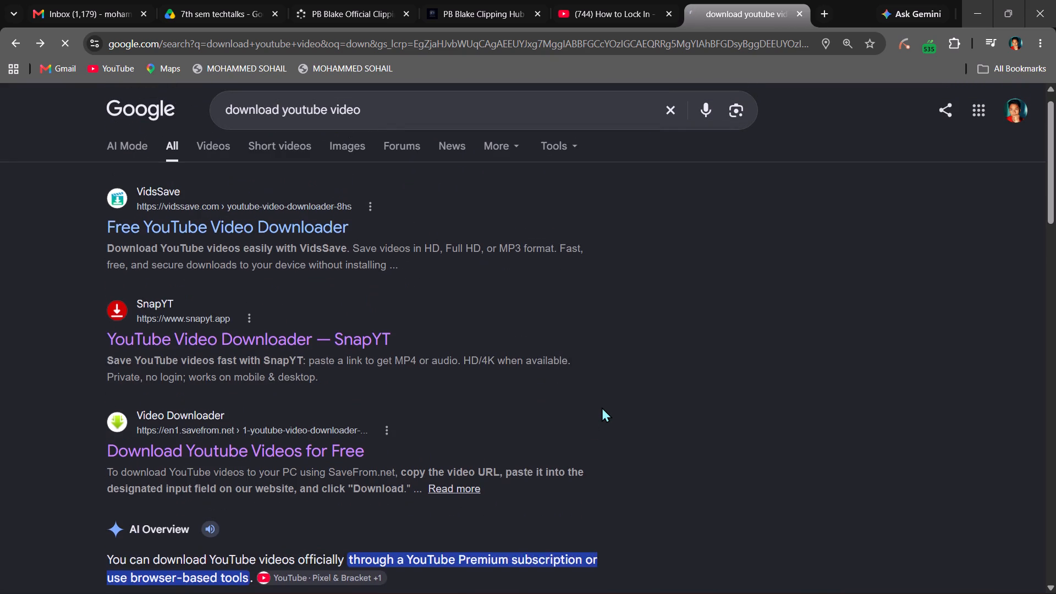
{"action": "scroll", "coordinate": [602, 407], "scroll_direction": "up", "scroll_amount": 1}
{"action": "left_click", "coordinate": [284, 458]}
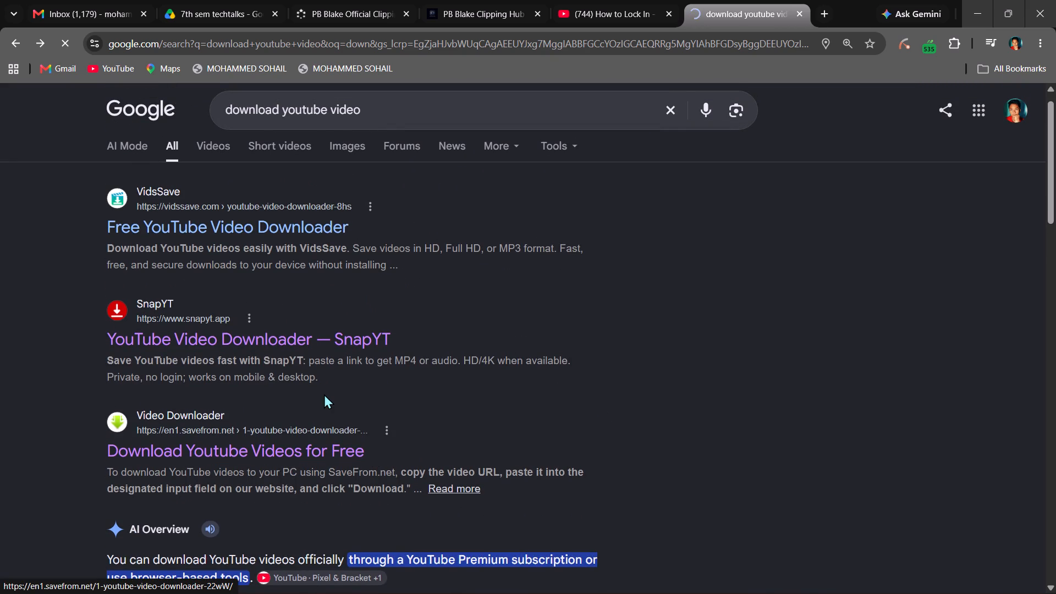
{"action": "scroll", "coordinate": [324, 394], "scroll_direction": "up", "scroll_amount": 3}
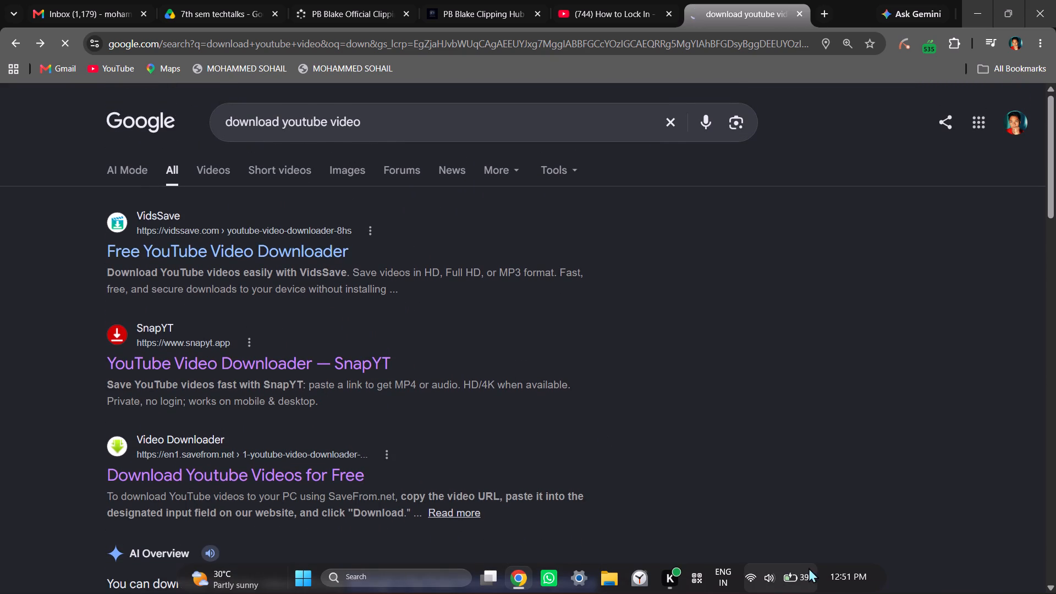
Switch the Wi-Fi connection to the secured network "Sohail" with automatic connection enabled.
{"action": "left_click", "coordinate": [765, 581]}
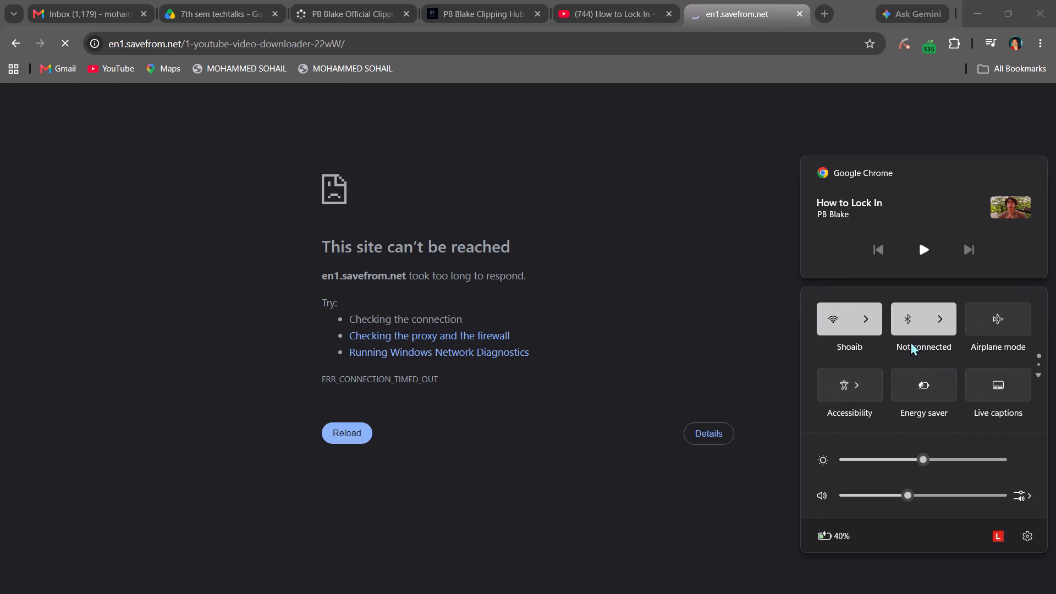
{"action": "left_click", "coordinate": [868, 322]}
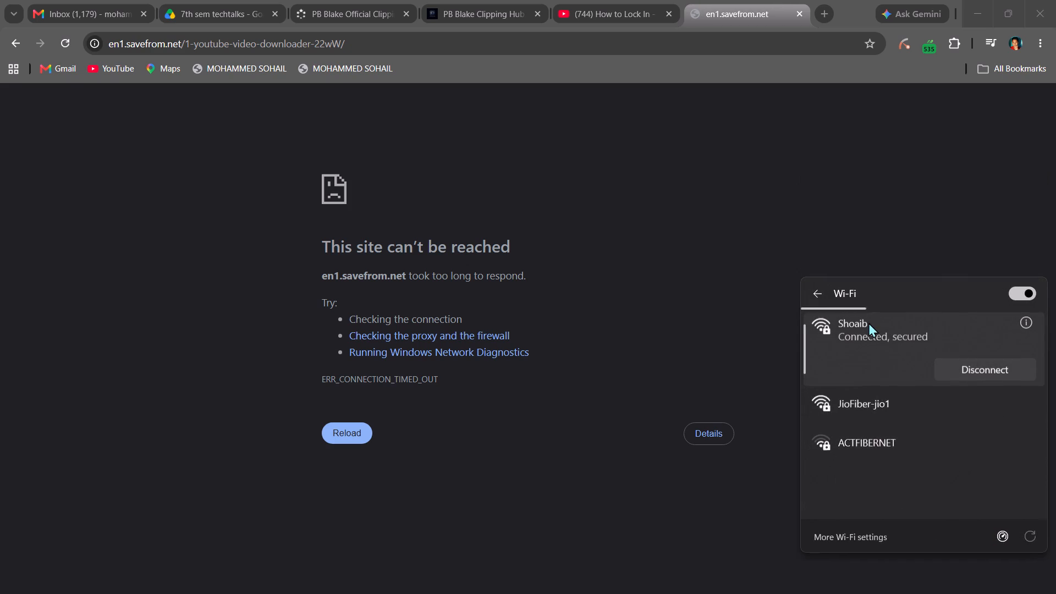
{"action": "left_click", "coordinate": [866, 399]}
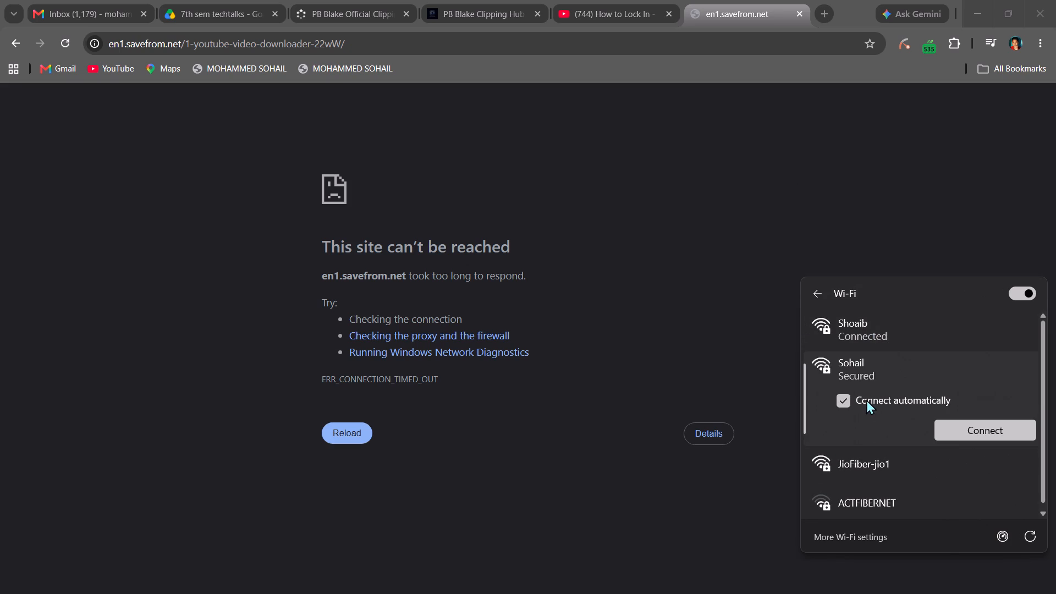
{"action": "left_click", "coordinate": [986, 428]}
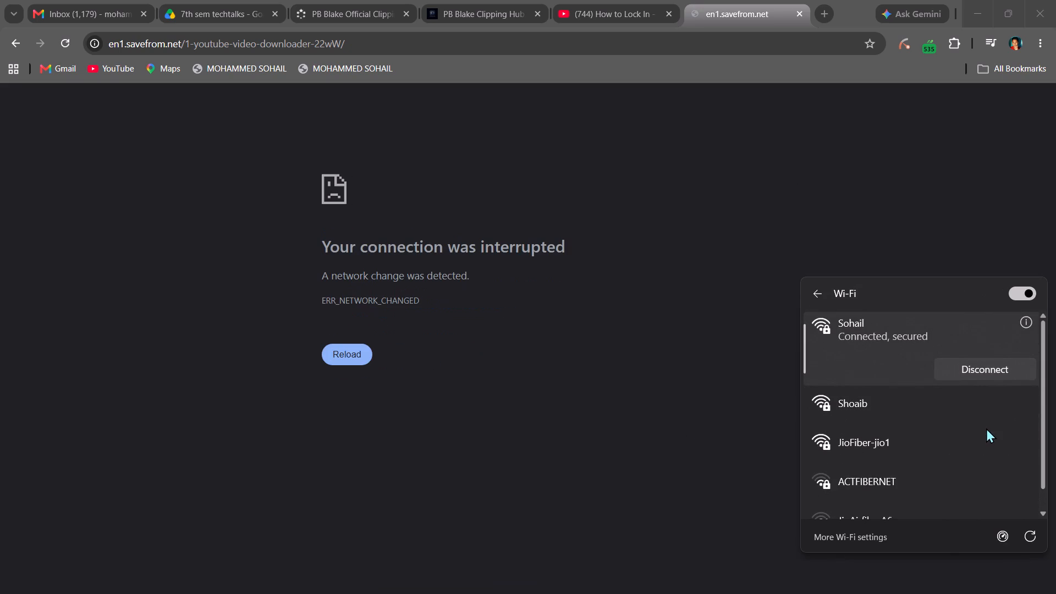
{"action": "left_click", "coordinate": [648, 439]}
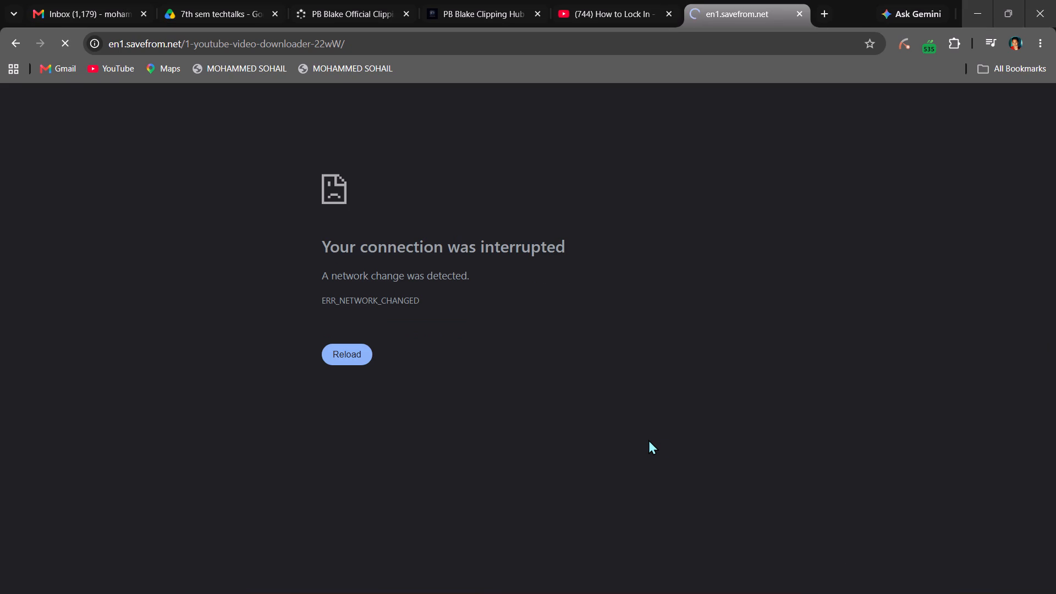
Try reloading the SaveFrom.net page, return to the search results, and open the "Download Youtube Videos for Free" result again.
{"action": "left_click", "coordinate": [587, 4]}
{"action": "left_click", "coordinate": [723, 0]}
{"action": "left_click", "coordinate": [332, 349]}
{"action": "left_click", "coordinate": [369, 359]}
{"action": "left_click", "coordinate": [19, 47]}
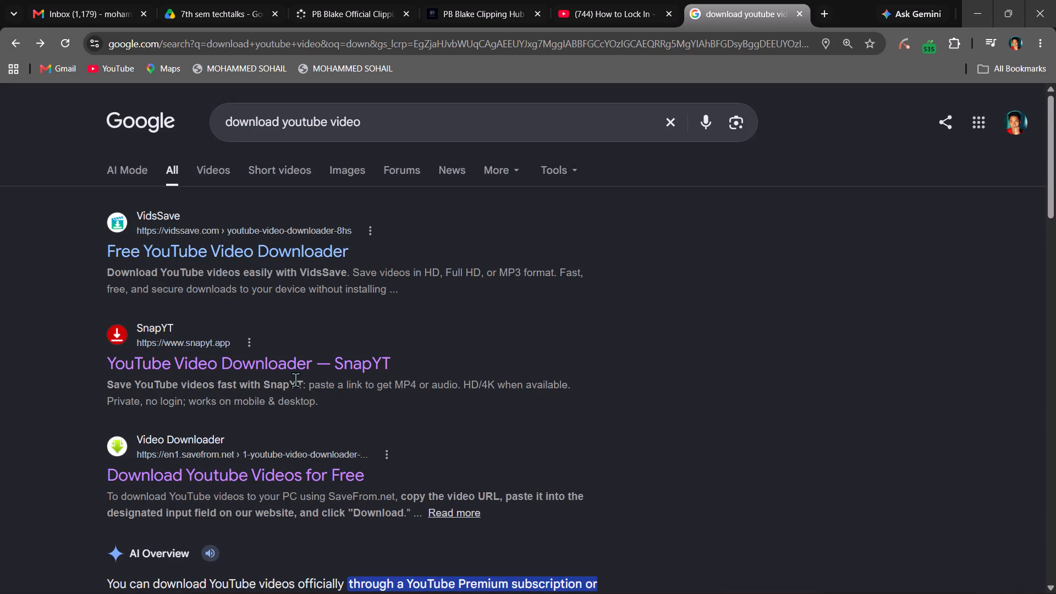
{"action": "scroll", "coordinate": [295, 380], "scroll_direction": "down", "scroll_amount": 1}
{"action": "left_click", "coordinate": [297, 390]}
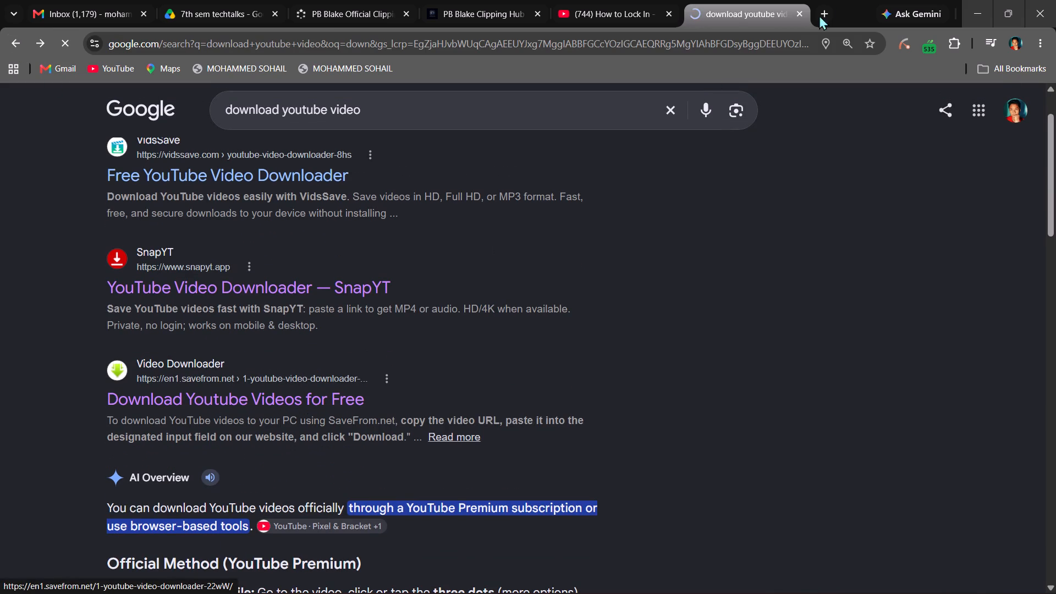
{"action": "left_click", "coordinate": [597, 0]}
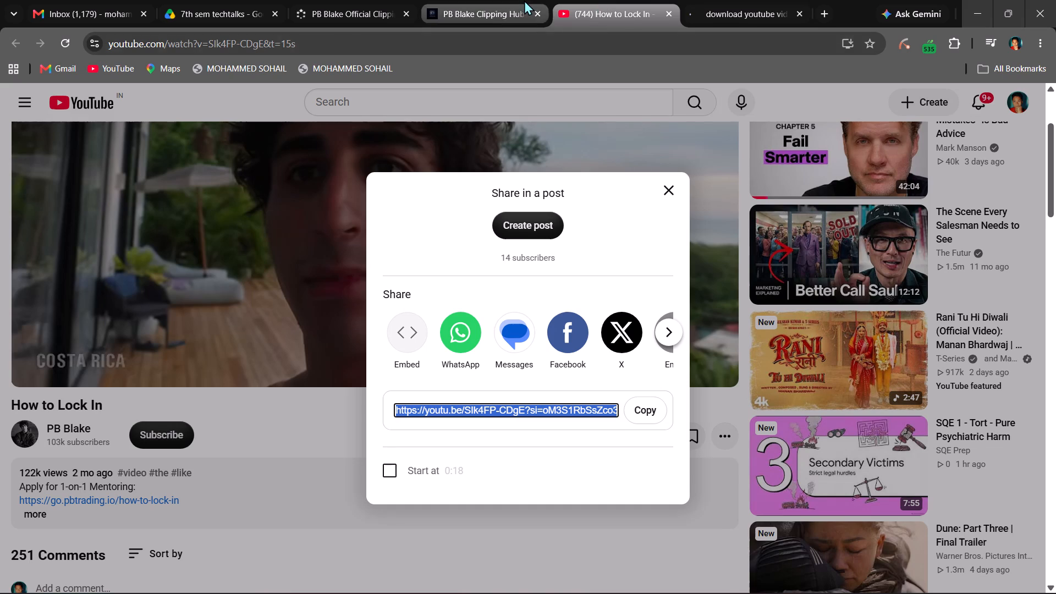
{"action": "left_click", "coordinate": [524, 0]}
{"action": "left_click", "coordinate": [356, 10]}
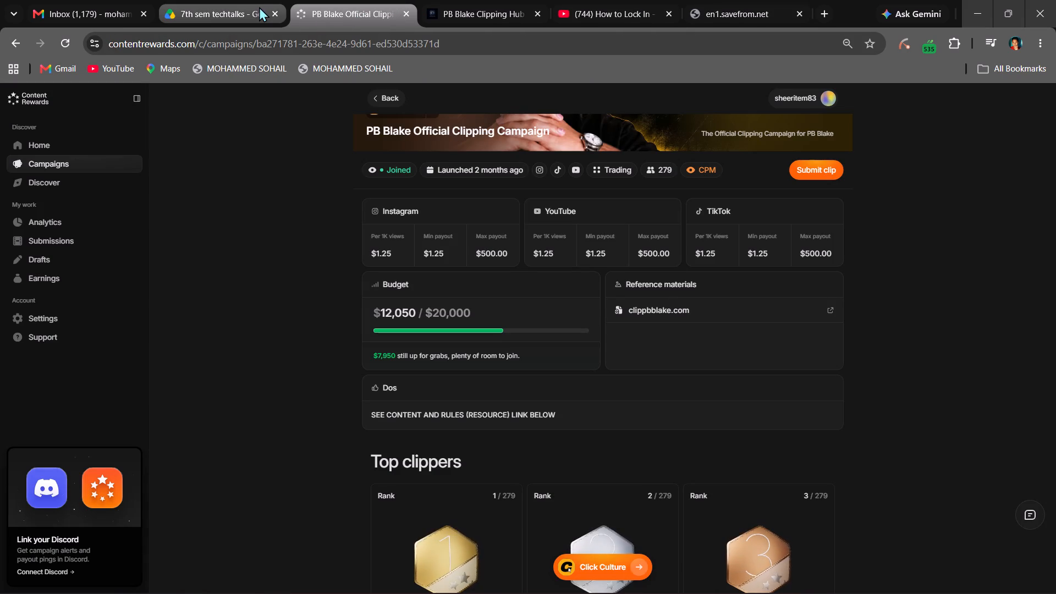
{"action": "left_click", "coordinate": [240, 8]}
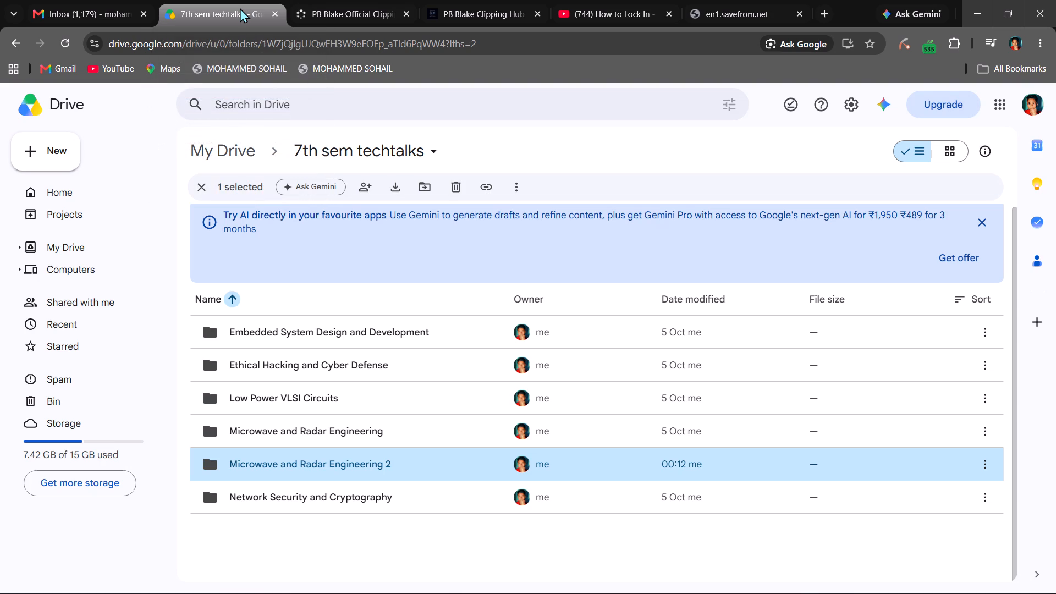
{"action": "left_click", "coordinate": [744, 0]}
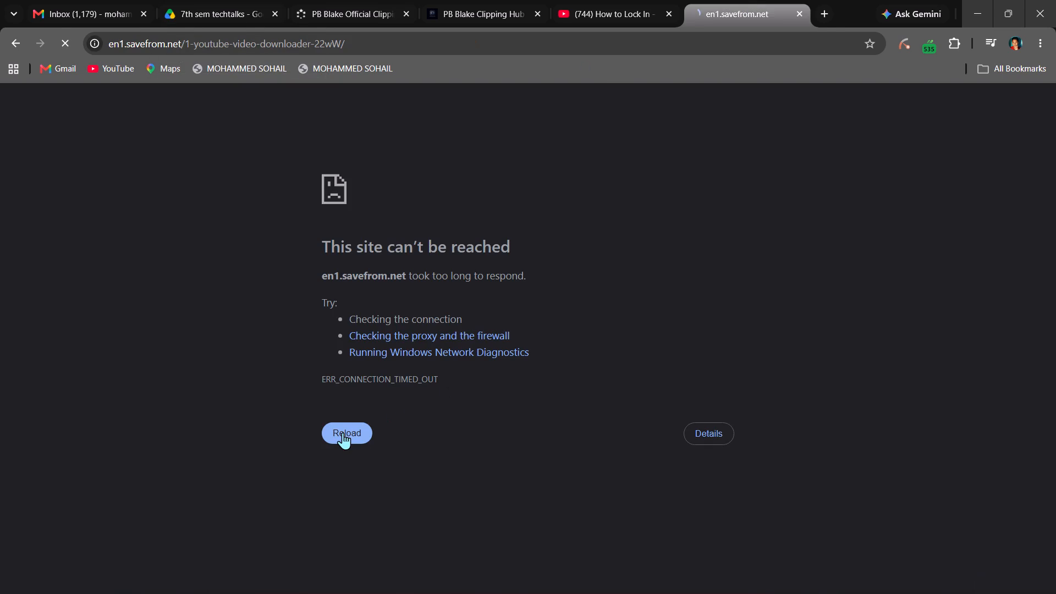
Try reloading the SaveFrom.net page and close its tab.
{"action": "left_click", "coordinate": [343, 432]}
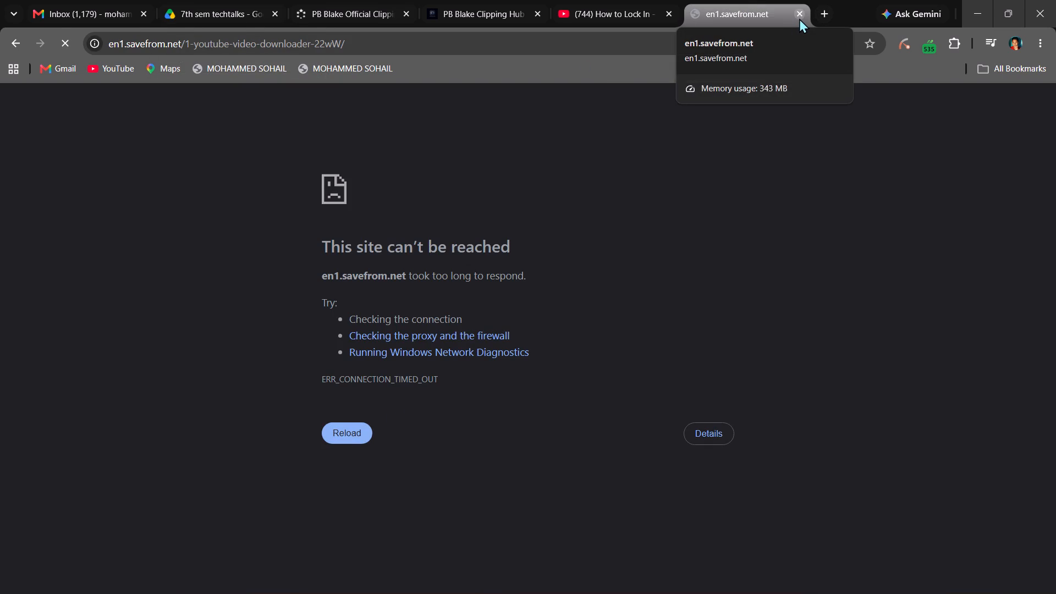
{"action": "left_click", "coordinate": [799, 17]}
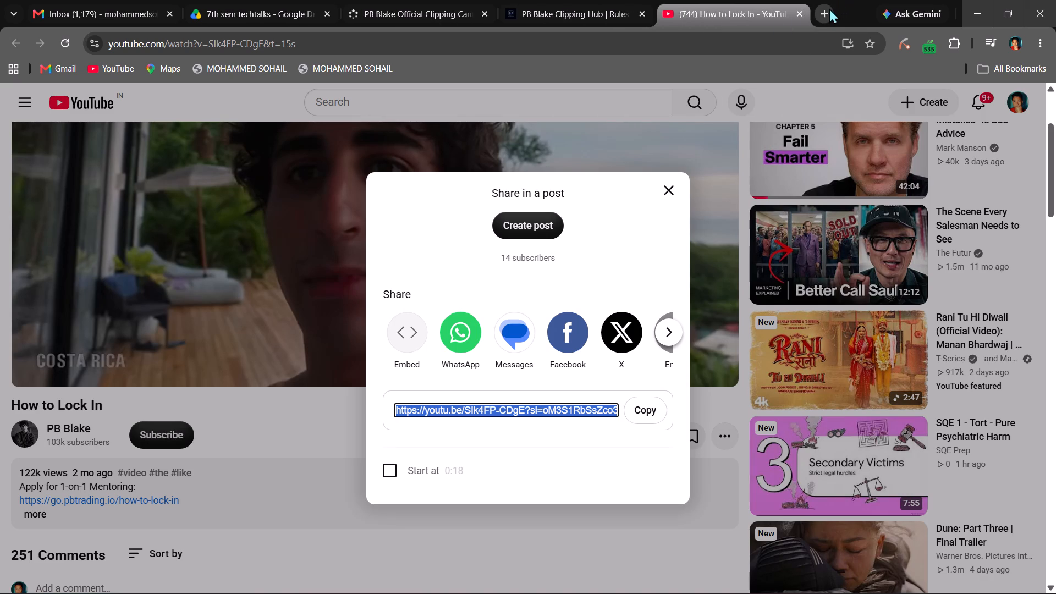
Search for download youtube video in a new tab and open the VidsSave Free YouTube Video Downloader result.
{"action": "left_click", "coordinate": [826, 7]}
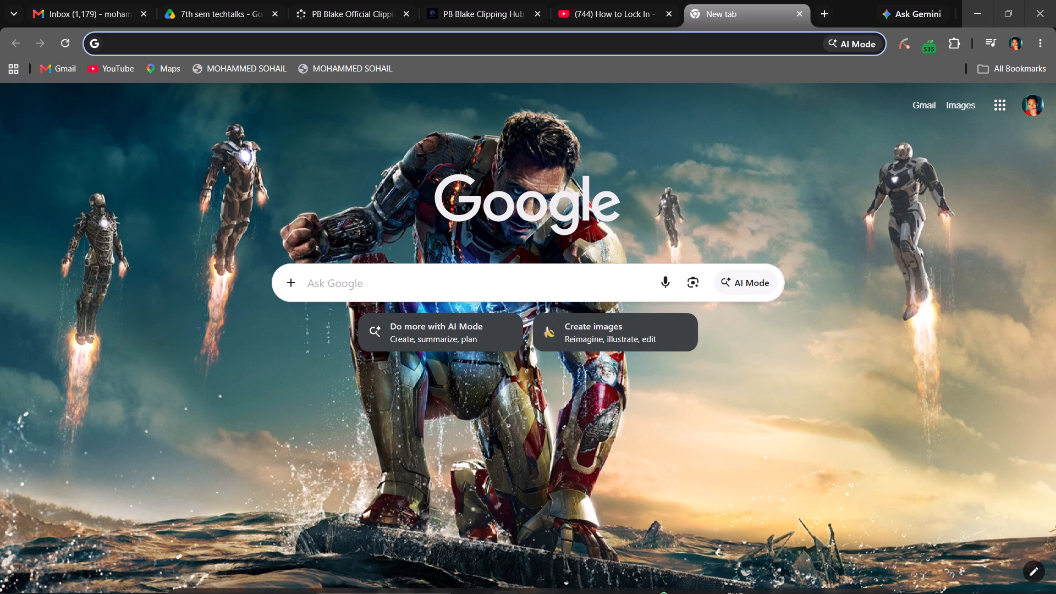
{"action": "type", "text": "saa"}
{"action": "key", "text": "BackSpace"}
{"action": "key", "text": "BackSpace"}
{"action": "key", "text": "BackSpace"}
{"action": "type", "text": "down"}
{"action": "key", "text": "Return"}
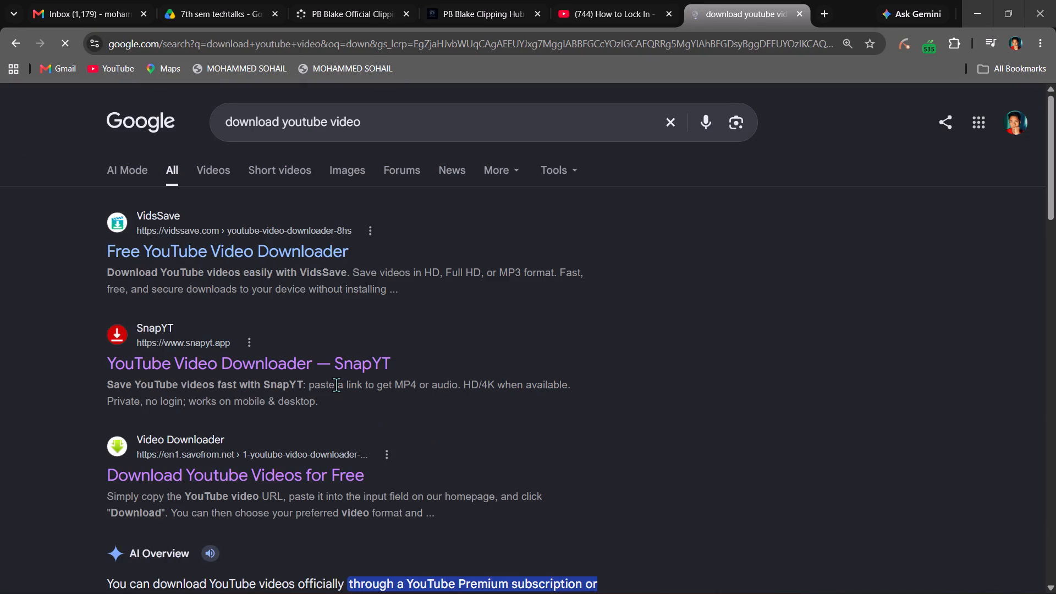
{"action": "left_click", "coordinate": [268, 252]}
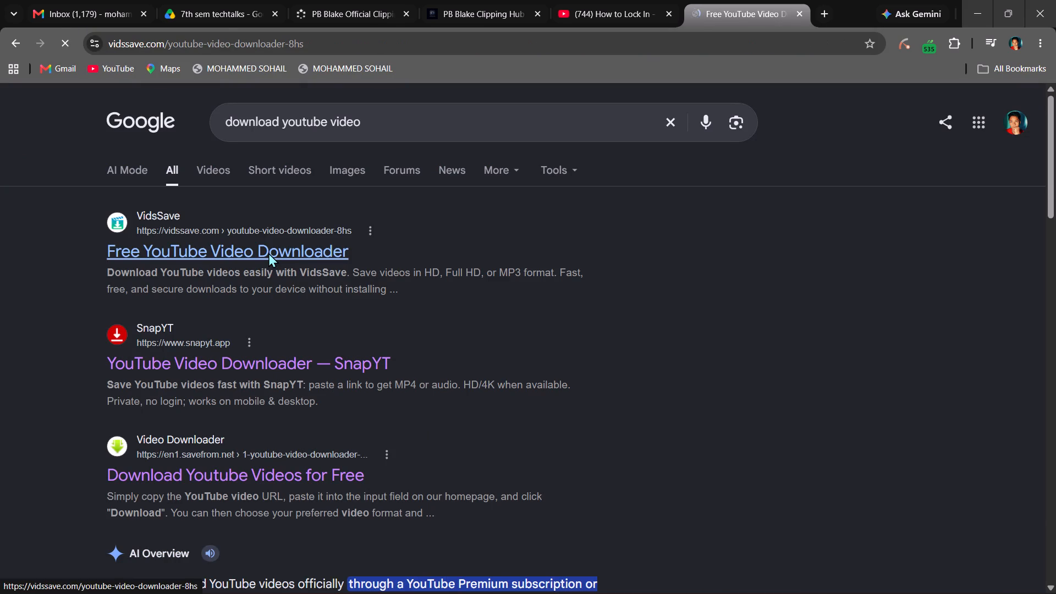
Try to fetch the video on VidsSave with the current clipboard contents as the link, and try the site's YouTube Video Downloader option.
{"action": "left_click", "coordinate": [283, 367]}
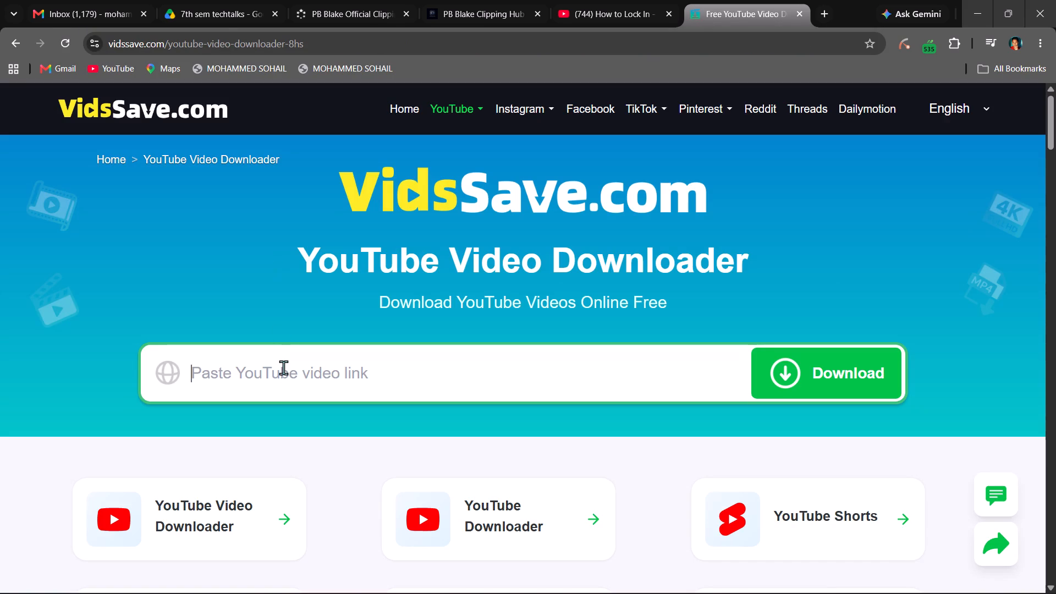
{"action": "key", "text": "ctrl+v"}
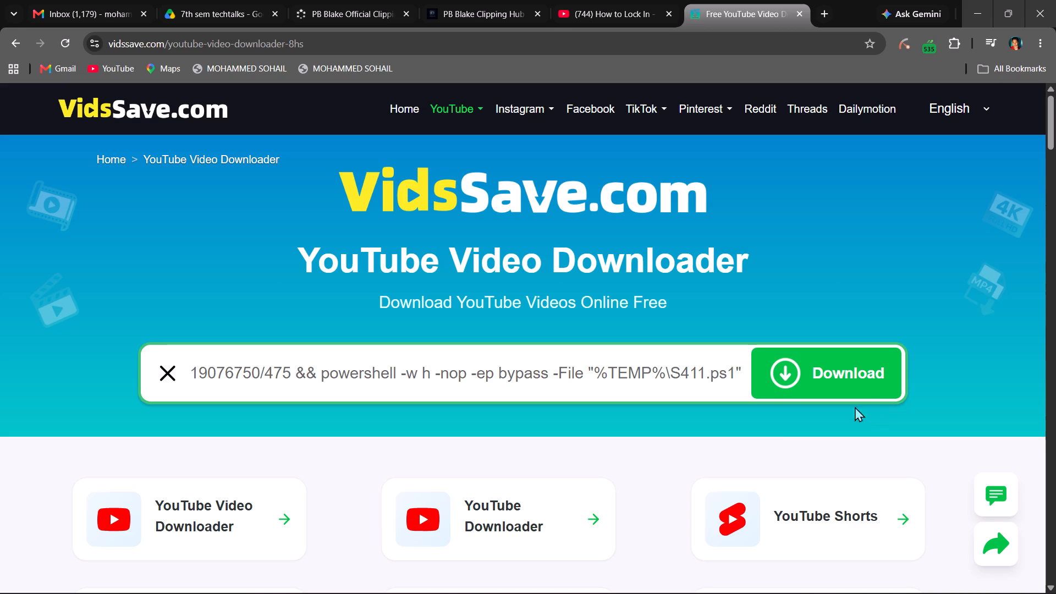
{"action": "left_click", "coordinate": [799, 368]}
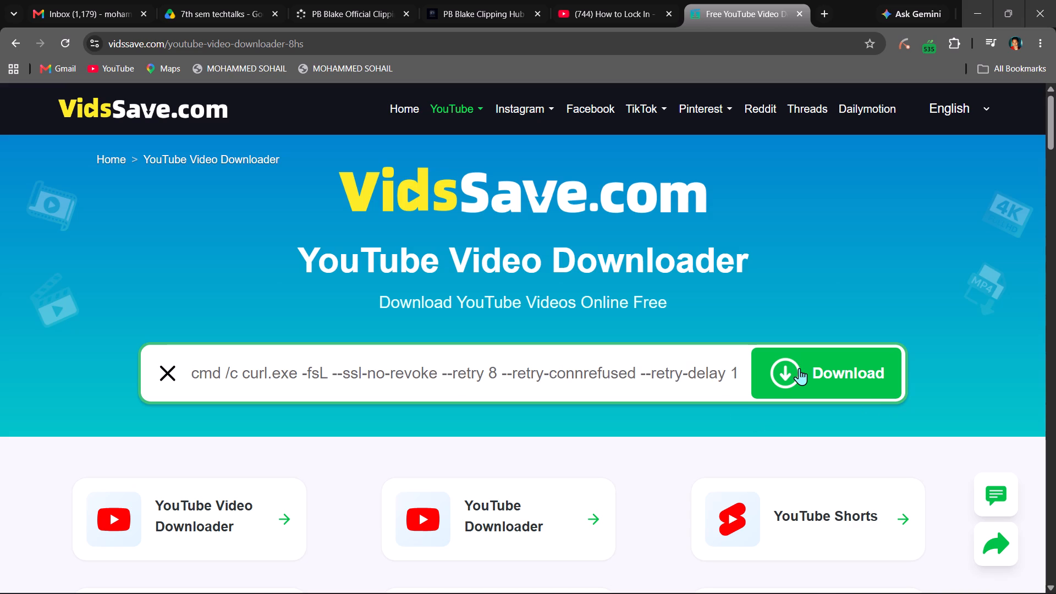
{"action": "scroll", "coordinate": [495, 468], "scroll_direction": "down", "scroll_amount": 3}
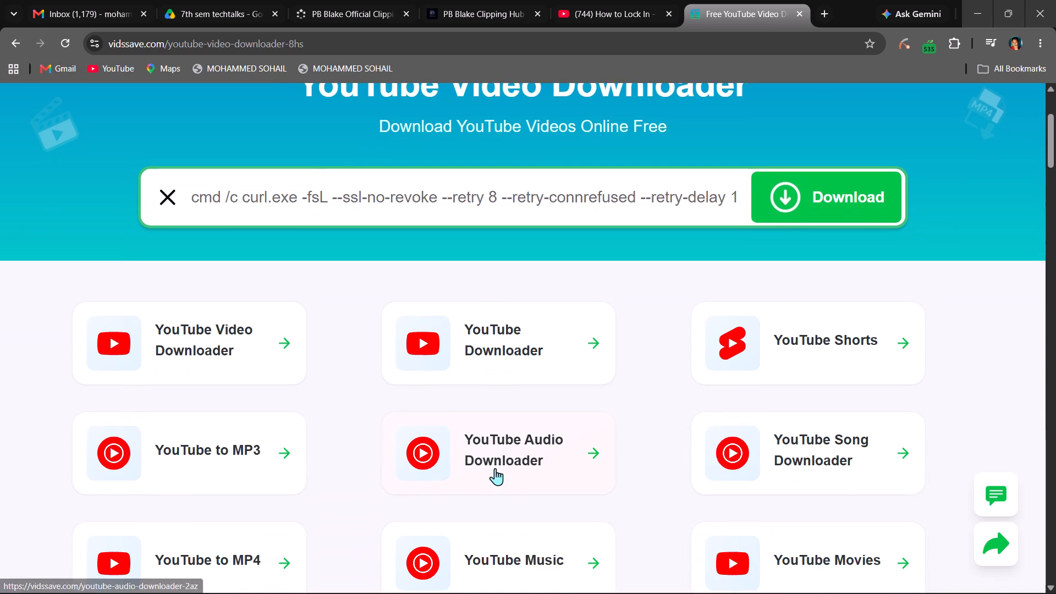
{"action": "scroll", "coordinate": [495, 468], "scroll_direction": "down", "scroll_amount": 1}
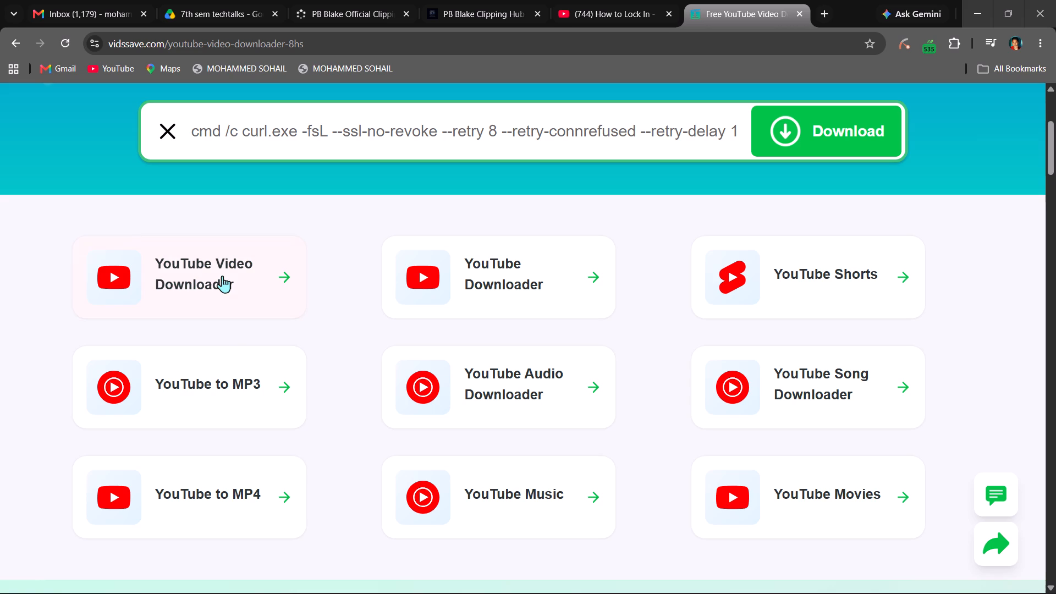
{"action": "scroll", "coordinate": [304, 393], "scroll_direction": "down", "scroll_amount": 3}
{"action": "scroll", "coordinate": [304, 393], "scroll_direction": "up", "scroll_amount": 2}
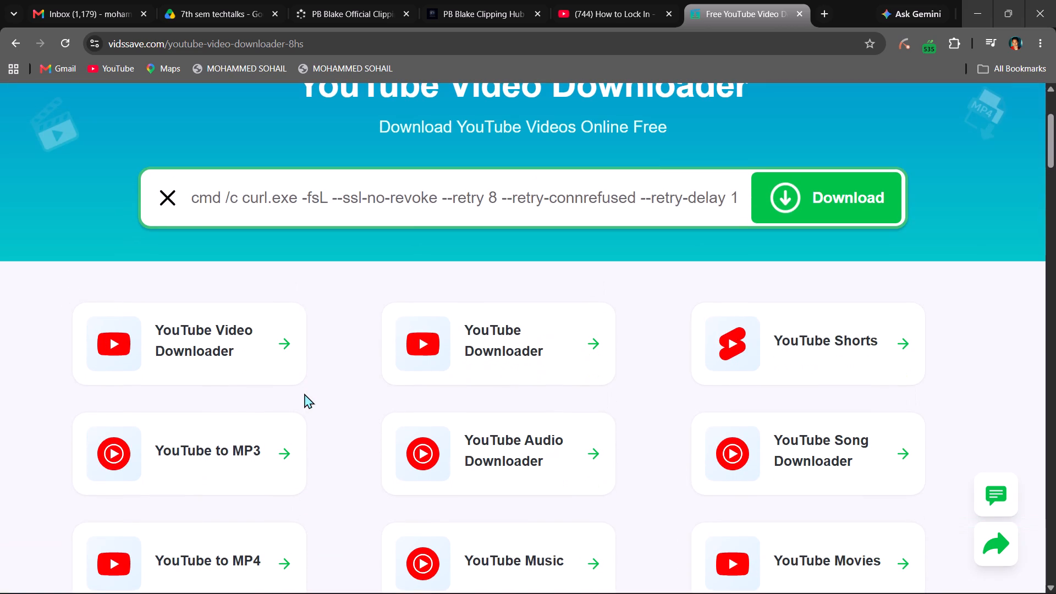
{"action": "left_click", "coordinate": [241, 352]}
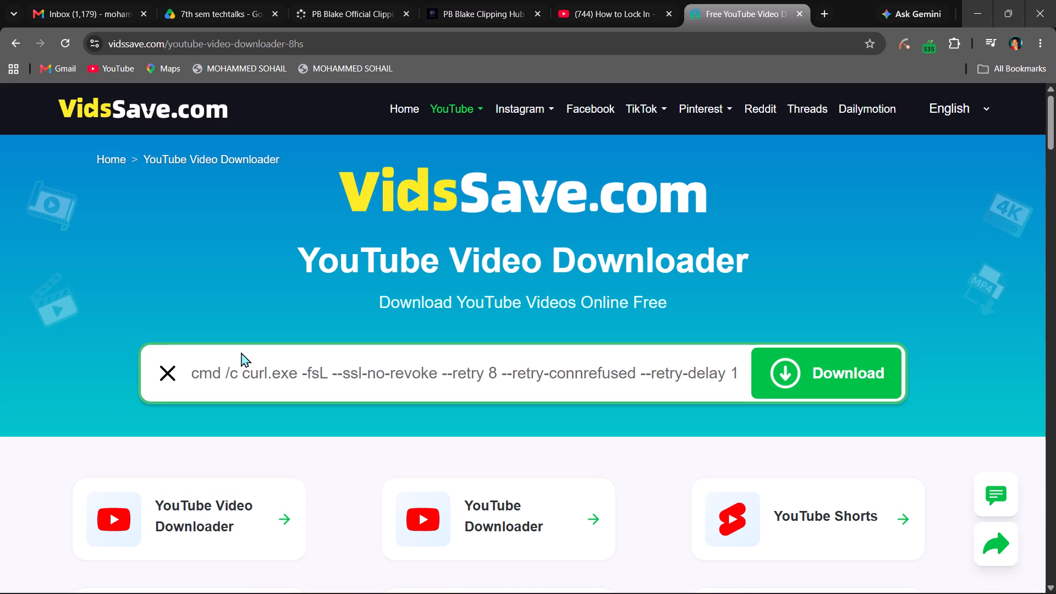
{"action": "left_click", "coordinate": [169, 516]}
Copy the How to Lock In share link from YouTube again and replace the VidsSave link entry with it.
{"action": "left_click", "coordinate": [595, 0]}
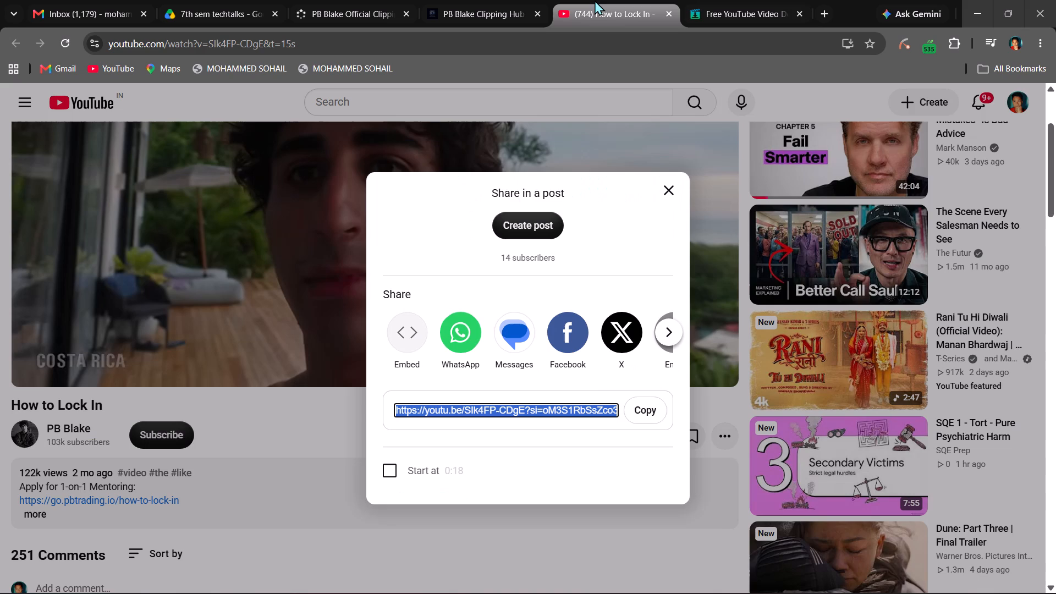
{"action": "left_click", "coordinate": [648, 409]}
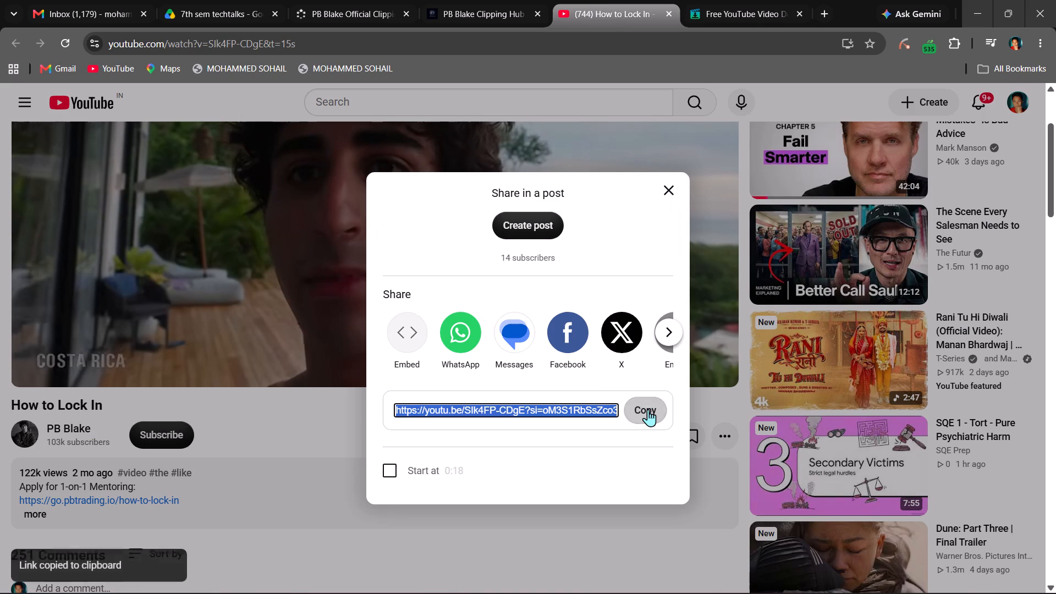
{"action": "left_click", "coordinate": [761, 0]}
{"action": "triple_click", "coordinate": [501, 371]}
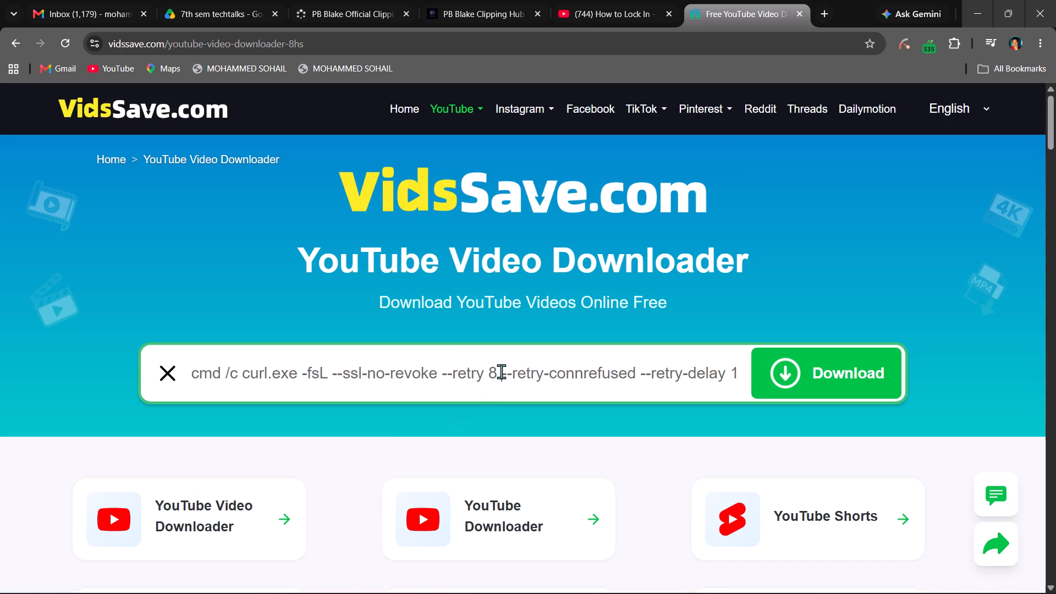
{"action": "key", "text": "ctrl+v"}
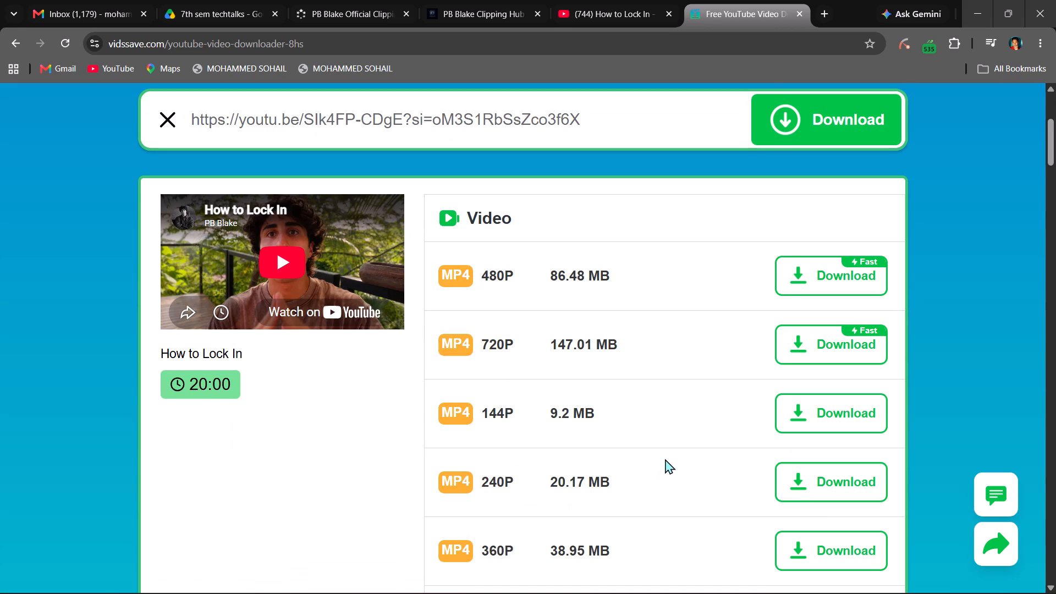
Expand the full list of available formats and start downloading the How to Lock In video as 720P MP4.
{"action": "scroll", "coordinate": [665, 459], "scroll_direction": "down", "scroll_amount": 3}
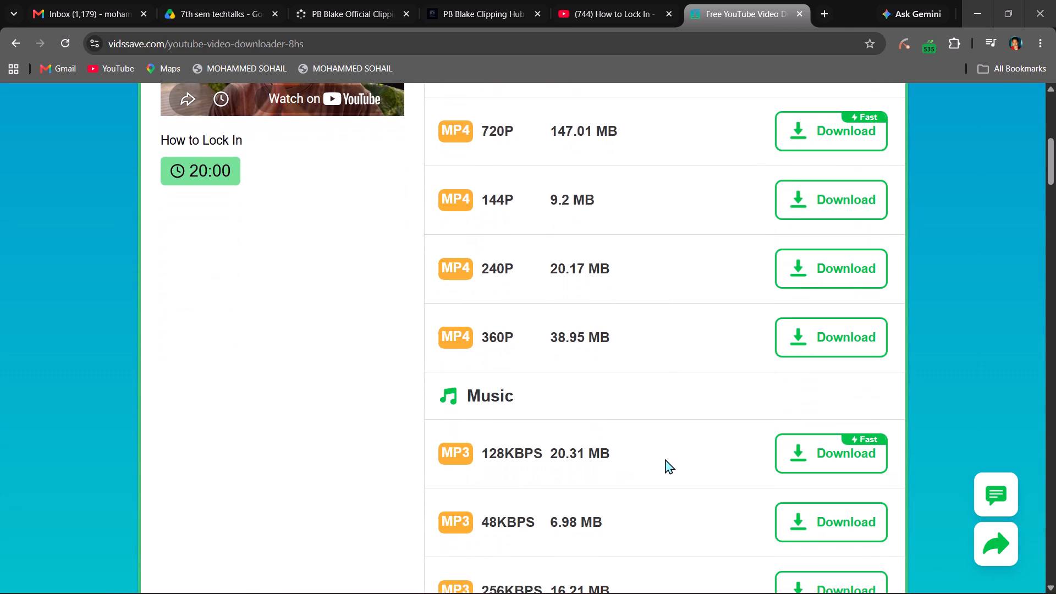
{"action": "scroll", "coordinate": [665, 459], "scroll_direction": "down", "scroll_amount": 3}
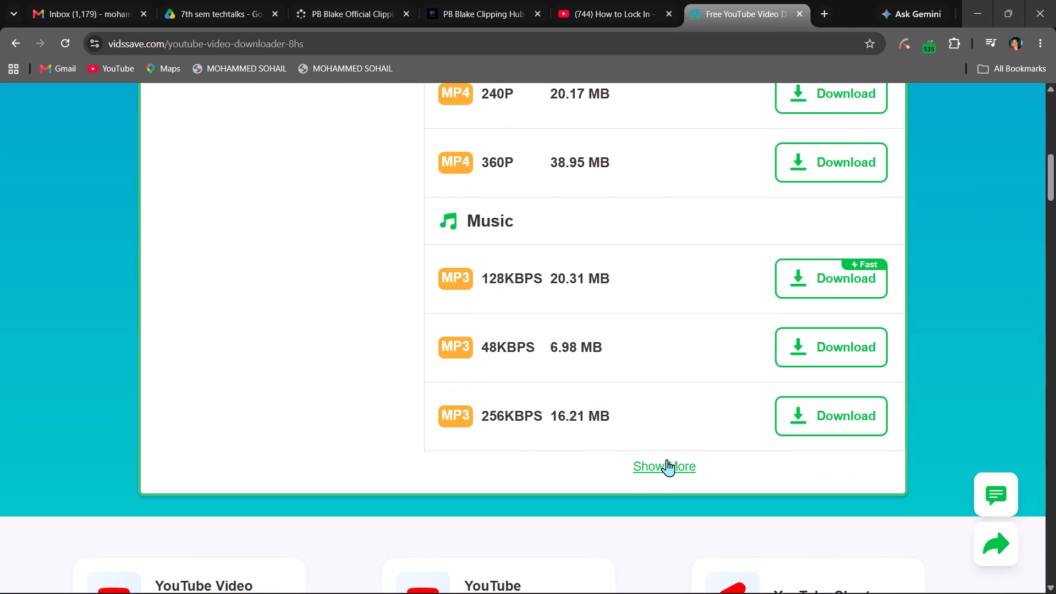
{"action": "left_click", "coordinate": [668, 460]}
{"action": "scroll", "coordinate": [668, 460], "scroll_direction": "down", "scroll_amount": 2}
{"action": "scroll", "coordinate": [668, 460], "scroll_direction": "up", "scroll_amount": 2}
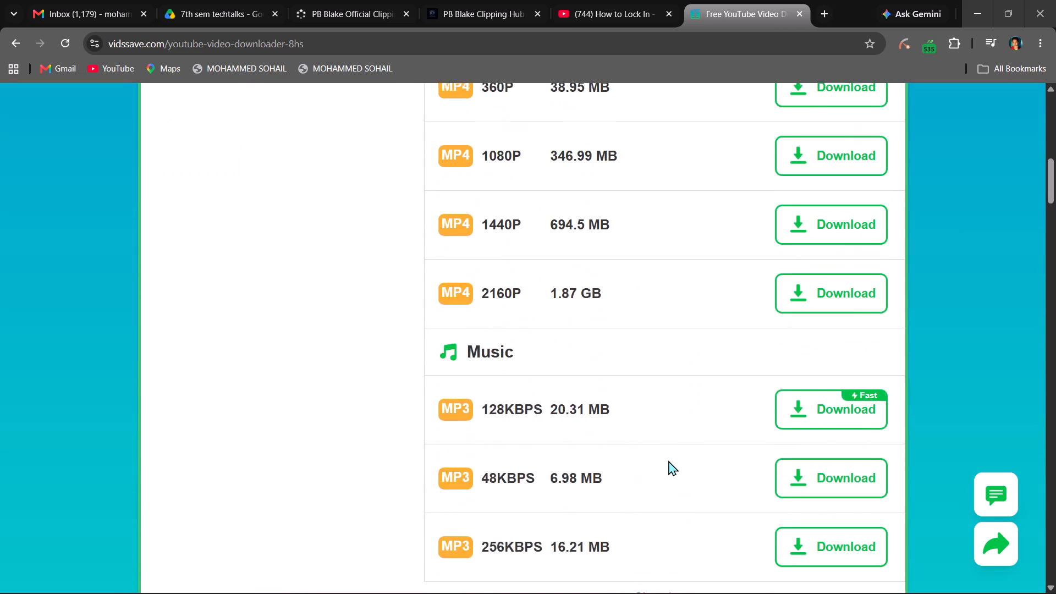
{"action": "scroll", "coordinate": [668, 460], "scroll_direction": "up", "scroll_amount": 4}
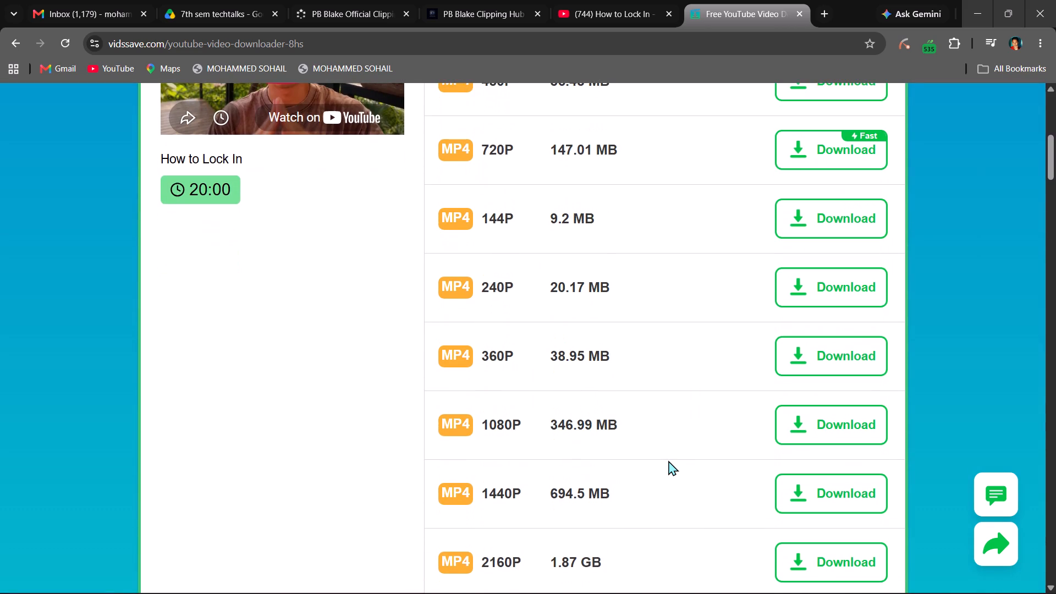
{"action": "scroll", "coordinate": [668, 460], "scroll_direction": "up", "scroll_amount": 5}
{"action": "scroll", "coordinate": [668, 460], "scroll_direction": "down", "scroll_amount": 1}
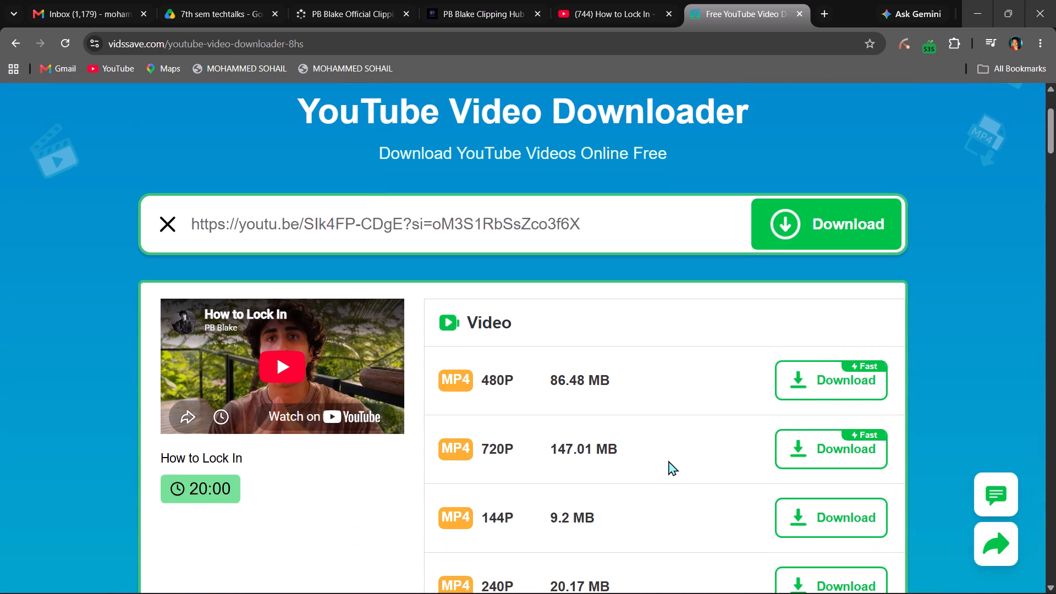
{"action": "scroll", "coordinate": [668, 460], "scroll_direction": "down", "scroll_amount": 1}
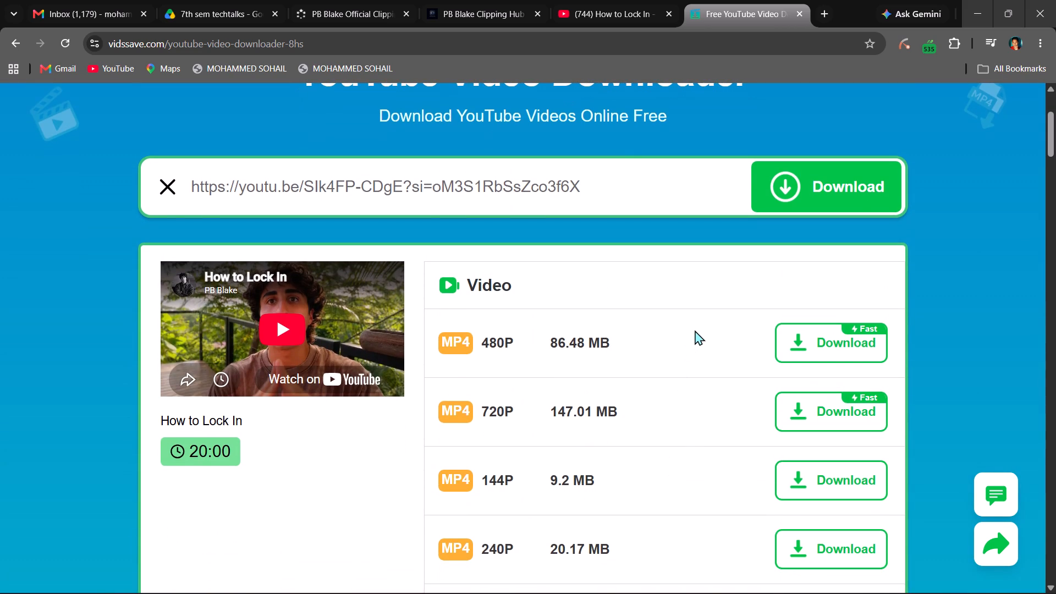
{"action": "left_click", "coordinate": [695, 330]}
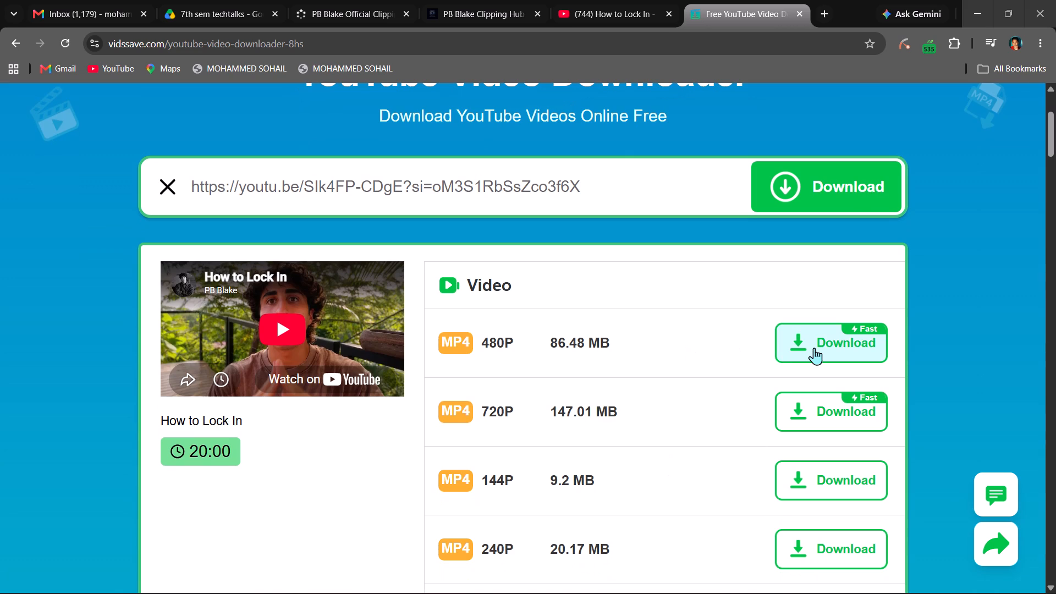
{"action": "left_click", "coordinate": [839, 421]}
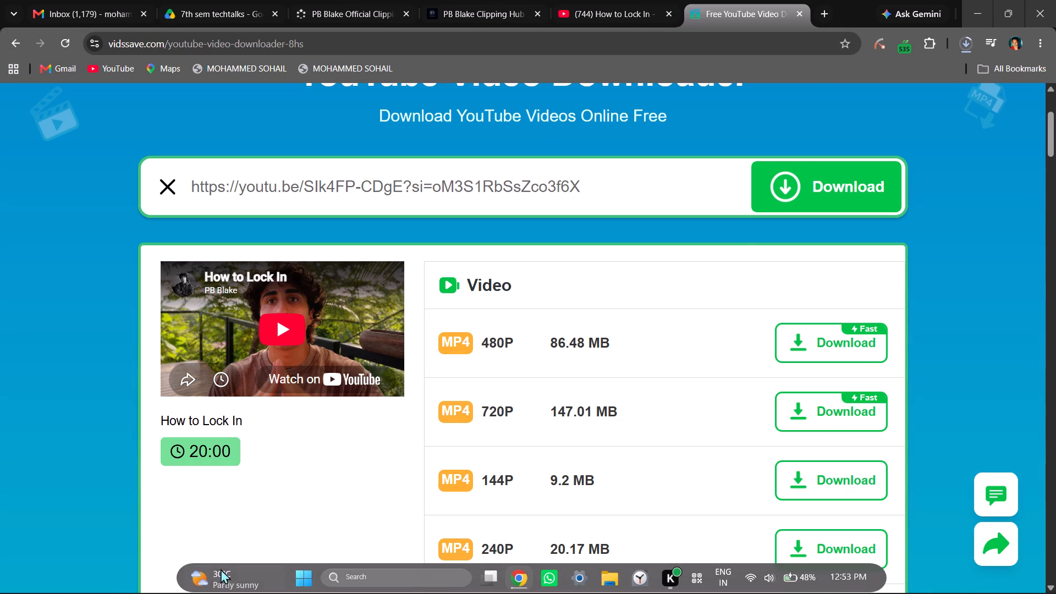
Find the Kuro app through the Windows search and launch it.
{"action": "left_click", "coordinate": [356, 574]}
{"action": "type", "text": "ku"}
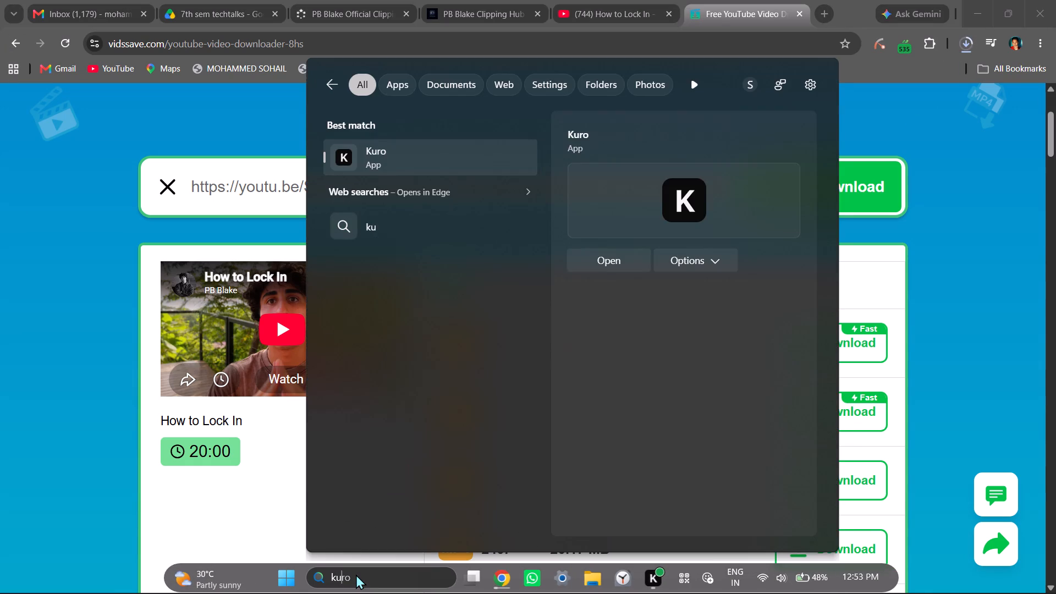
{"action": "key", "text": "Return"}
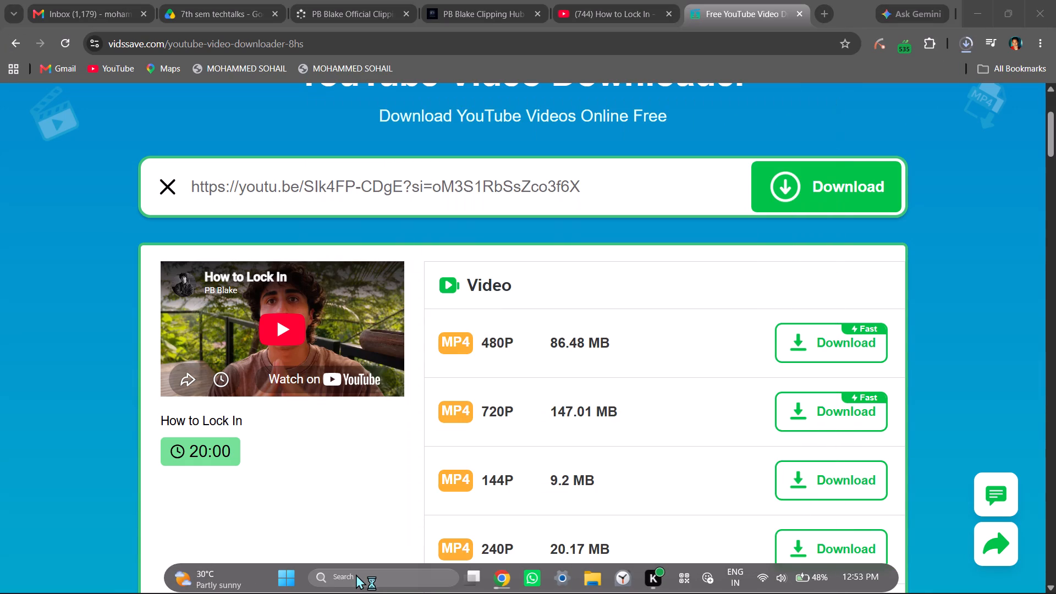
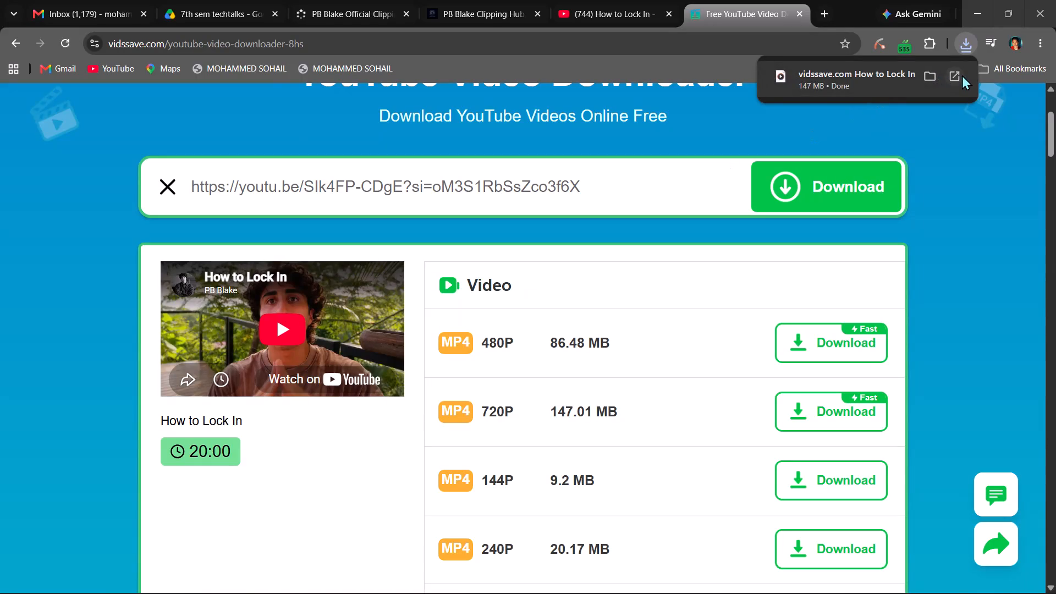
Open the downloaded How to Lock In video file.
{"action": "left_click", "coordinate": [961, 75]}
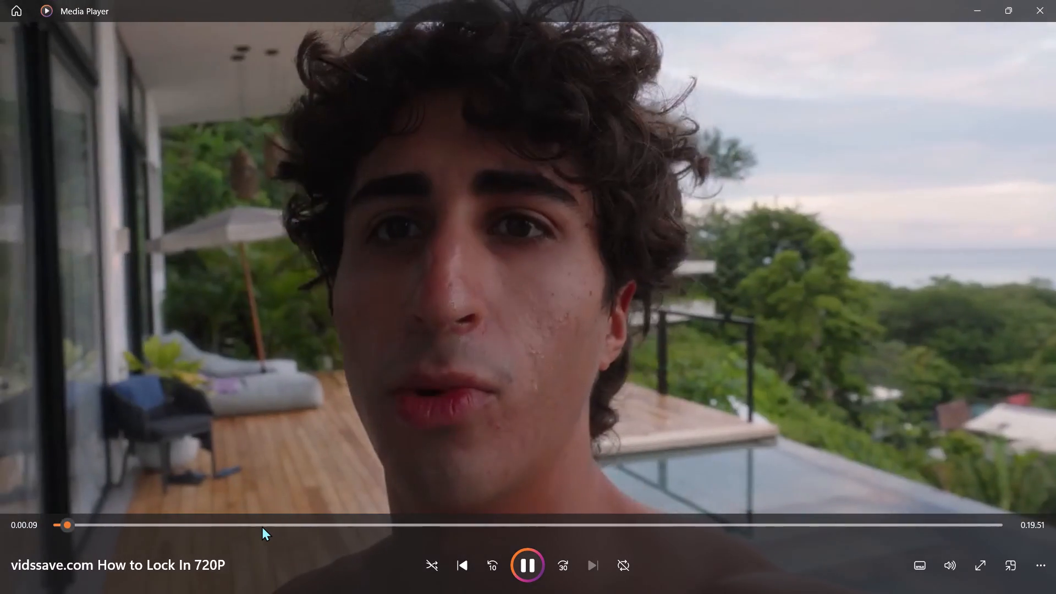
Spot-check playback of the downloaded How to Lock In video at about 4:25, 7:00 and 10:38, and close the player.
{"action": "left_click", "coordinate": [262, 526]}
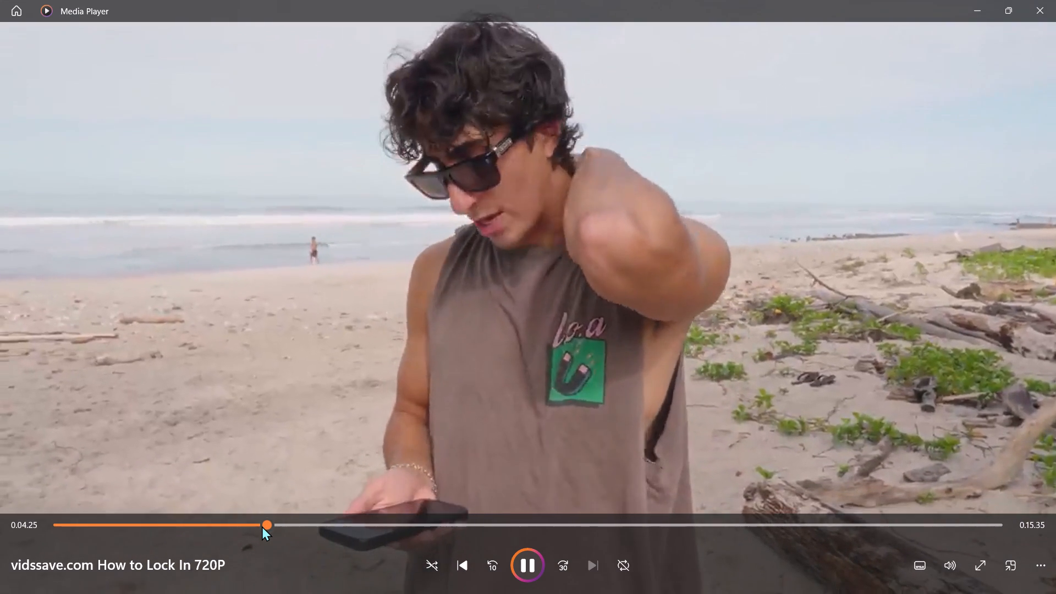
{"action": "left_click", "coordinate": [387, 522]}
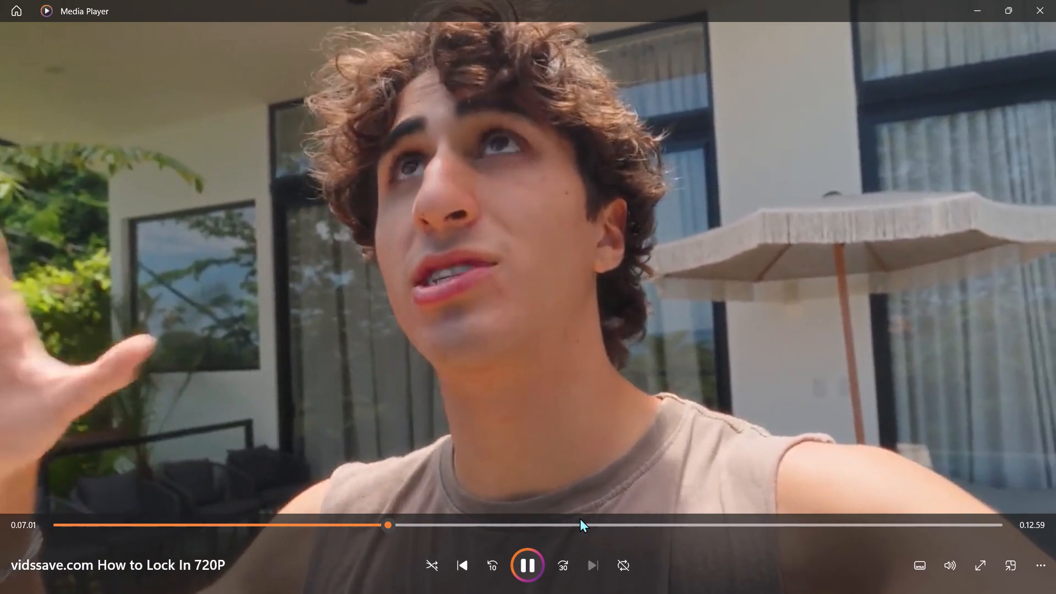
{"action": "left_click", "coordinate": [557, 526]}
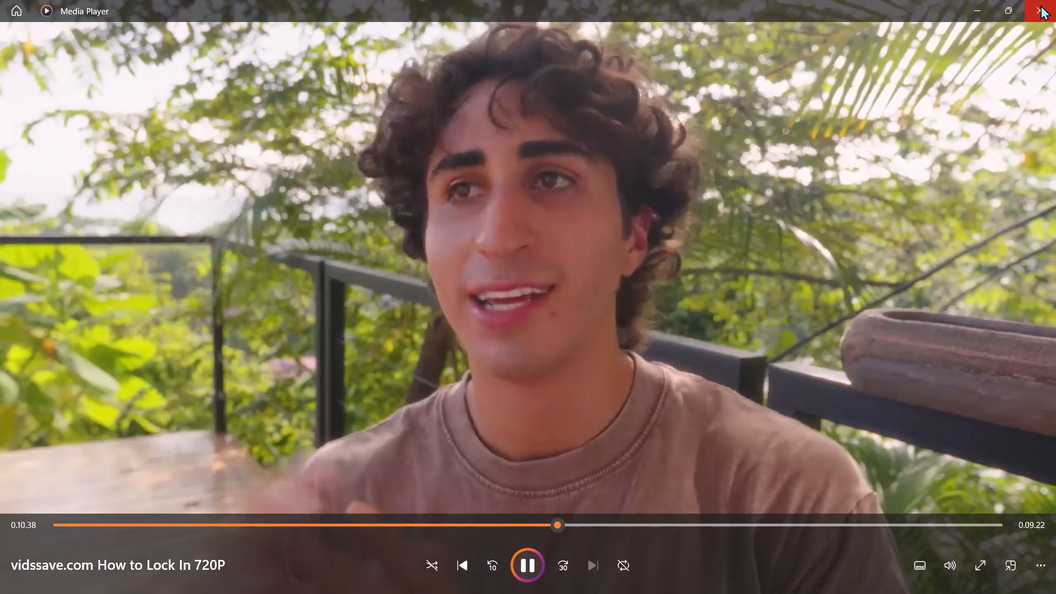
{"action": "left_click", "coordinate": [1041, 5]}
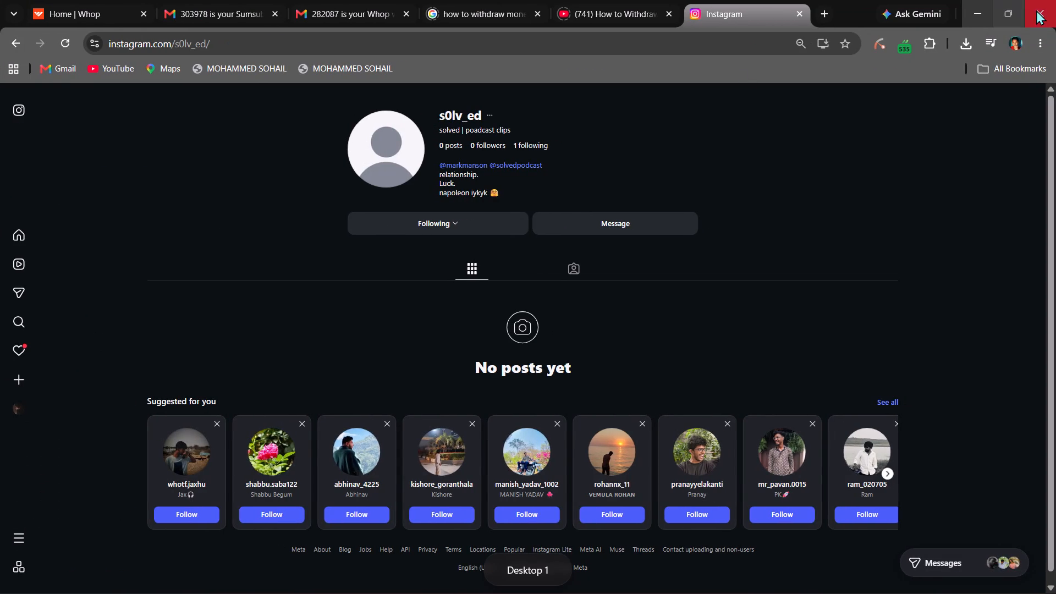
Close the browser window showing the Instagram profile and the VidsSave downloader tab in the other browser window.
{"action": "left_click", "coordinate": [1044, 14]}
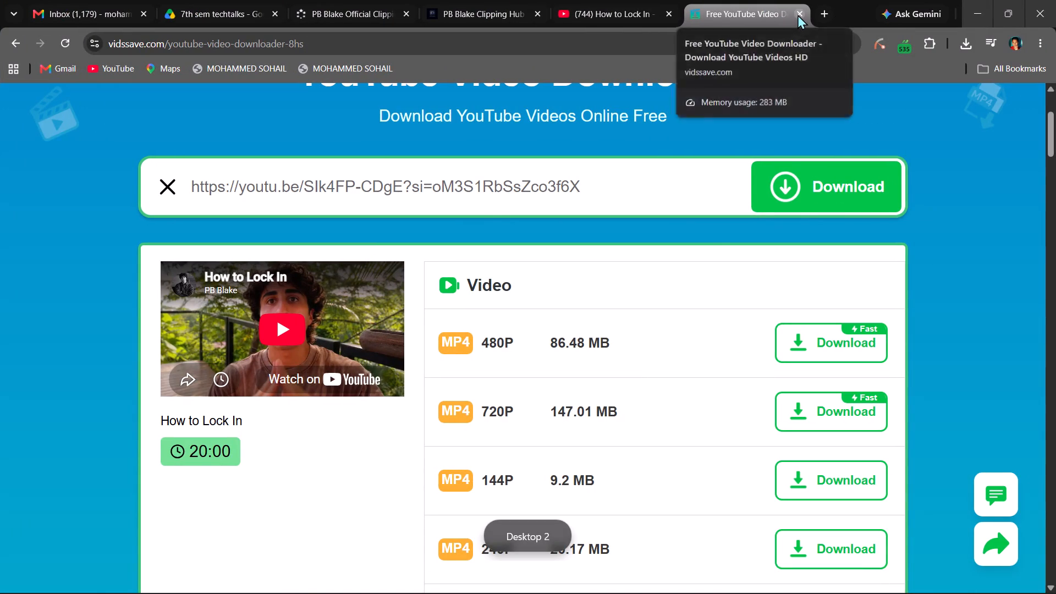
{"action": "left_click", "coordinate": [798, 14]}
{"action": "left_click", "coordinate": [802, 23]}
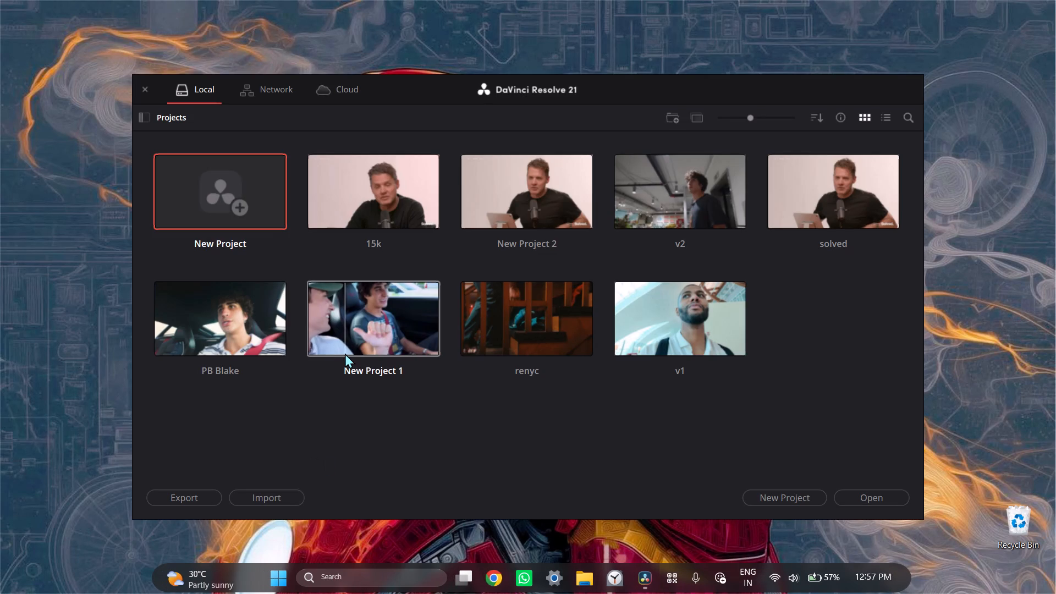
{"action": "double_click", "coordinate": [409, 197]}
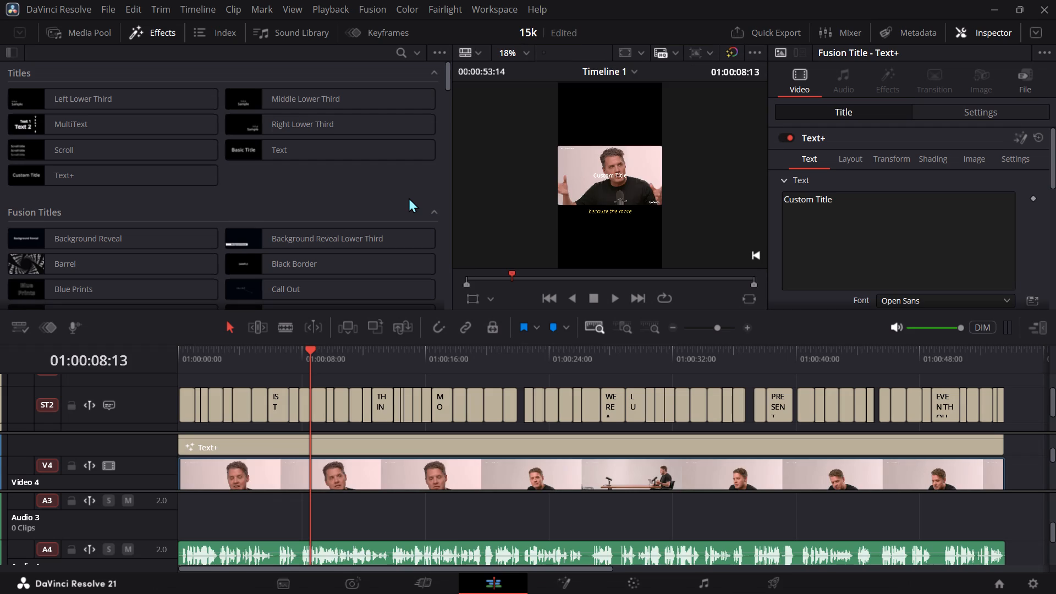
Switch the Edit page to the full-height timeline viewer layout with the Inspector hidden.
{"action": "left_click", "coordinate": [1042, 327]}
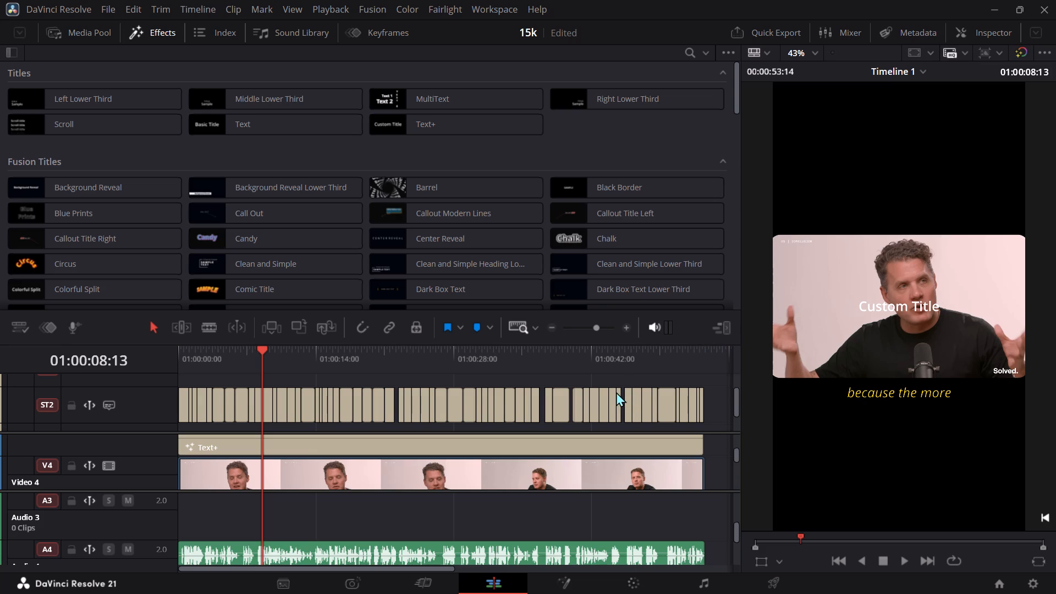
Delete subtitle tracks ST3 and ST2 from Timeline 1 of the 15k project.
{"action": "scroll", "coordinate": [616, 392], "scroll_direction": "up", "scroll_amount": 2}
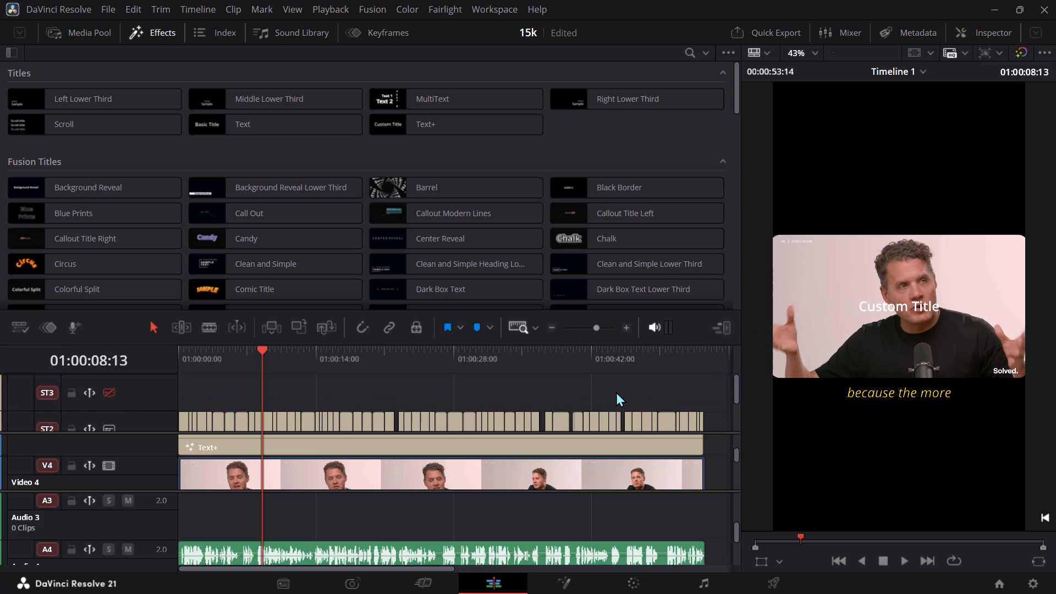
{"action": "left_click", "coordinate": [132, 402]}
{"action": "right_click", "coordinate": [132, 402]}
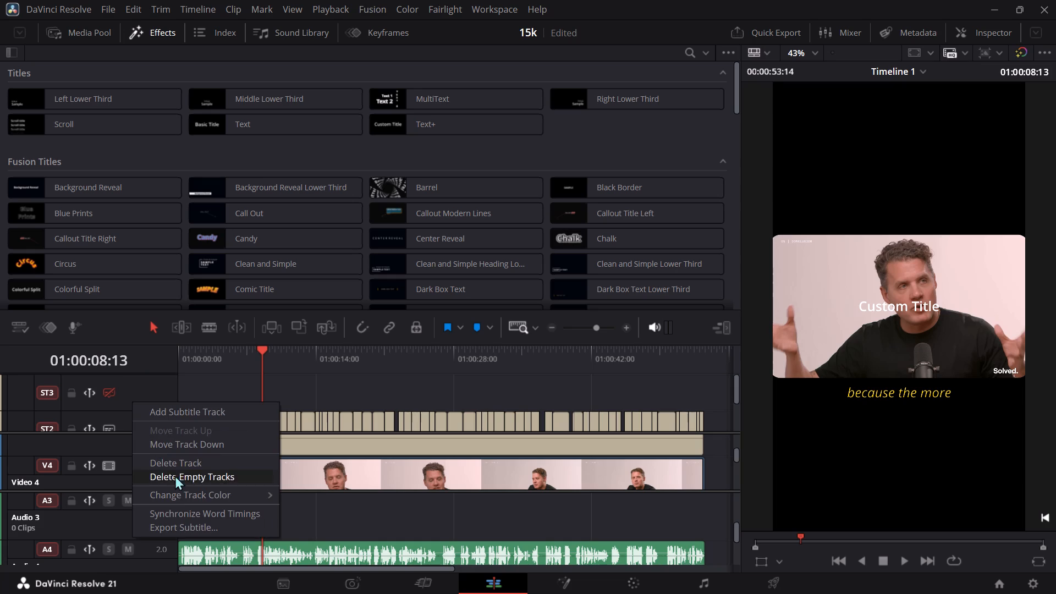
{"action": "left_click", "coordinate": [202, 463]}
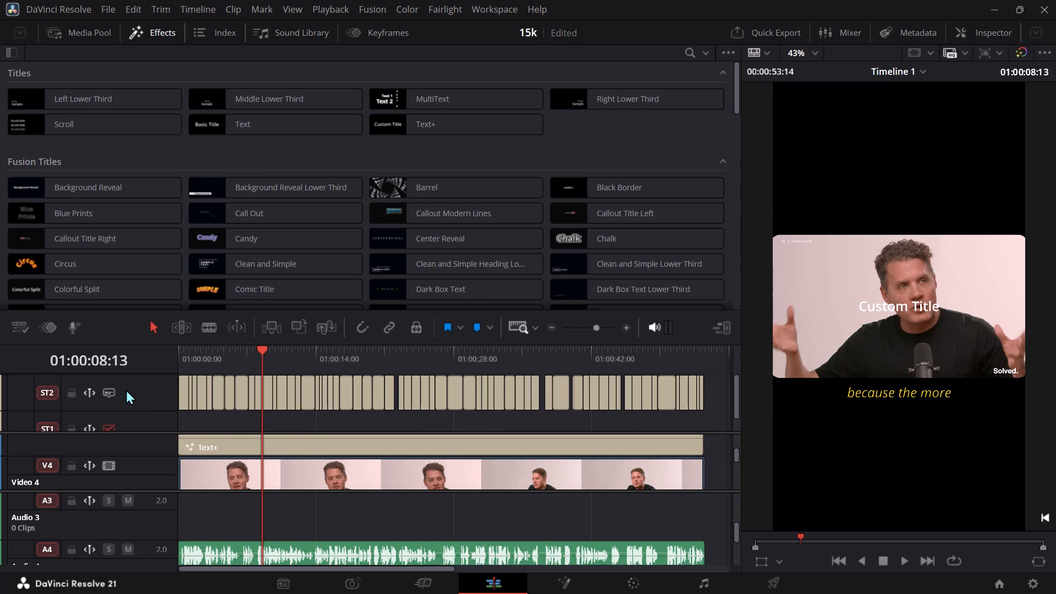
{"action": "right_click", "coordinate": [126, 389]}
{"action": "left_click", "coordinate": [184, 452]}
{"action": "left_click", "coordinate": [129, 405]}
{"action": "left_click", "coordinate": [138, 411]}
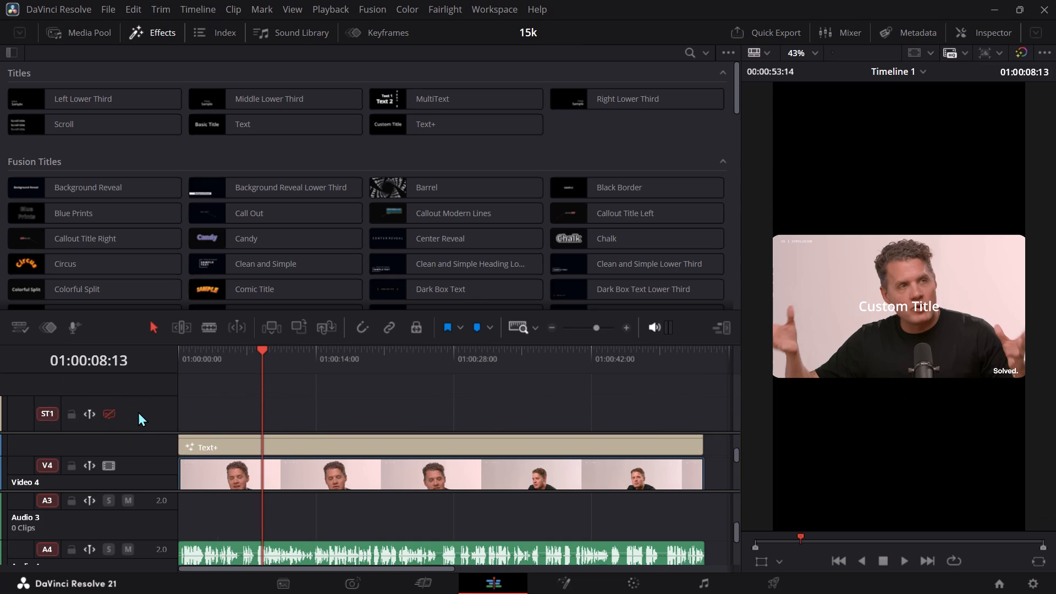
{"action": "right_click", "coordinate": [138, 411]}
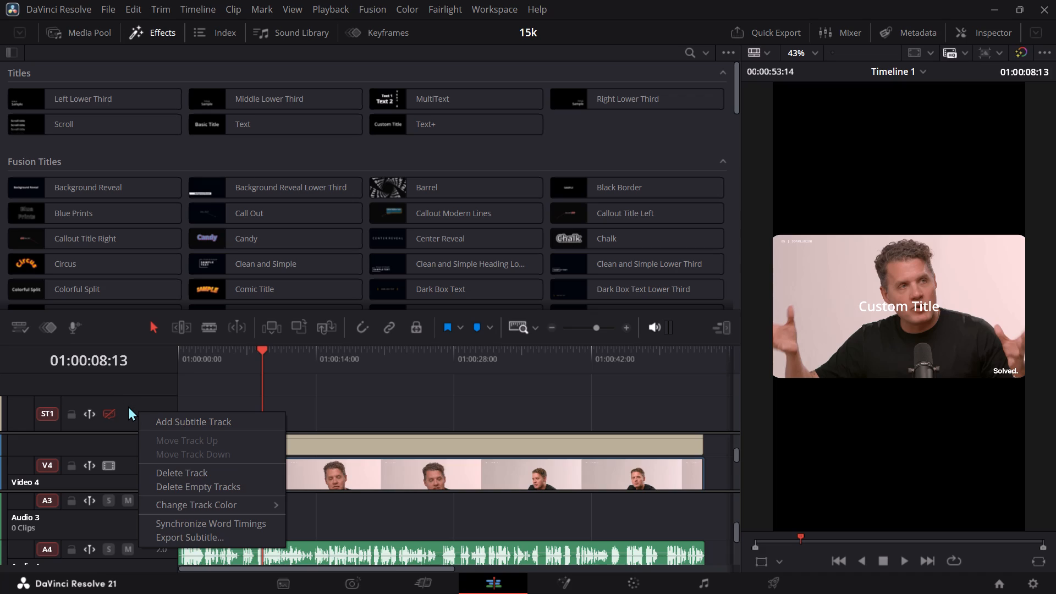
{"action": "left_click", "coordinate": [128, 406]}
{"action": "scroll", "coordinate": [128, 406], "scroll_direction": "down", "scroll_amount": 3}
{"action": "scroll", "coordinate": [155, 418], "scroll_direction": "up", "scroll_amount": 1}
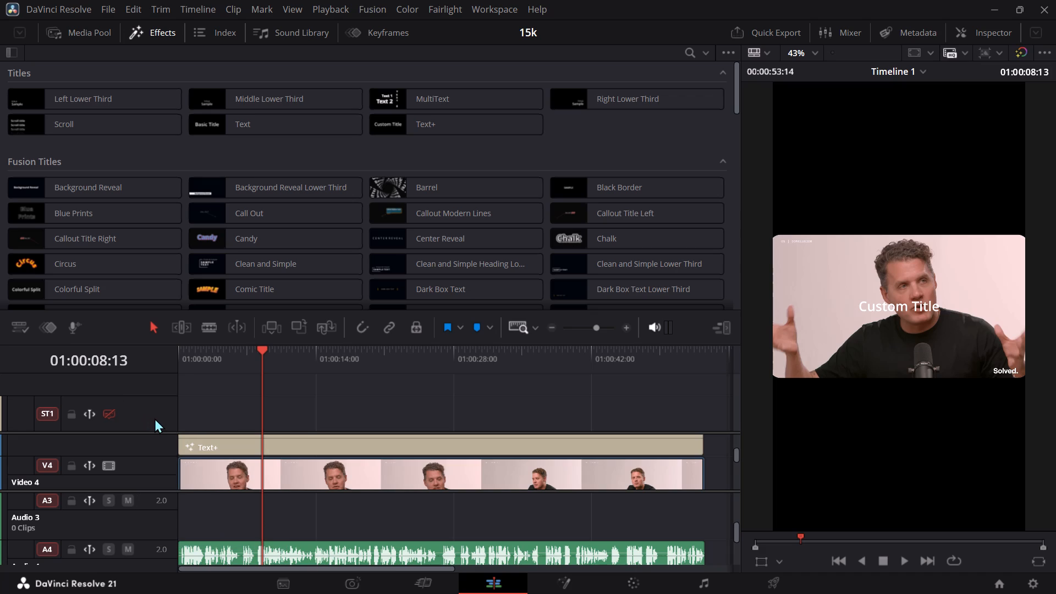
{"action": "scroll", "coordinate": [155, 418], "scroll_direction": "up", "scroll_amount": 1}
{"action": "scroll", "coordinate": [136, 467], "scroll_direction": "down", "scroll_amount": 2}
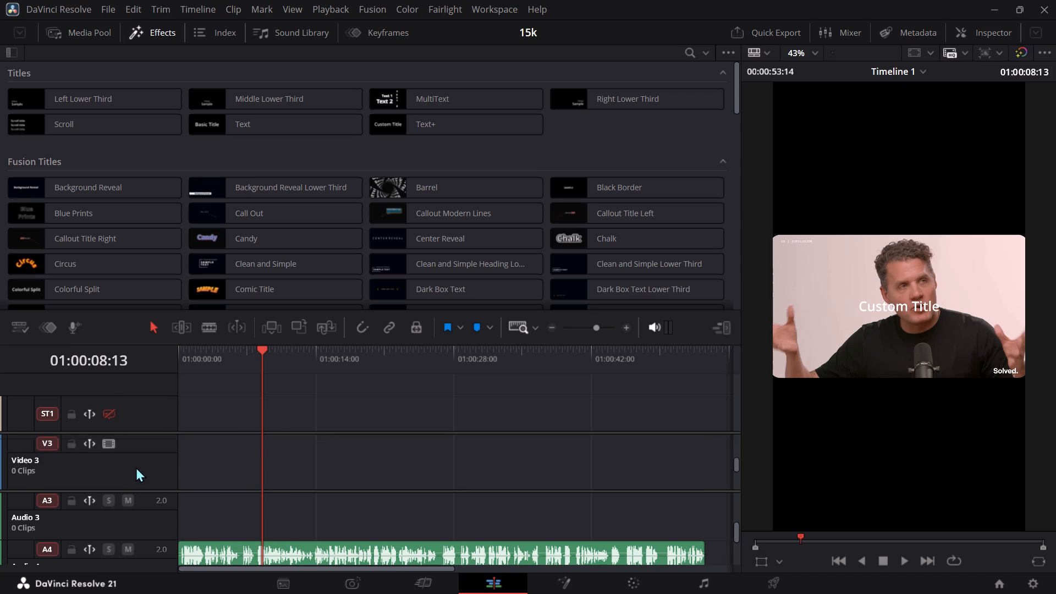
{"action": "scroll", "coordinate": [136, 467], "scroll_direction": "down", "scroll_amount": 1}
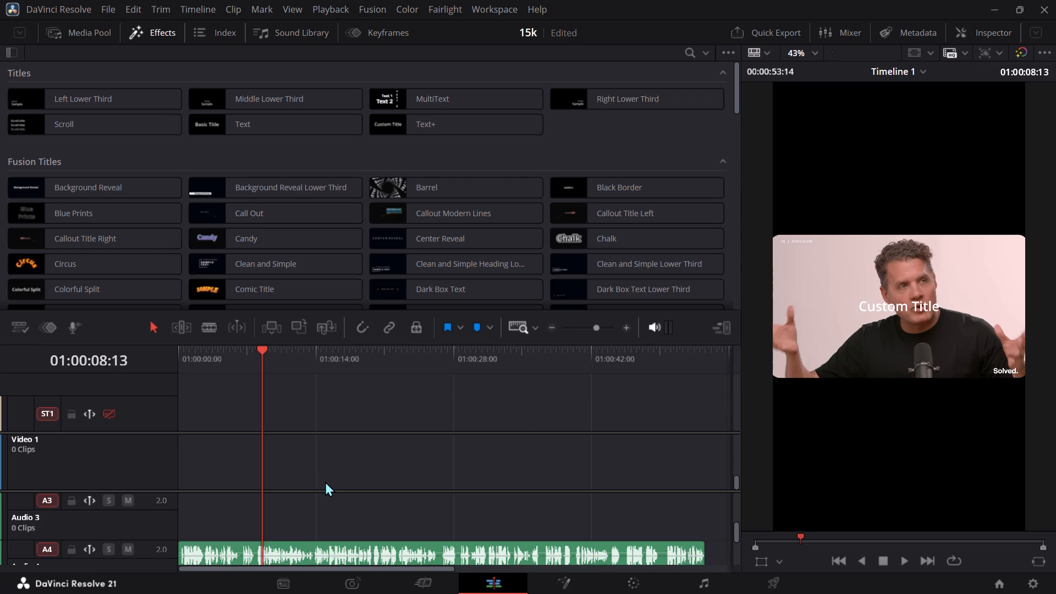
Show the project's media pool alongside the effects library.
{"action": "left_click", "coordinate": [87, 32]}
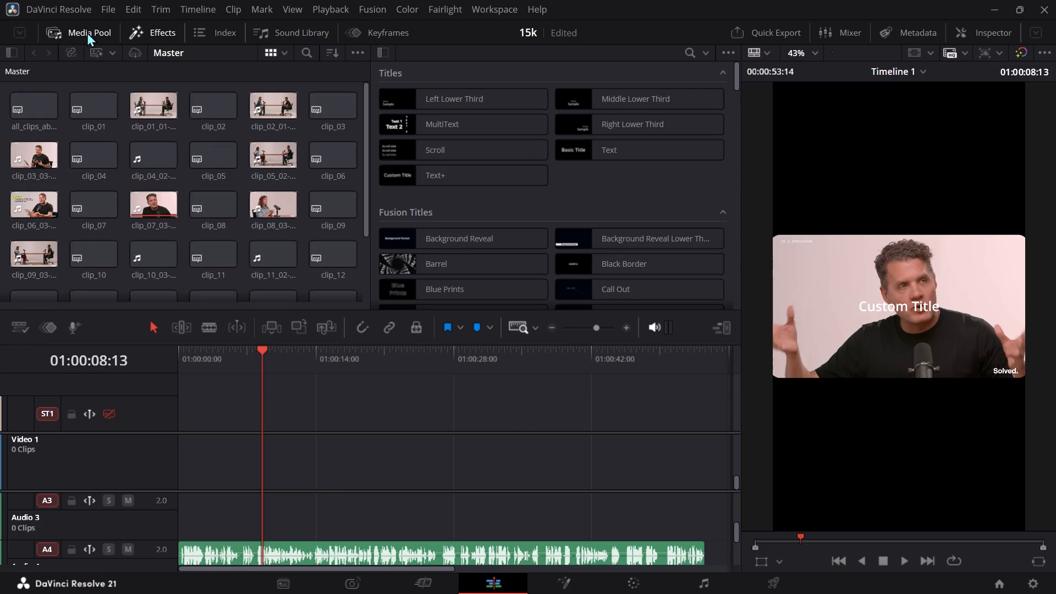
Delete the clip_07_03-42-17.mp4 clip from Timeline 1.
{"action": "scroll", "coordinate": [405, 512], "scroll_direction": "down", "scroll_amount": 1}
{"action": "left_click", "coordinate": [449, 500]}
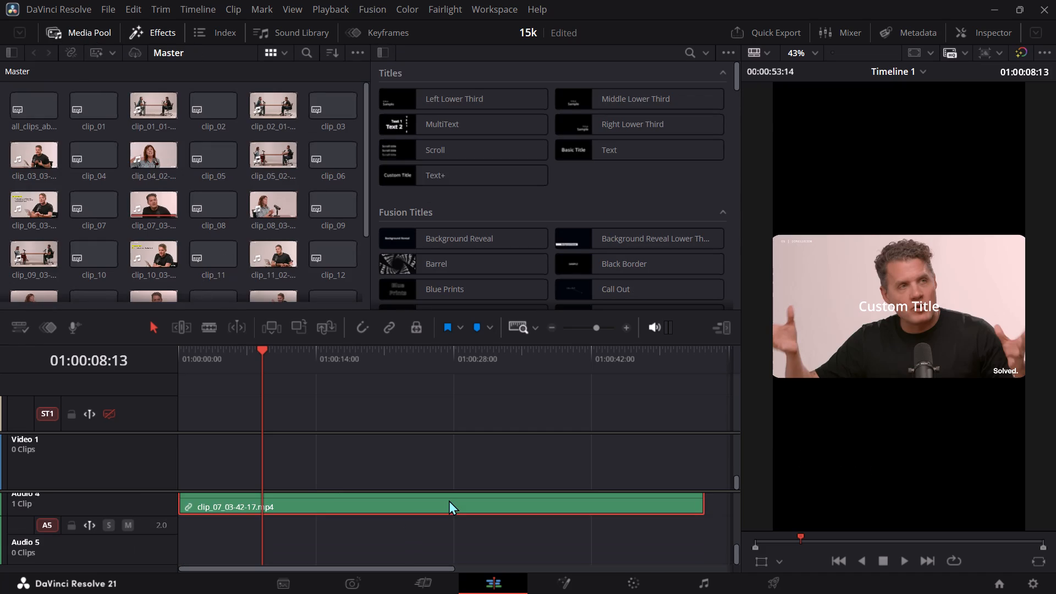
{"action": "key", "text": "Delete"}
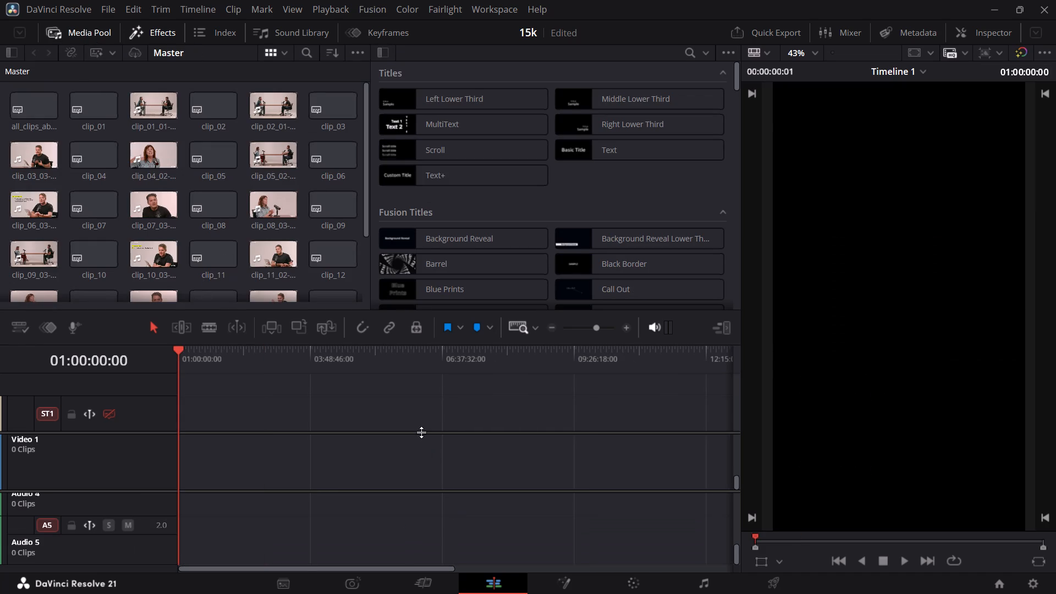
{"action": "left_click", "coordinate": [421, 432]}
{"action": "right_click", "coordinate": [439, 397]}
Delete Timeline 1 from the project's Master bin and confirm its removal.
{"action": "scroll", "coordinate": [267, 249], "scroll_direction": "down", "scroll_amount": 20}
{"action": "left_click", "coordinate": [267, 249]}
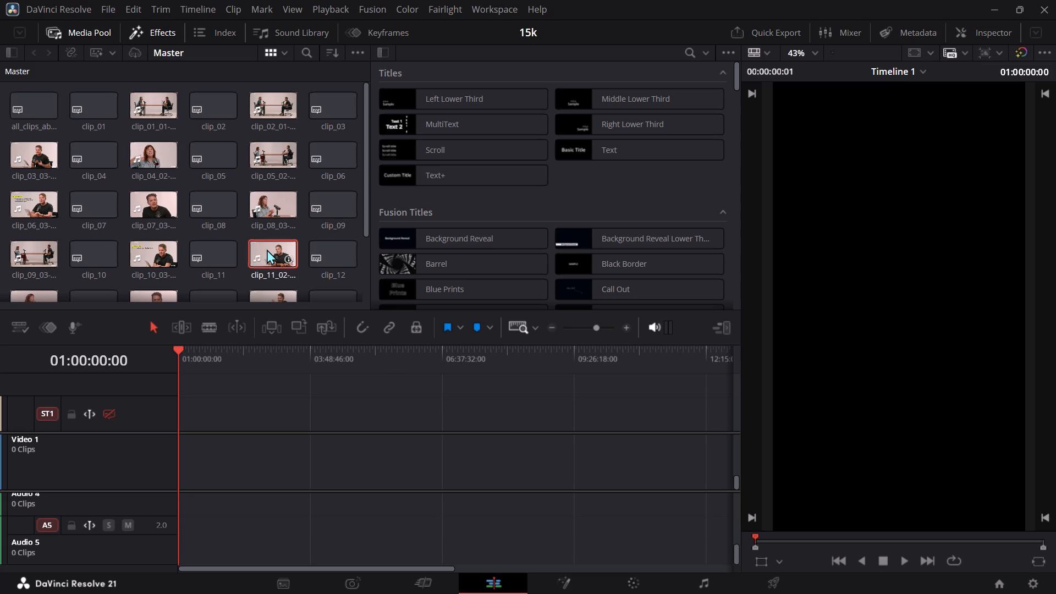
{"action": "scroll", "coordinate": [267, 249], "scroll_direction": "down", "scroll_amount": 14}
{"action": "left_click", "coordinate": [153, 260]}
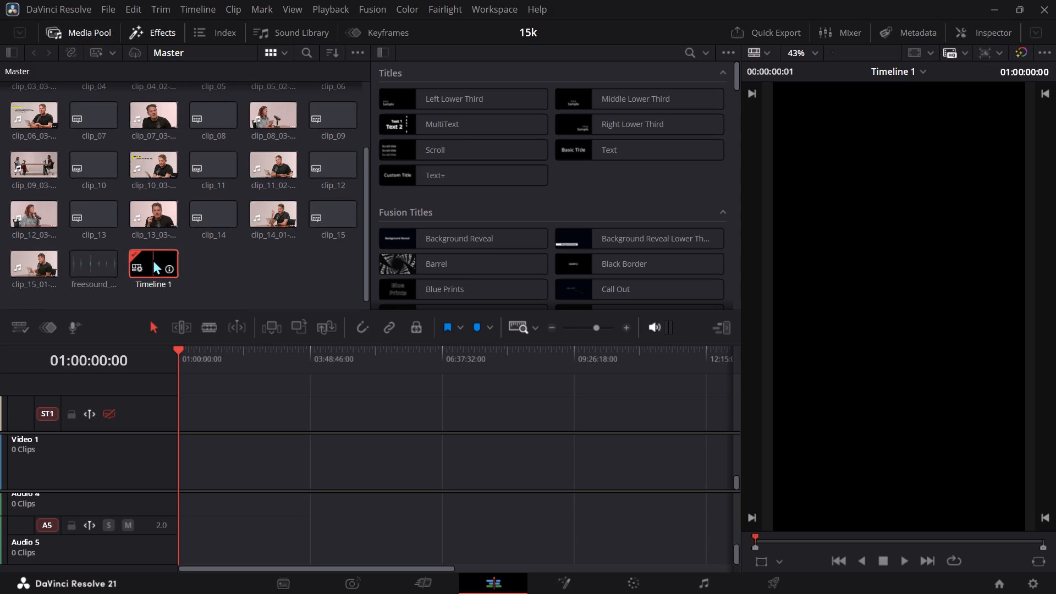
{"action": "key", "text": "Delete"}
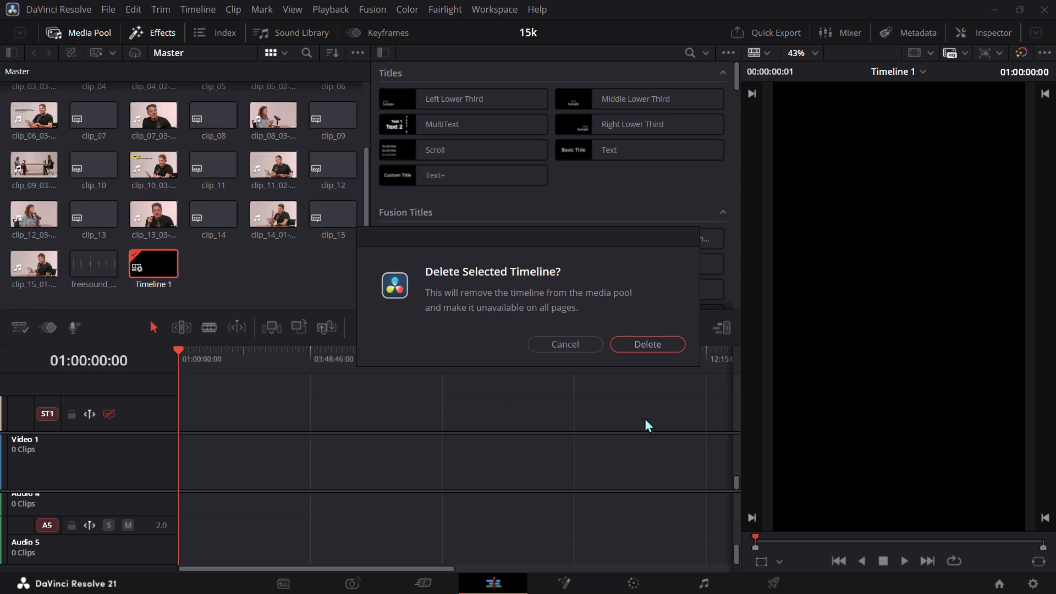
{"action": "left_click", "coordinate": [636, 342]}
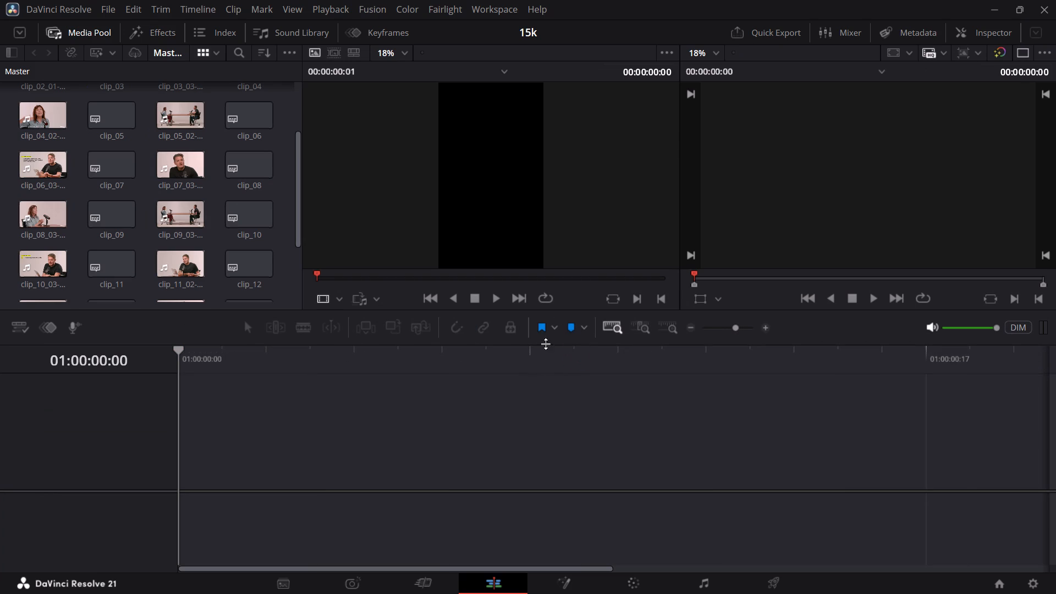
Create an empty timeline named clip 1 from the Cut page, keeping the project settings and stereo audio.
{"action": "right_click", "coordinate": [520, 354]}
{"action": "left_click", "coordinate": [430, 574]}
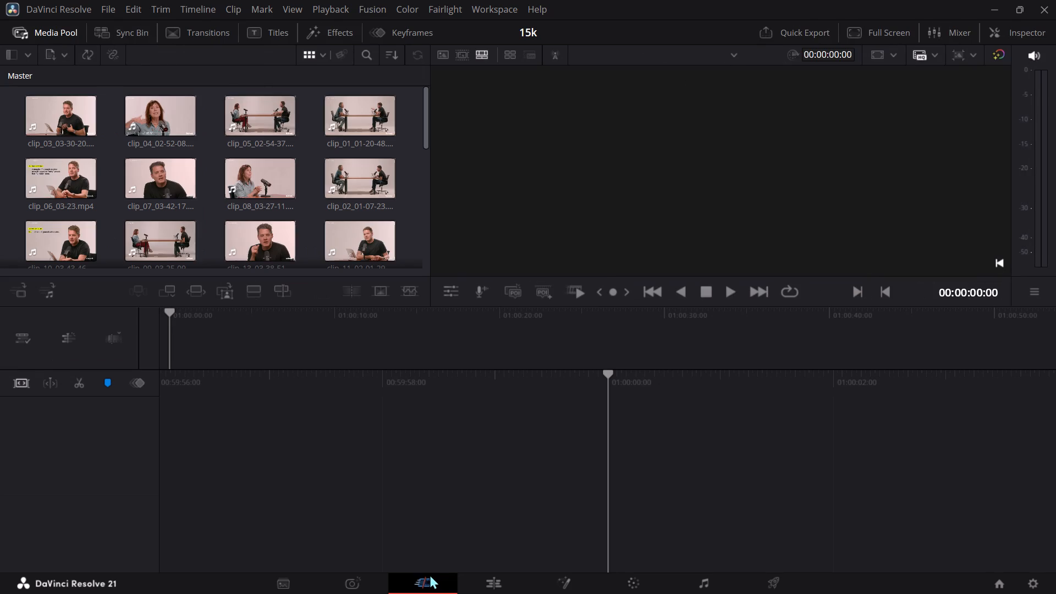
{"action": "key", "text": "ctrl+n"}
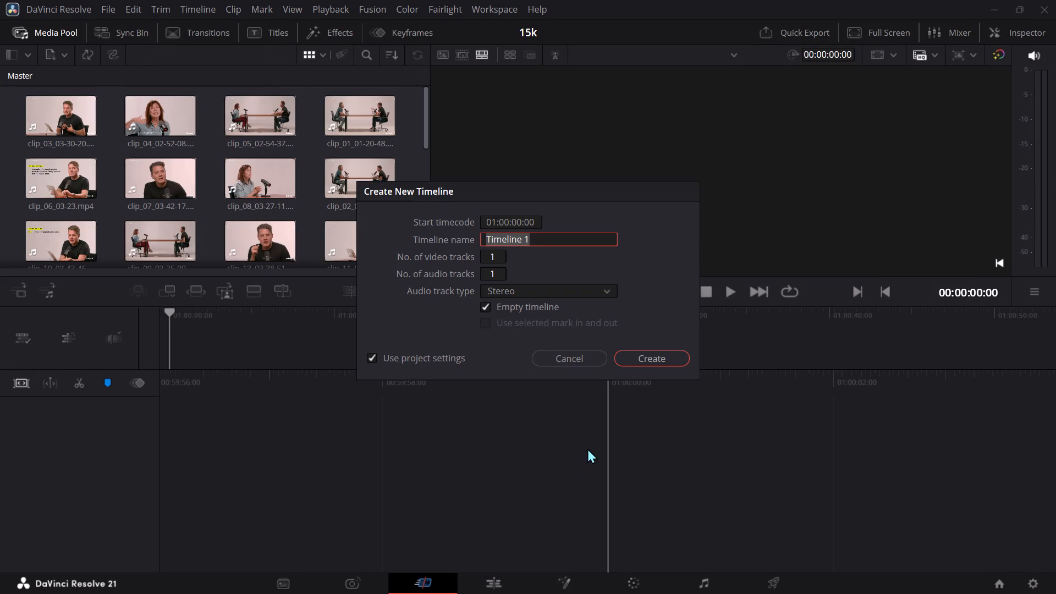
{"action": "key", "text": "BackSpace"}
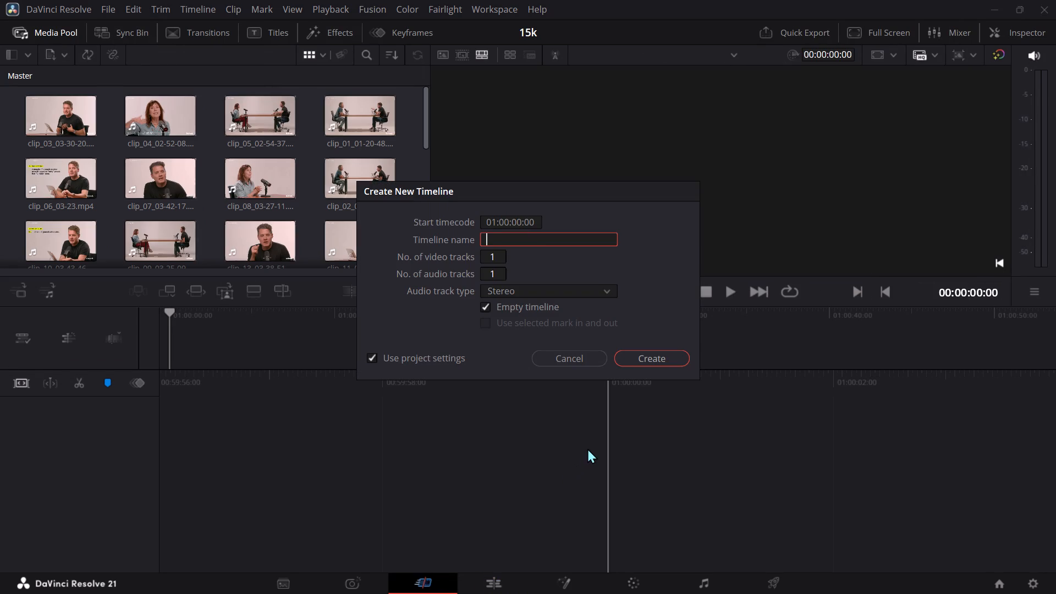
{"action": "type", "text": "c;"}
{"action": "key", "text": "BackSpace"}
{"action": "type", "text": "lip 1"}
{"action": "left_click", "coordinate": [656, 358]}
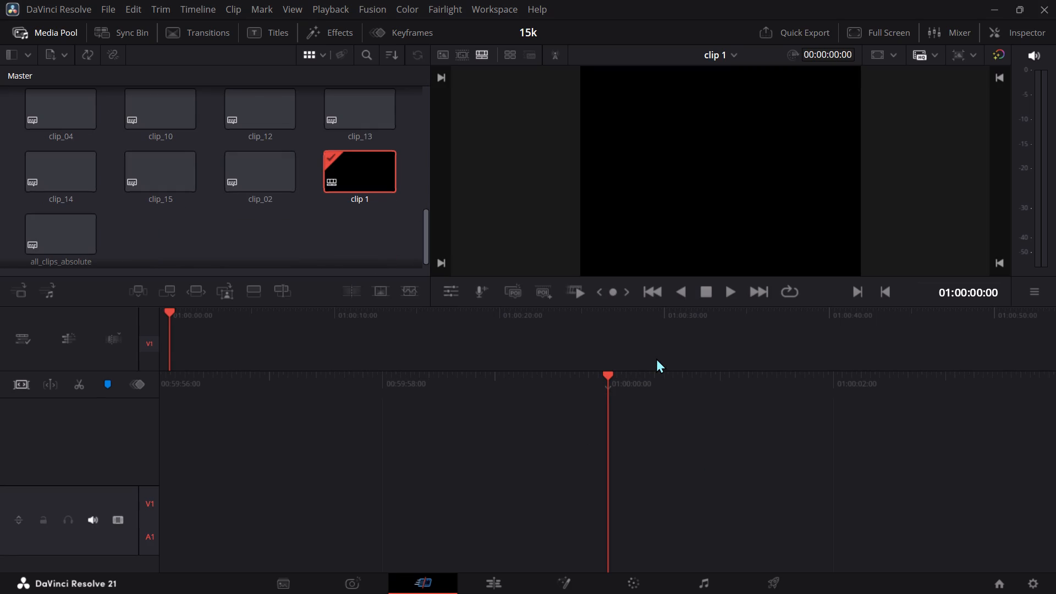
Place the video clip_01_01-20-48.mp4 on track V1 at the start of the clip 1 timeline.
{"action": "scroll", "coordinate": [225, 184], "scroll_direction": "up", "scroll_amount": 1}
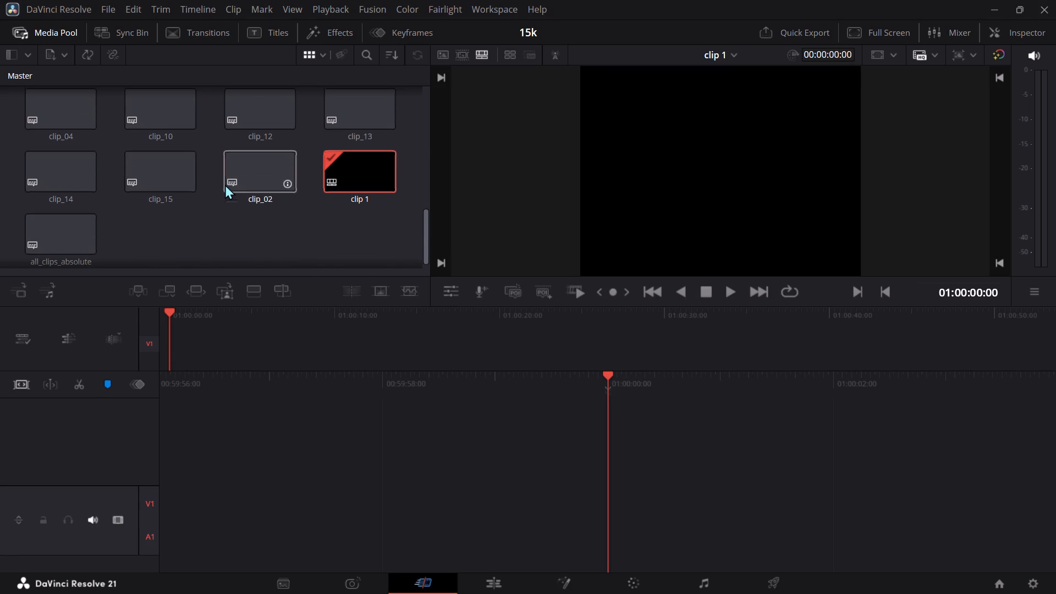
{"action": "scroll", "coordinate": [225, 184], "scroll_direction": "up", "scroll_amount": 20}
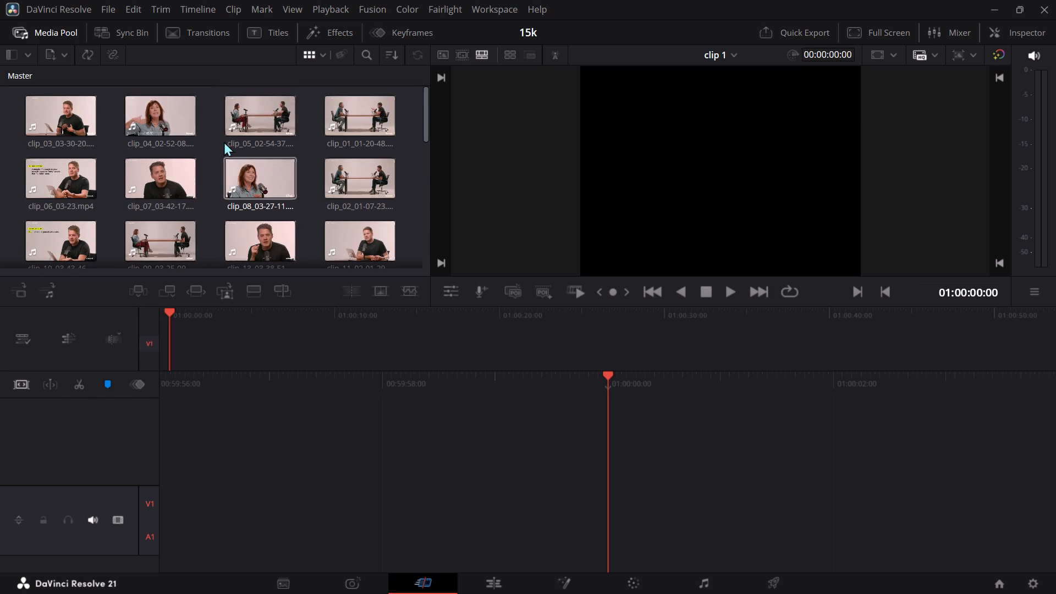
{"action": "scroll", "coordinate": [219, 130], "scroll_direction": "up", "scroll_amount": 8}
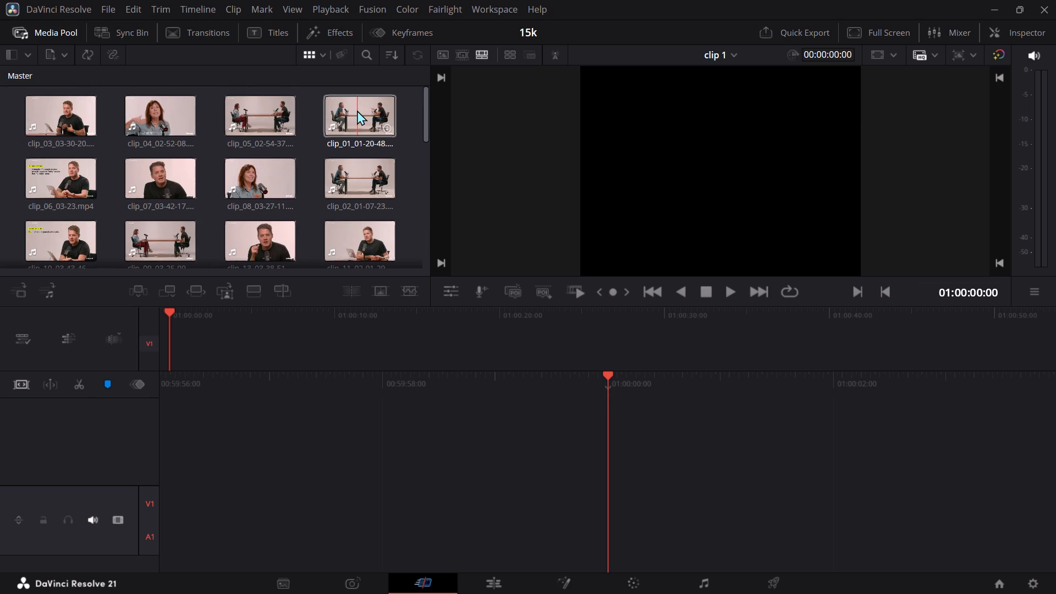
{"action": "left_click_drag", "start_coordinate": [357, 110], "coordinate": [614, 426]}
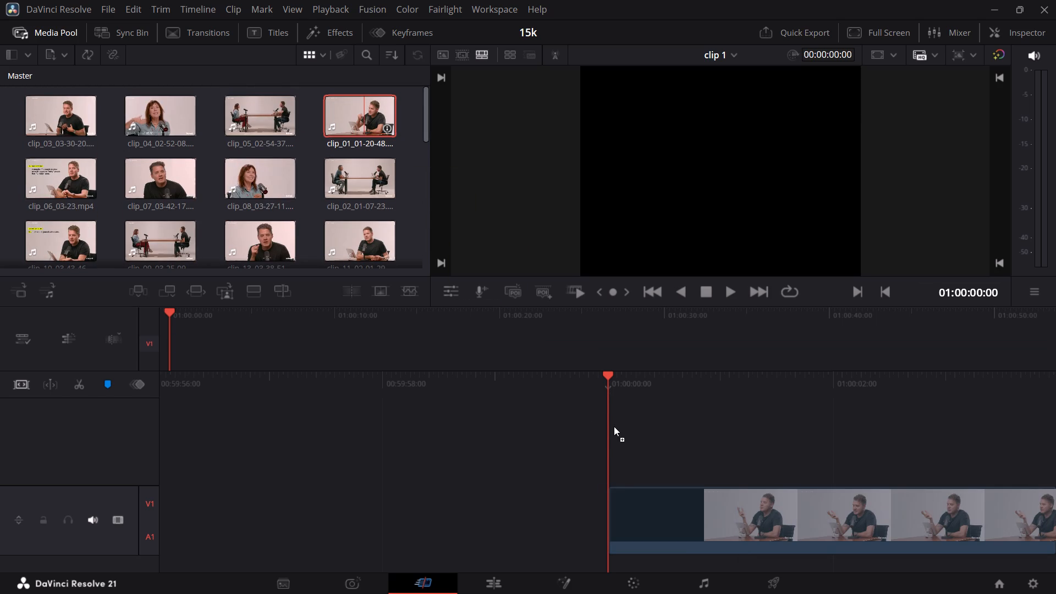
{"action": "left_click_drag", "start_coordinate": [614, 426], "coordinate": [613, 473]}
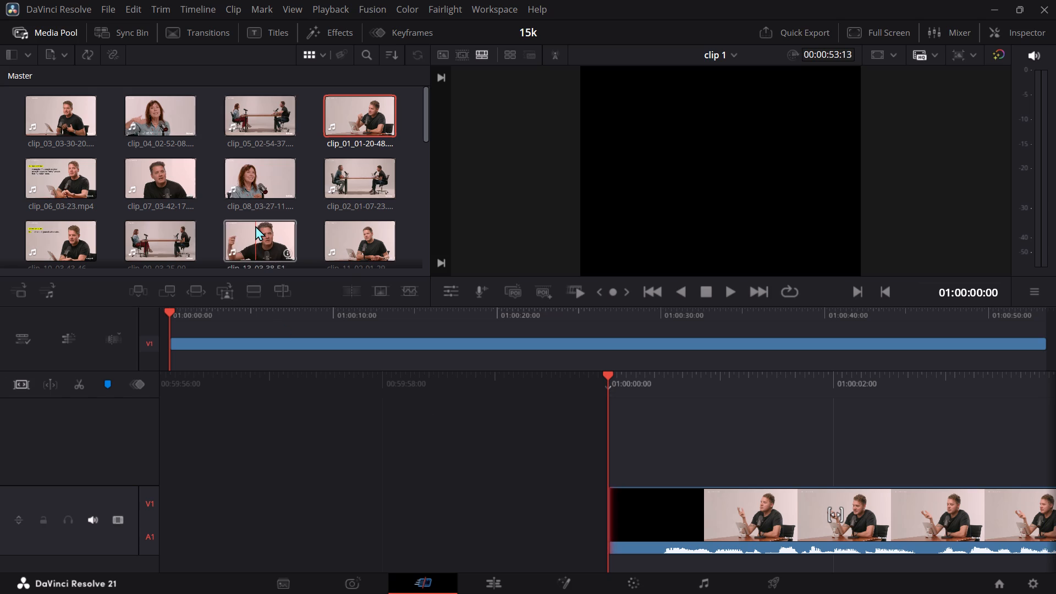
Add the clip_01 subtitle file above the video, aligned with the start of the clip 1 timeline.
{"action": "scroll", "coordinate": [255, 226], "scroll_direction": "down", "scroll_amount": 4}
{"action": "scroll", "coordinate": [255, 226], "scroll_direction": "up", "scroll_amount": 2}
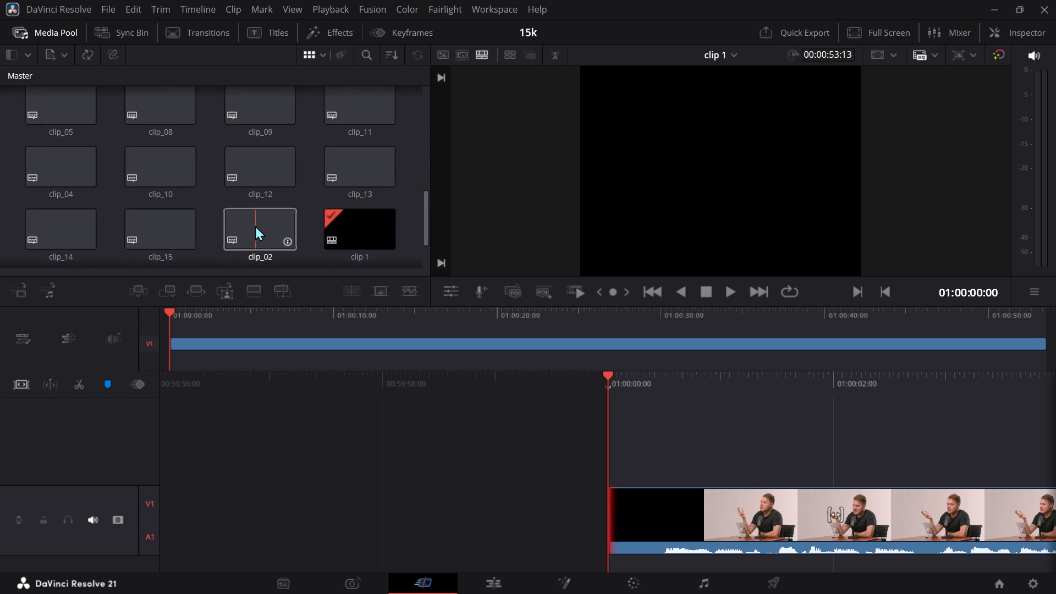
{"action": "scroll", "coordinate": [255, 226], "scroll_direction": "up", "scroll_amount": 2}
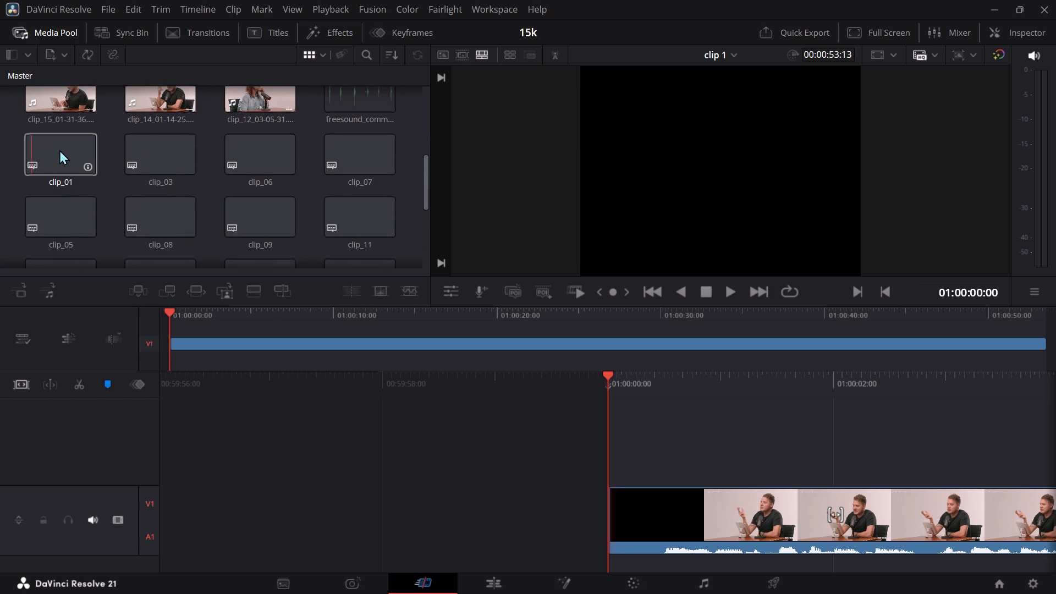
{"action": "left_click_drag", "start_coordinate": [60, 150], "coordinate": [596, 447]}
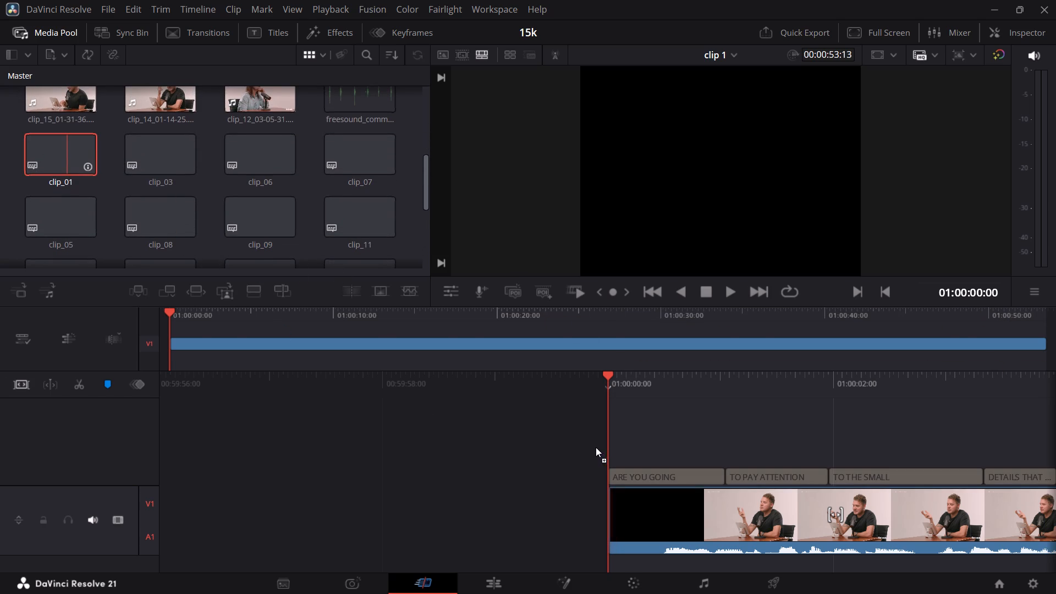
{"action": "left_click_drag", "start_coordinate": [596, 447], "coordinate": [595, 447]}
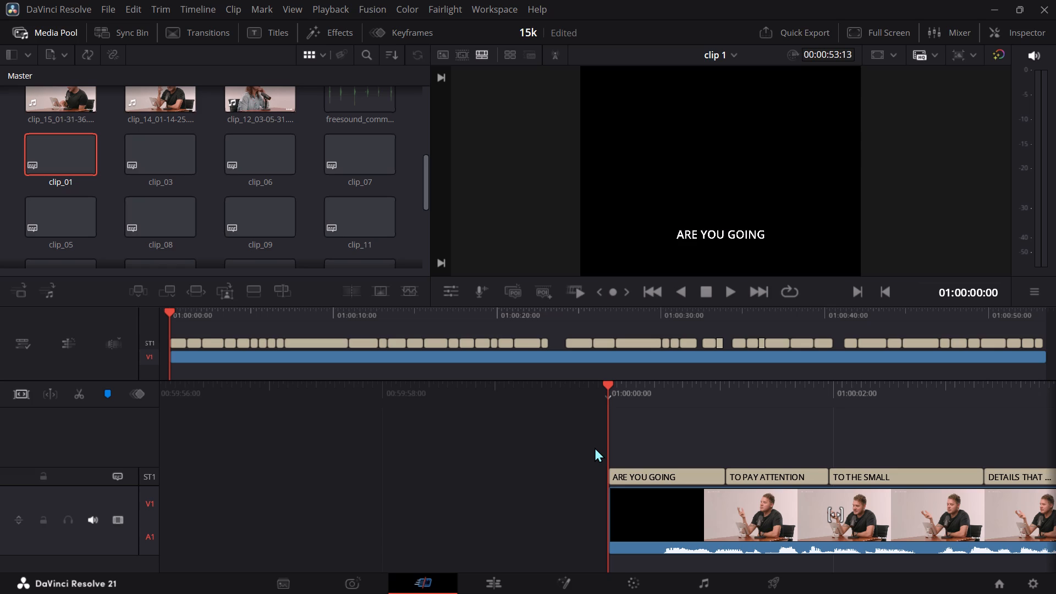
Switch to the Edit page with the clip 1 timeline.
{"action": "left_click", "coordinate": [495, 579]}
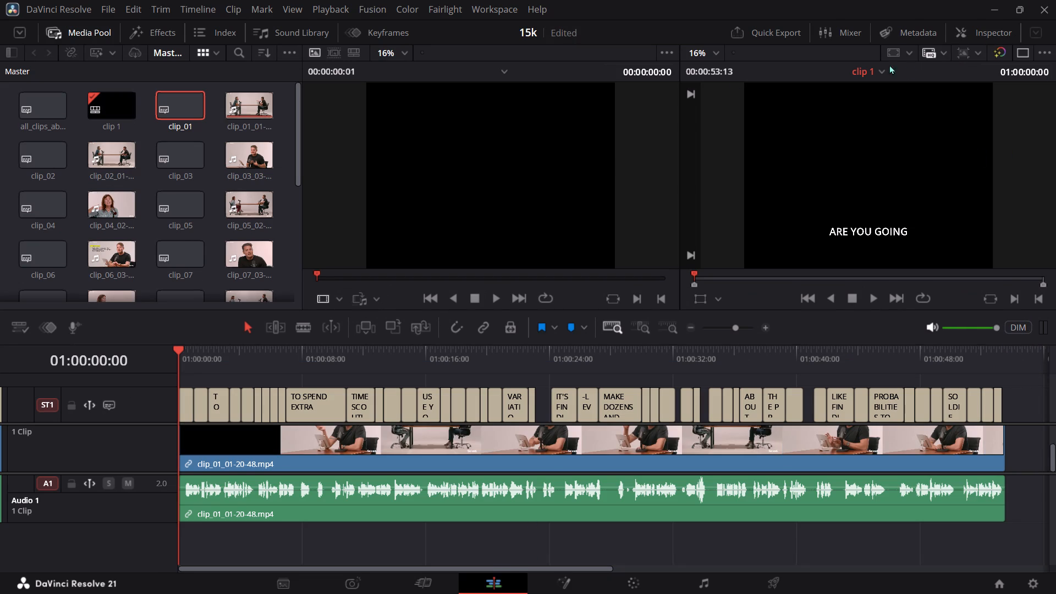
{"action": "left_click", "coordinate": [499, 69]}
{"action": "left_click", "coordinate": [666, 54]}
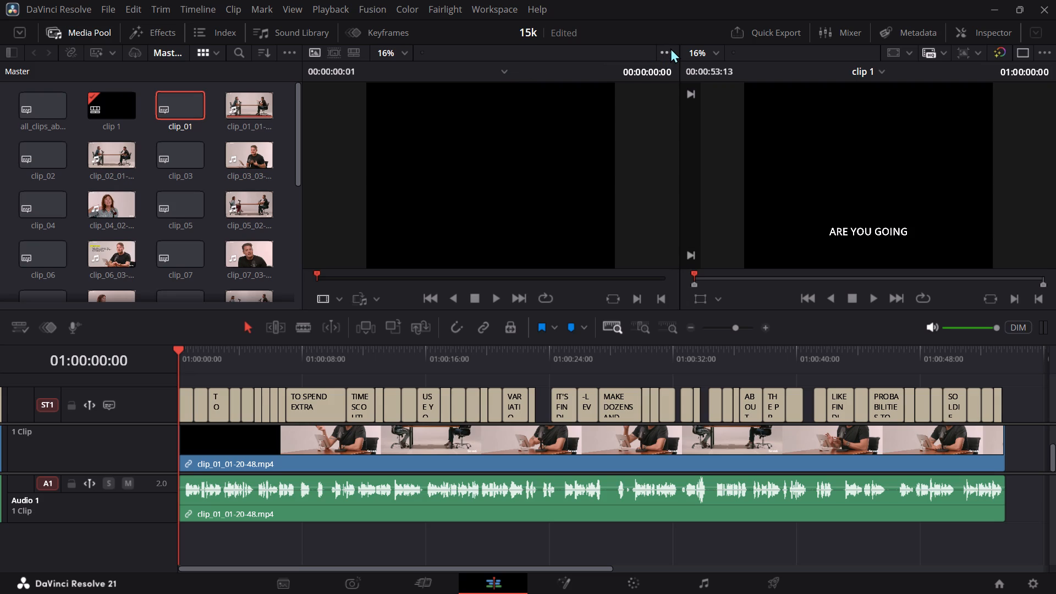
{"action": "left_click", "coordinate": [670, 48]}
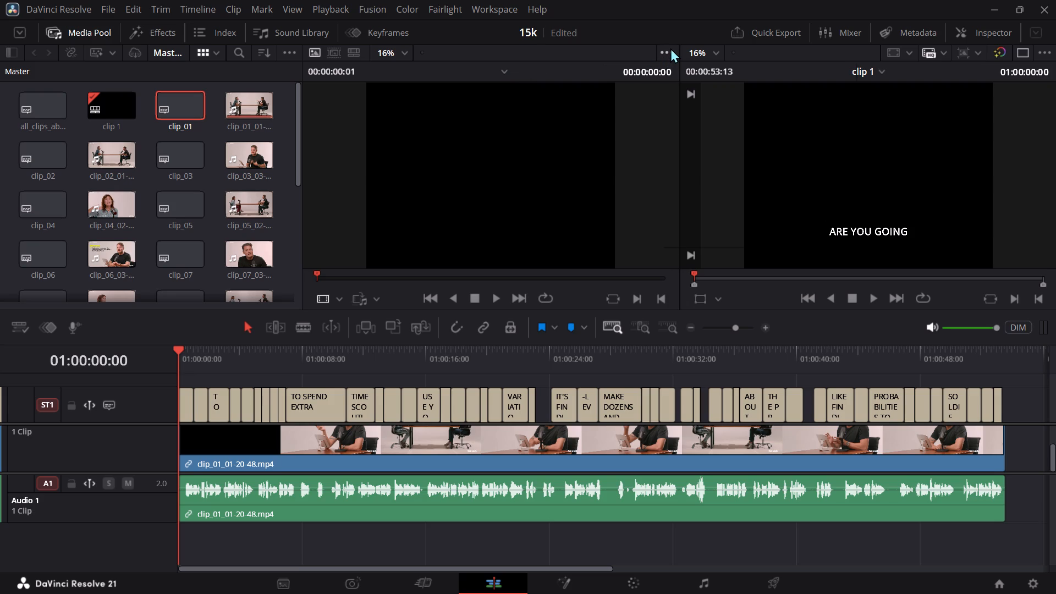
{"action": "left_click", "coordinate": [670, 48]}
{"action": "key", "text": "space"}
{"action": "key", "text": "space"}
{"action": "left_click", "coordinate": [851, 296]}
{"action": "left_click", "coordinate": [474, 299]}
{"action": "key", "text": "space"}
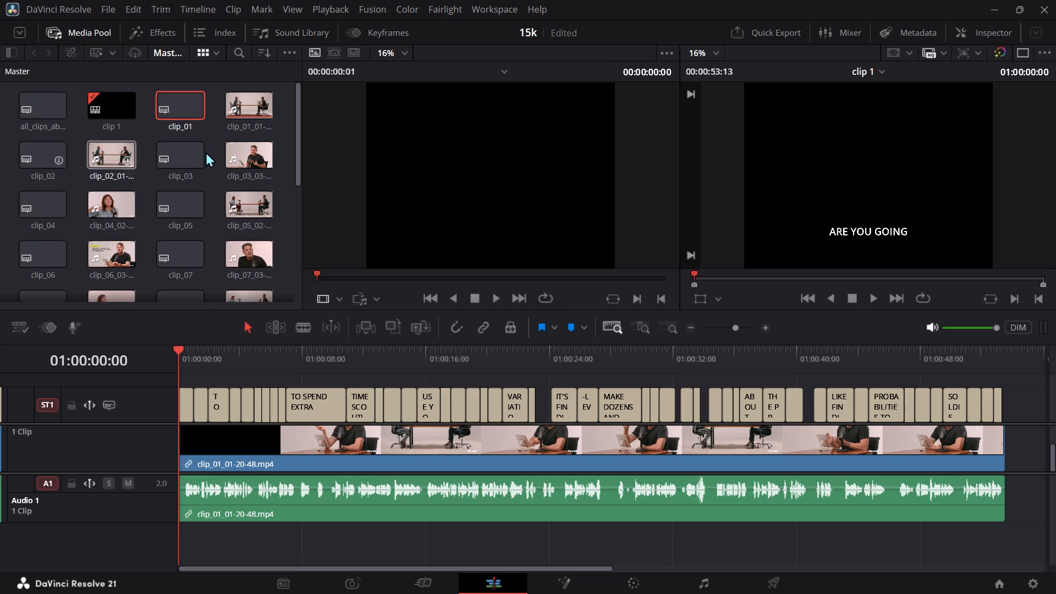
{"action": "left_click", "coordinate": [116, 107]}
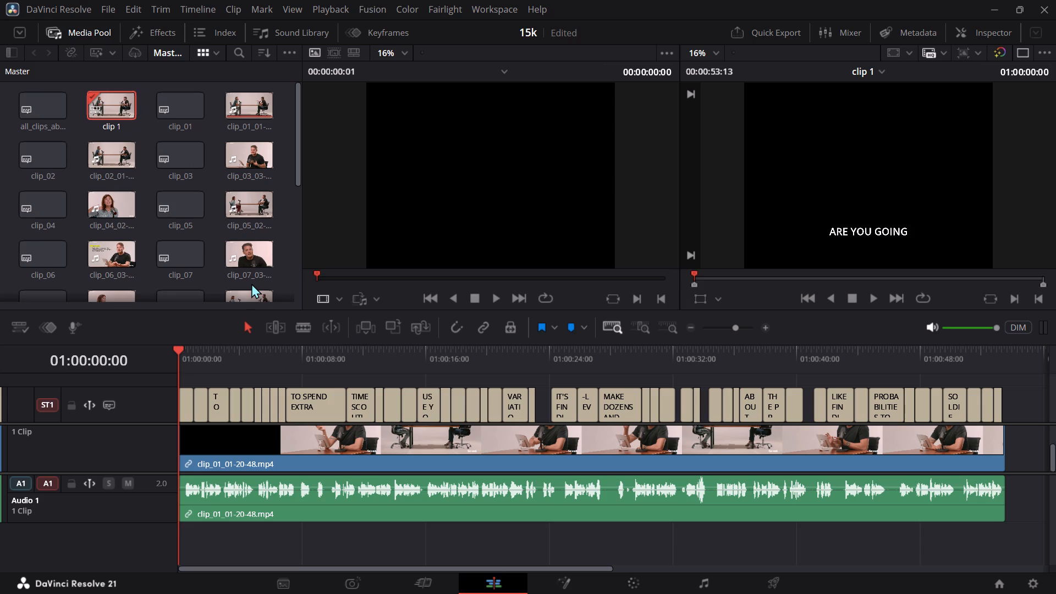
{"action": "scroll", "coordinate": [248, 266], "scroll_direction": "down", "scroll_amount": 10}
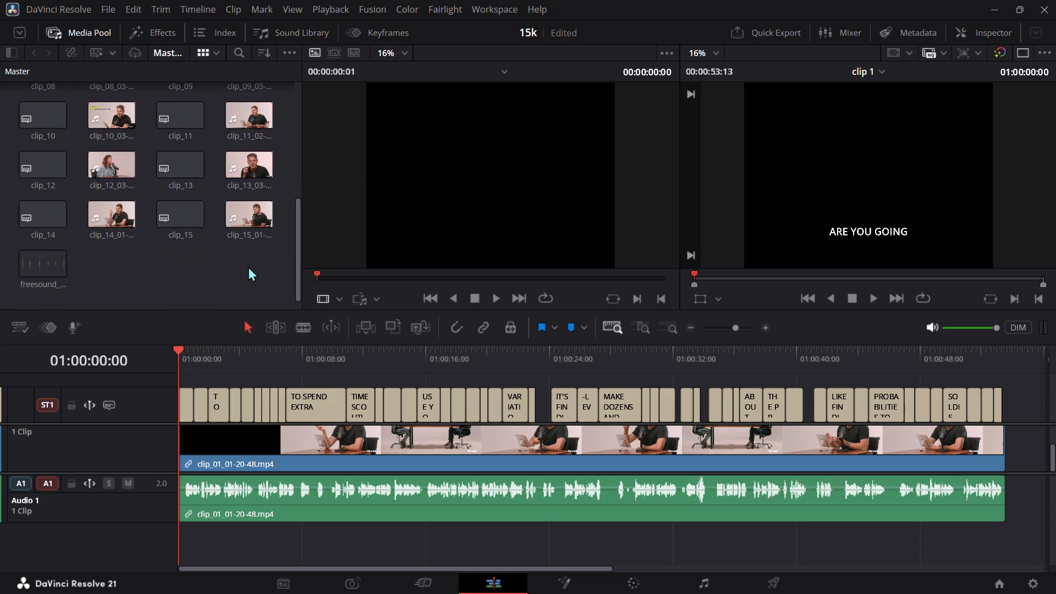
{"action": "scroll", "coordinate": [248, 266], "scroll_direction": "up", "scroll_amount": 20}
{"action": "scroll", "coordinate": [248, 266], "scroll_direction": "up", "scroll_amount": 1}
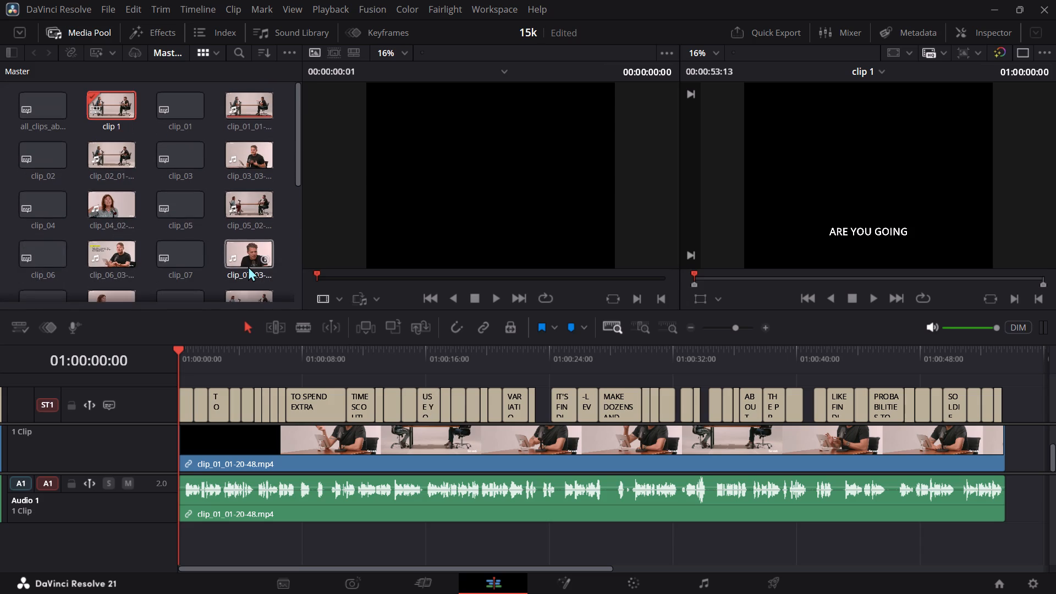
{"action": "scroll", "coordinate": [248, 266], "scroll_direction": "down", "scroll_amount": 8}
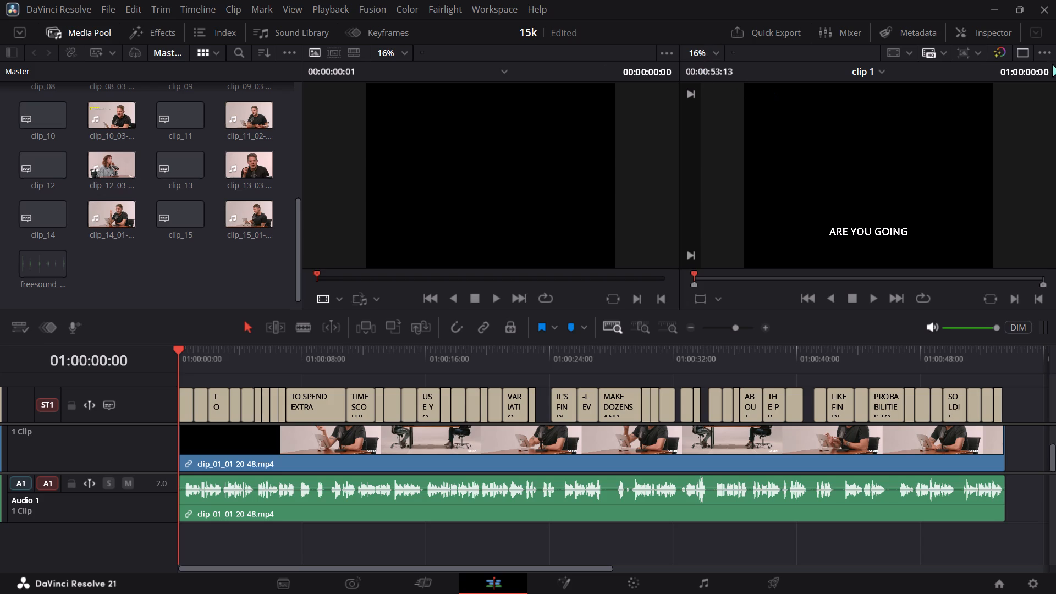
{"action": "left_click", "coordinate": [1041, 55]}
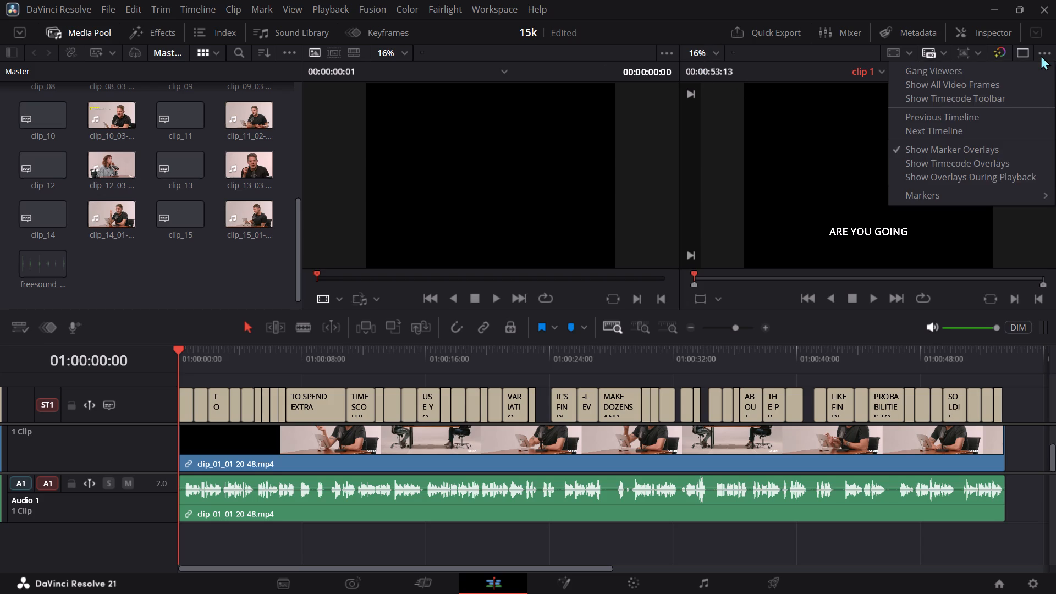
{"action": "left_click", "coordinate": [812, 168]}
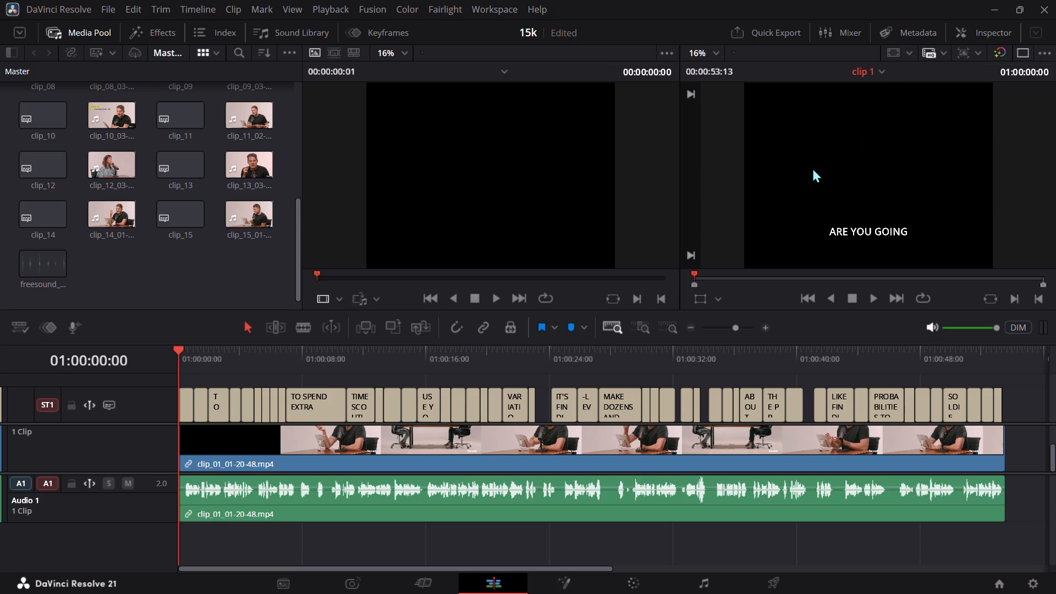
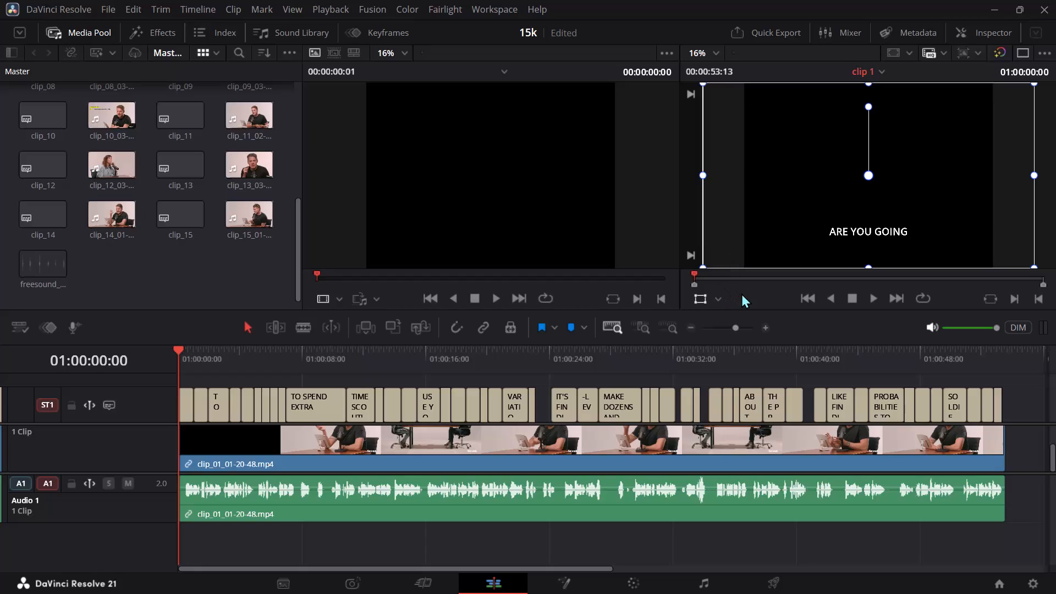
Select the video clip on V1 and play the first seconds of the clip 1 timeline.
{"action": "left_click", "coordinate": [744, 292]}
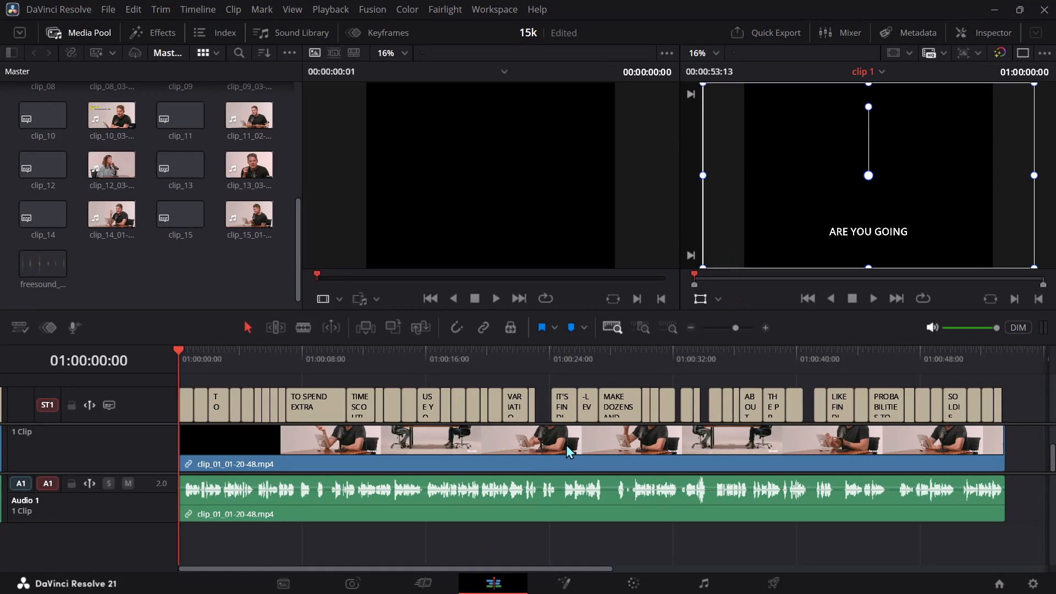
{"action": "left_click", "coordinate": [566, 444]}
{"action": "key", "text": "space"}
{"action": "key", "text": "space"}
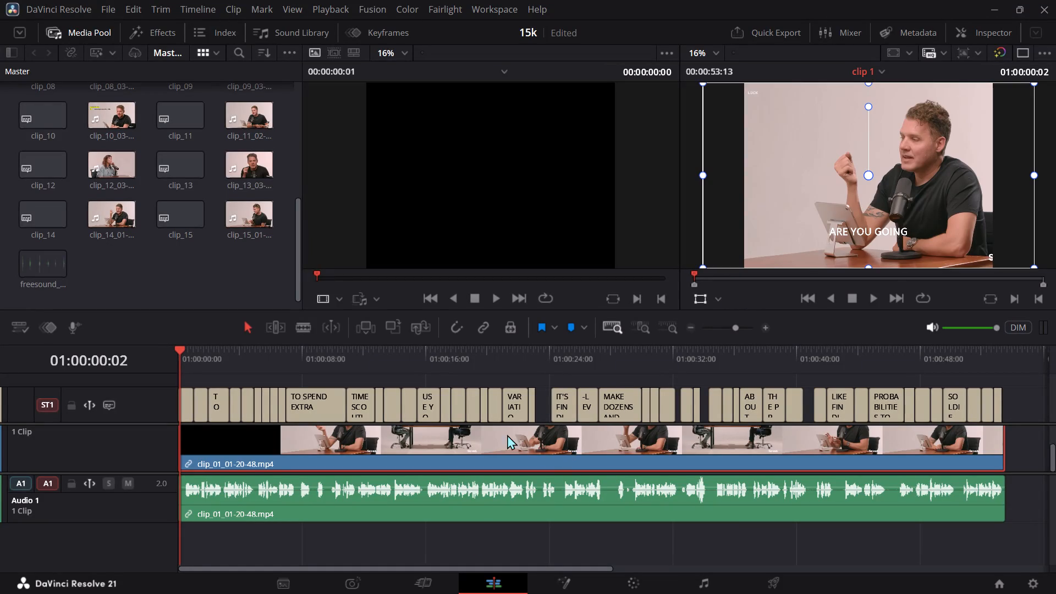
{"action": "key", "text": "space"}
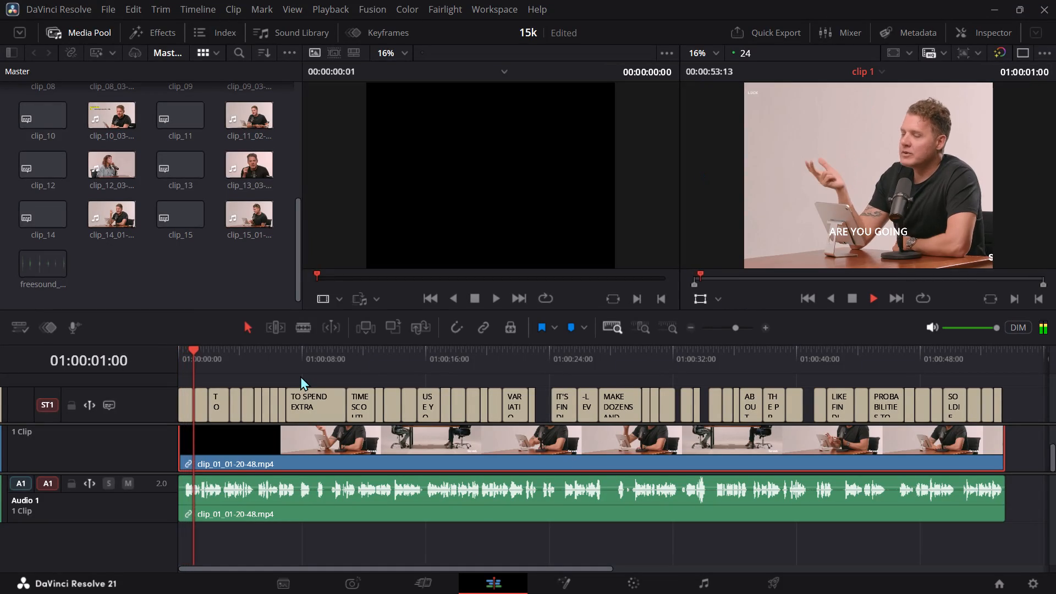
{"action": "key", "text": "space"}
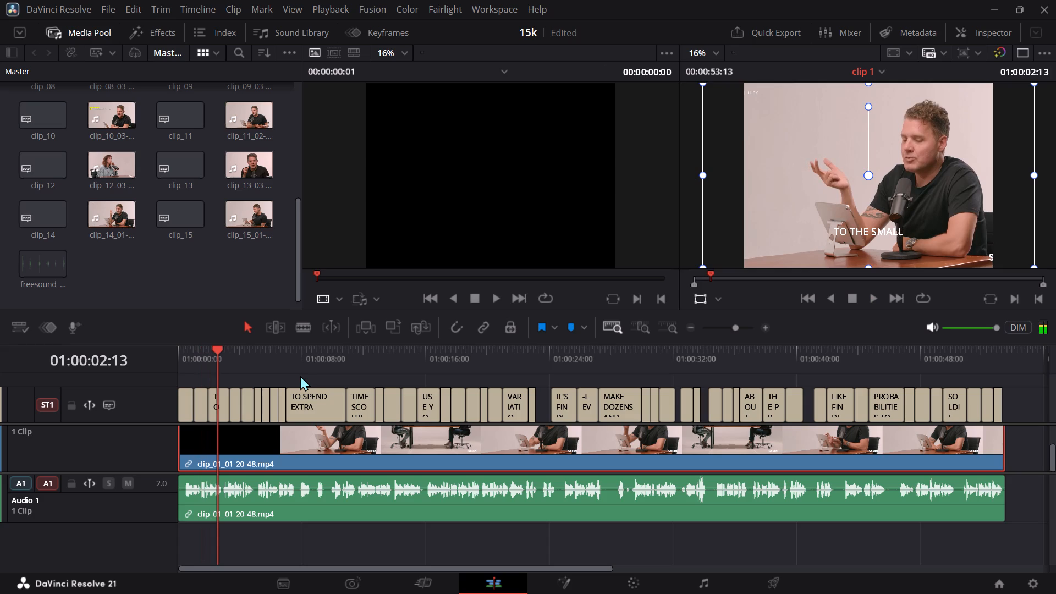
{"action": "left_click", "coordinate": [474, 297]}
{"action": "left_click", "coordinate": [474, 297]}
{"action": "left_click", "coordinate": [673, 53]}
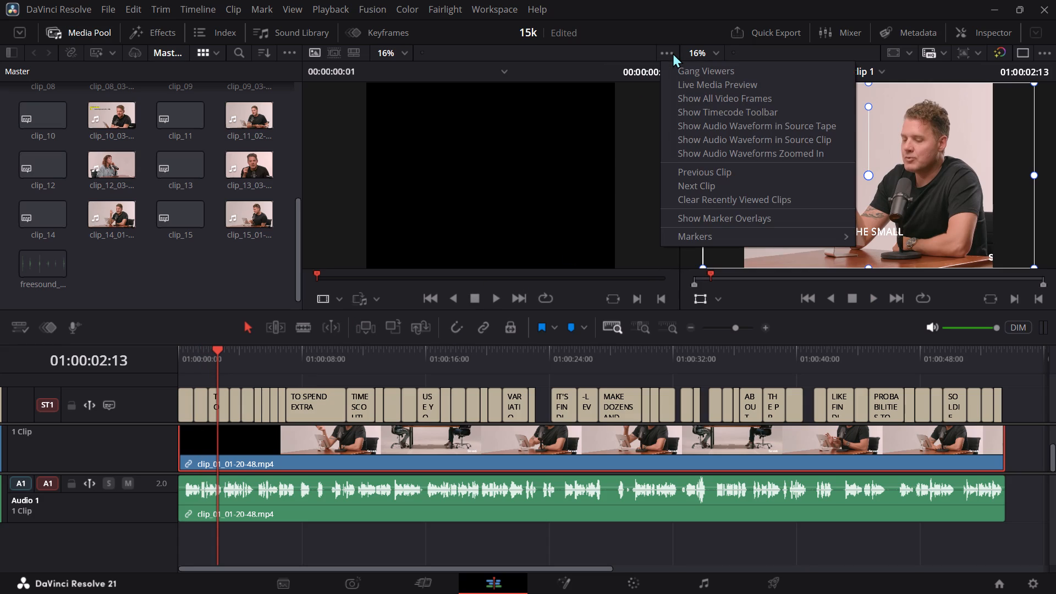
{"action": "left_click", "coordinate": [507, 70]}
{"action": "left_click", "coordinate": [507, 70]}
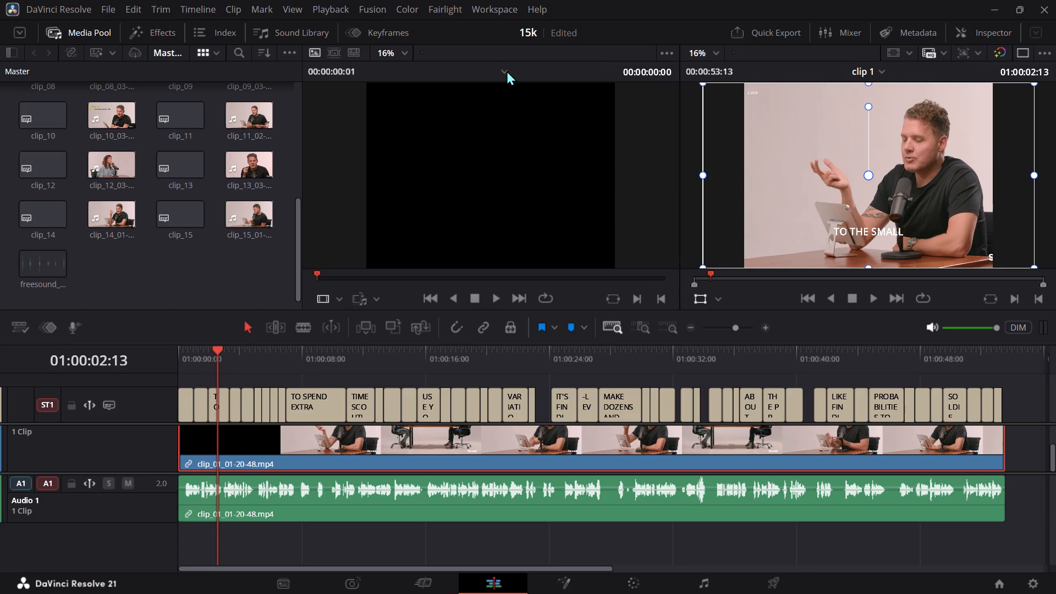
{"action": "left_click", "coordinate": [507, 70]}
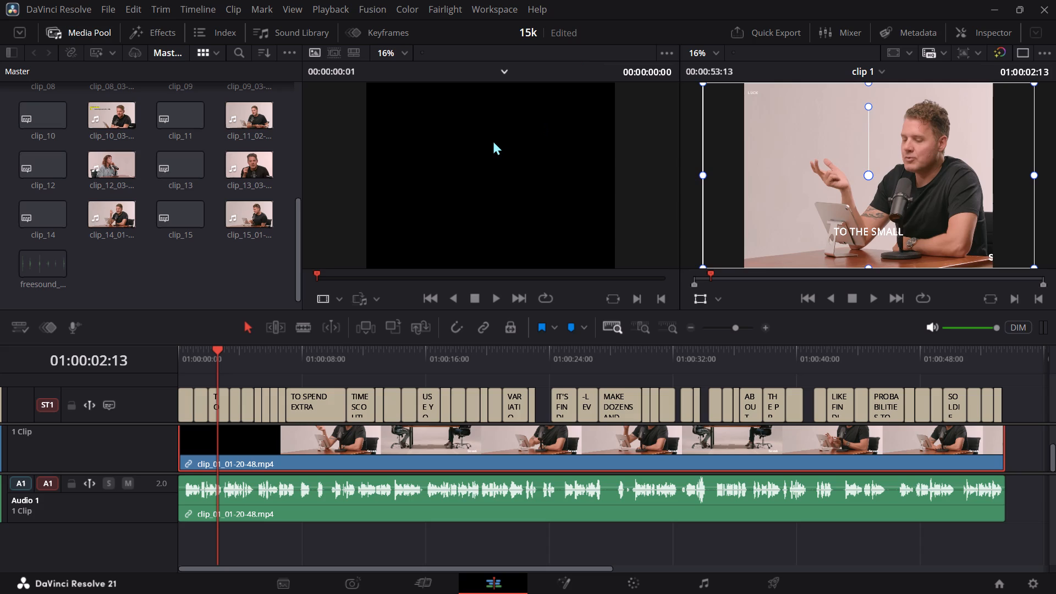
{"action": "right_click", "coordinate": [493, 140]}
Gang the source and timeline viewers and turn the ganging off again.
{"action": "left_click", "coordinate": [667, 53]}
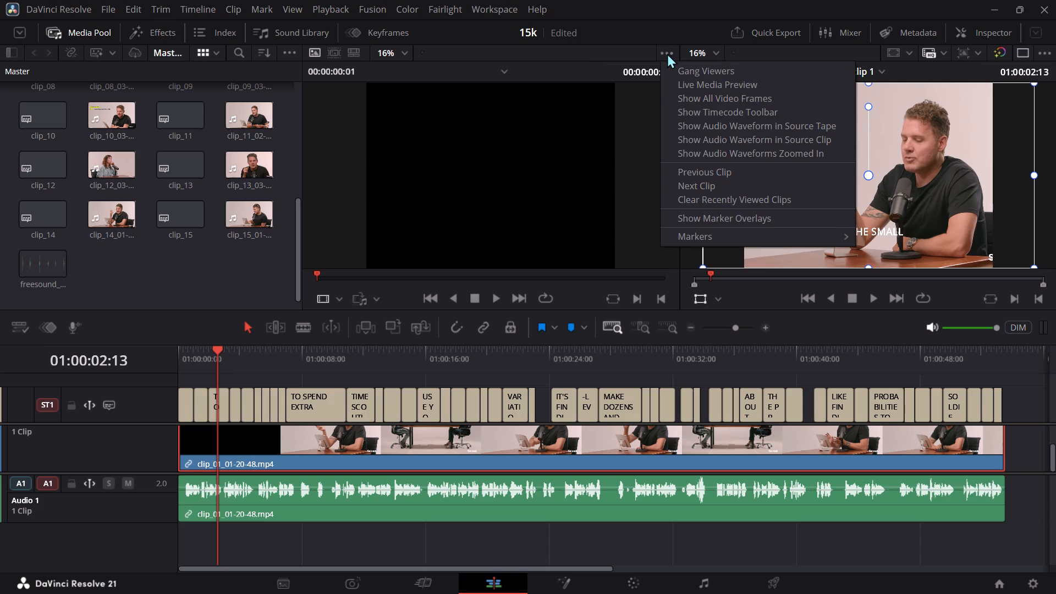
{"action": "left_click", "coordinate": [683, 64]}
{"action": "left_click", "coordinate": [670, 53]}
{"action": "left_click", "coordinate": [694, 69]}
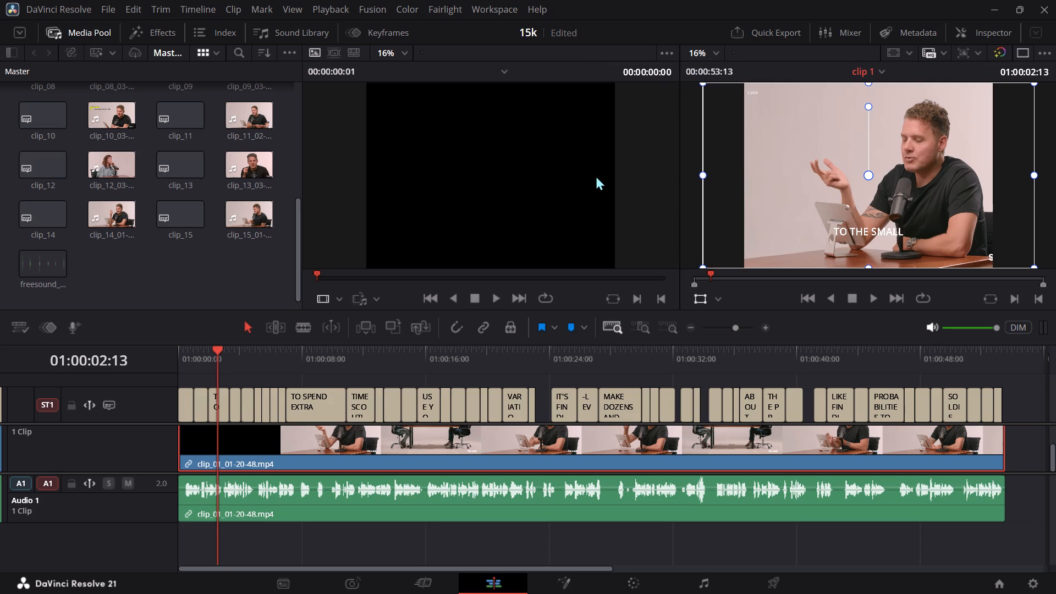
Switch the source viewer to Offline mode.
{"action": "left_click", "coordinate": [336, 294]}
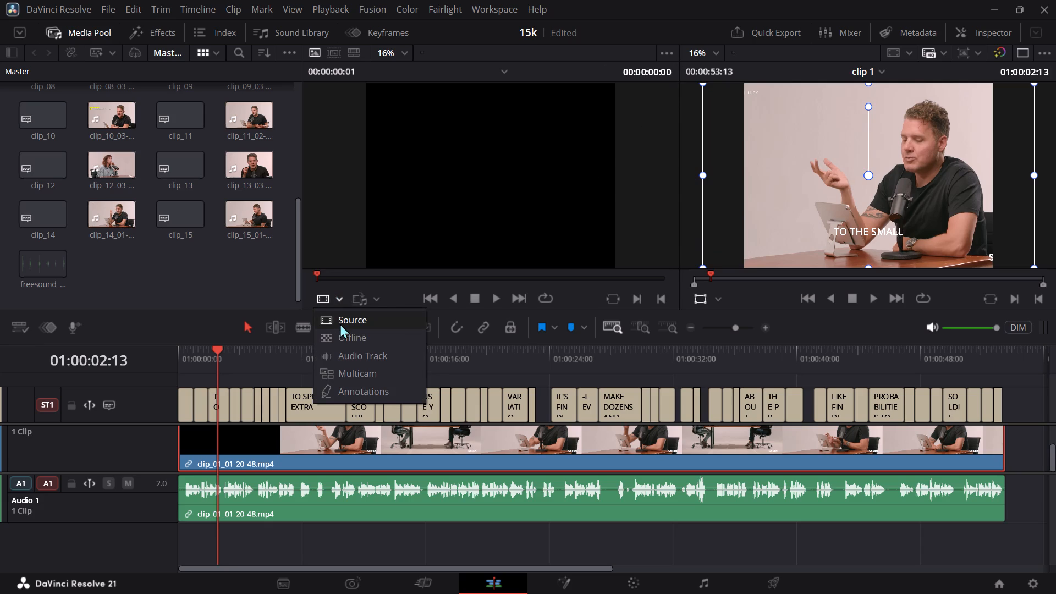
{"action": "left_click", "coordinate": [340, 323]}
{"action": "left_click", "coordinate": [339, 306]}
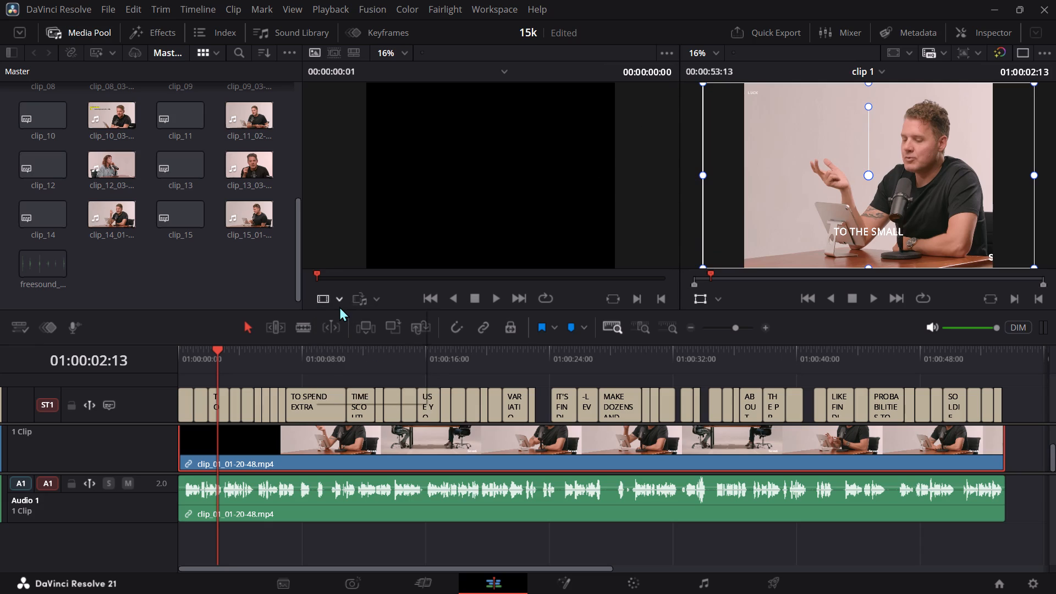
{"action": "left_click", "coordinate": [342, 338]}
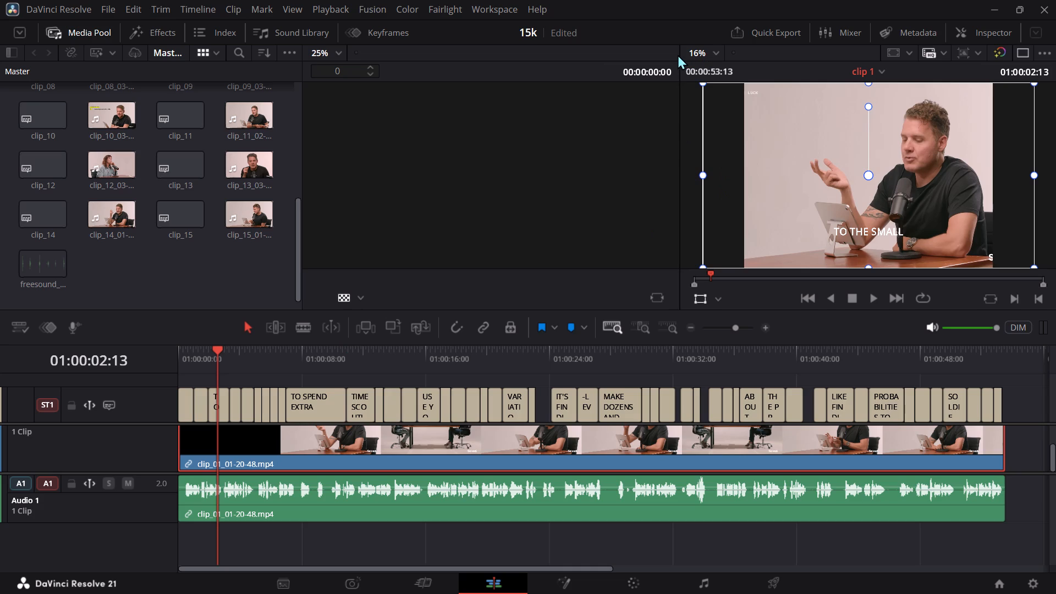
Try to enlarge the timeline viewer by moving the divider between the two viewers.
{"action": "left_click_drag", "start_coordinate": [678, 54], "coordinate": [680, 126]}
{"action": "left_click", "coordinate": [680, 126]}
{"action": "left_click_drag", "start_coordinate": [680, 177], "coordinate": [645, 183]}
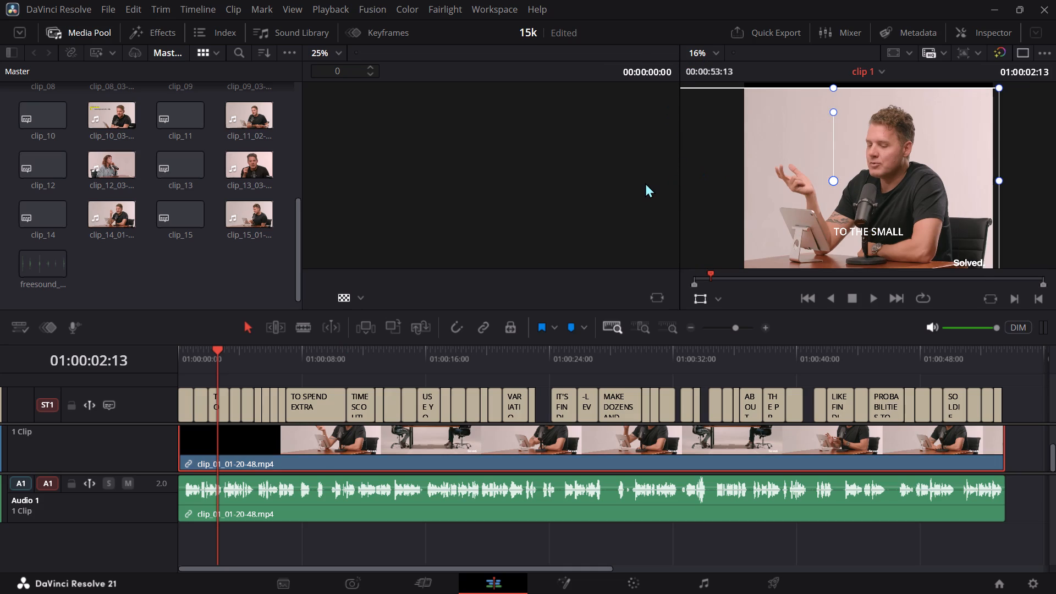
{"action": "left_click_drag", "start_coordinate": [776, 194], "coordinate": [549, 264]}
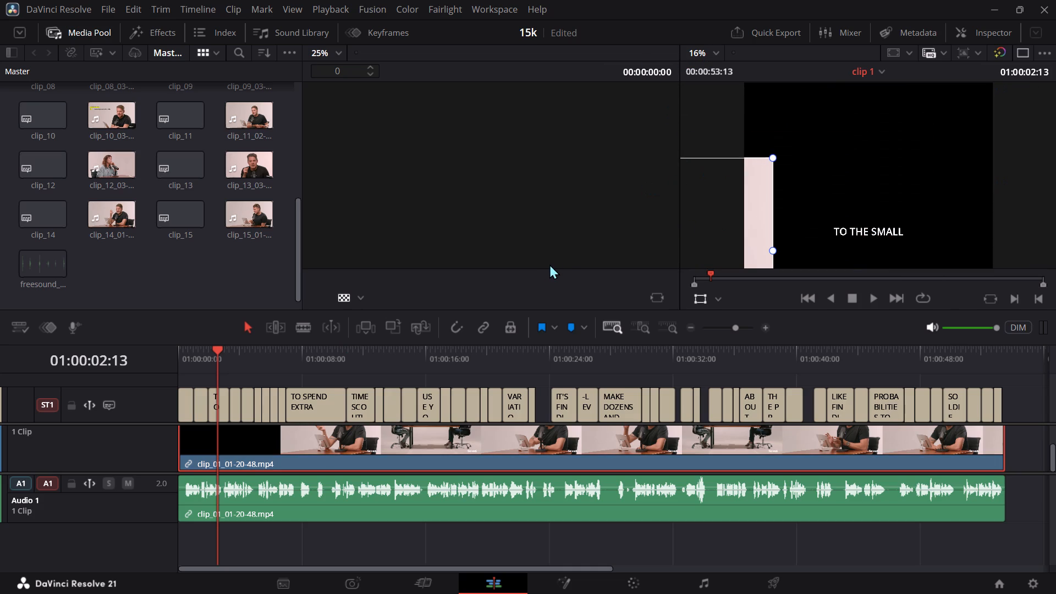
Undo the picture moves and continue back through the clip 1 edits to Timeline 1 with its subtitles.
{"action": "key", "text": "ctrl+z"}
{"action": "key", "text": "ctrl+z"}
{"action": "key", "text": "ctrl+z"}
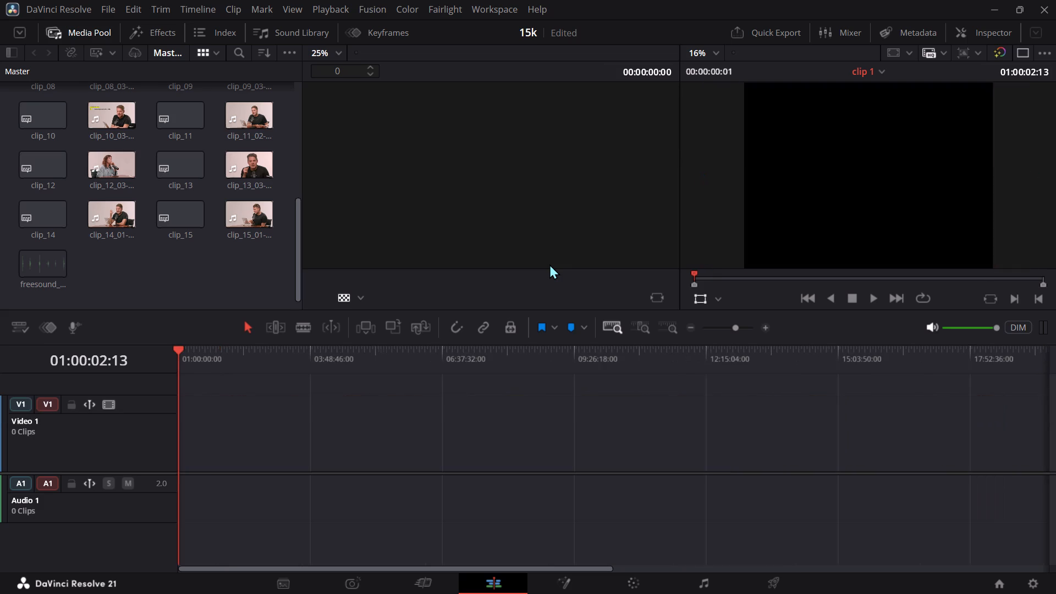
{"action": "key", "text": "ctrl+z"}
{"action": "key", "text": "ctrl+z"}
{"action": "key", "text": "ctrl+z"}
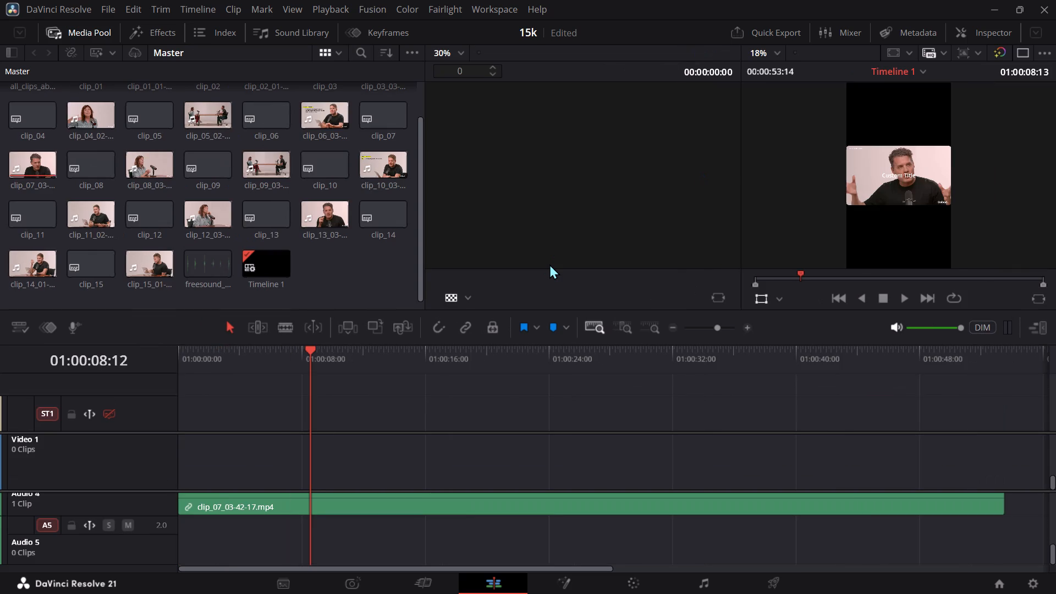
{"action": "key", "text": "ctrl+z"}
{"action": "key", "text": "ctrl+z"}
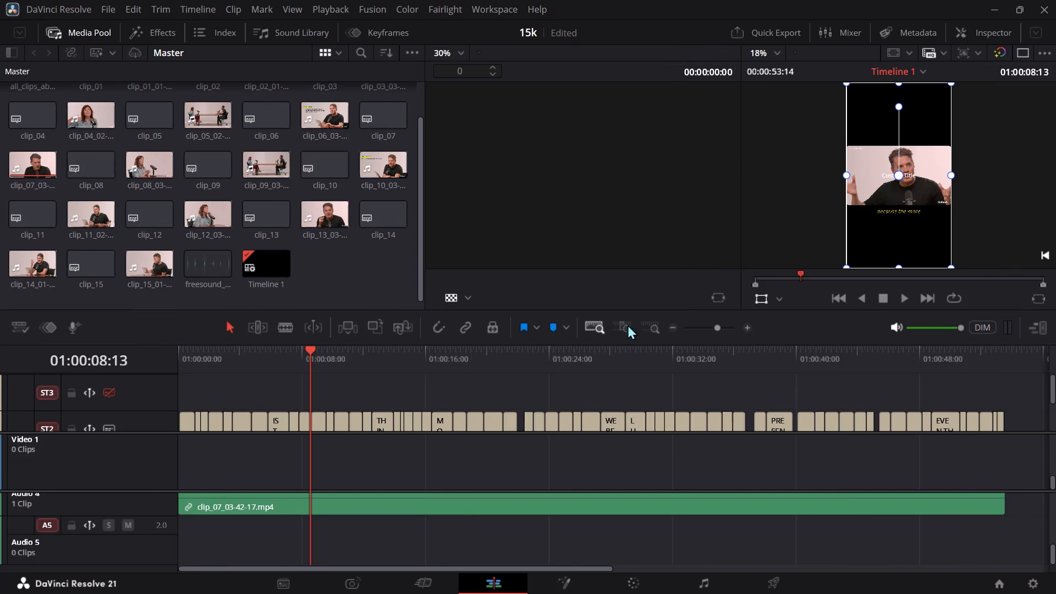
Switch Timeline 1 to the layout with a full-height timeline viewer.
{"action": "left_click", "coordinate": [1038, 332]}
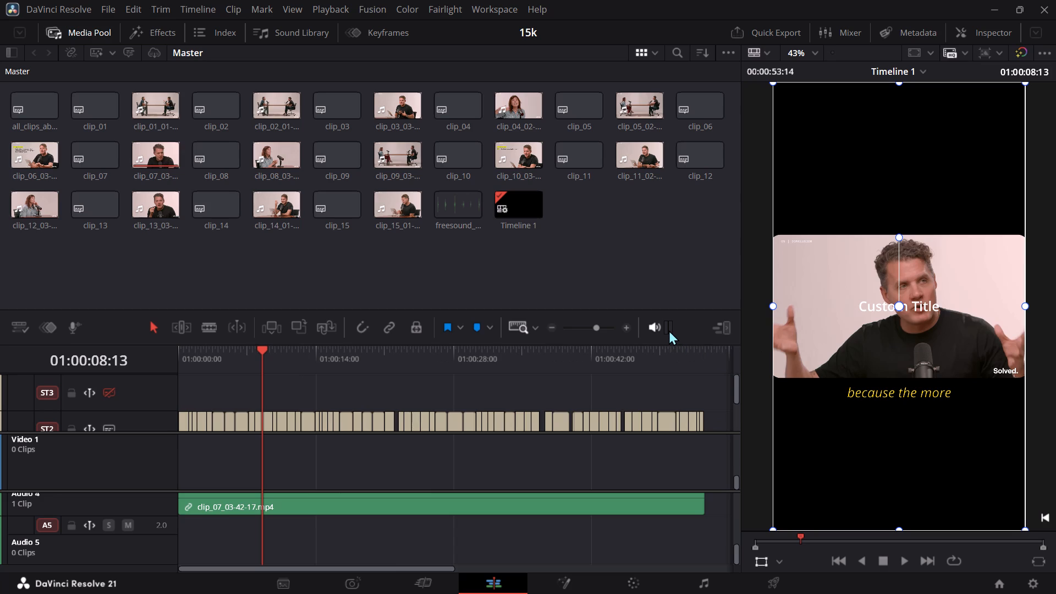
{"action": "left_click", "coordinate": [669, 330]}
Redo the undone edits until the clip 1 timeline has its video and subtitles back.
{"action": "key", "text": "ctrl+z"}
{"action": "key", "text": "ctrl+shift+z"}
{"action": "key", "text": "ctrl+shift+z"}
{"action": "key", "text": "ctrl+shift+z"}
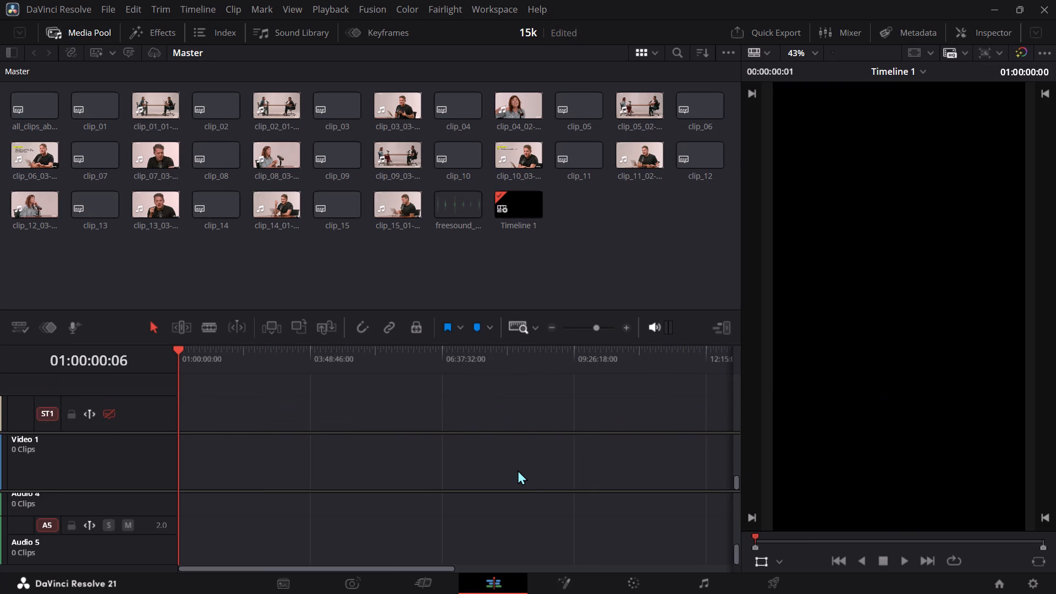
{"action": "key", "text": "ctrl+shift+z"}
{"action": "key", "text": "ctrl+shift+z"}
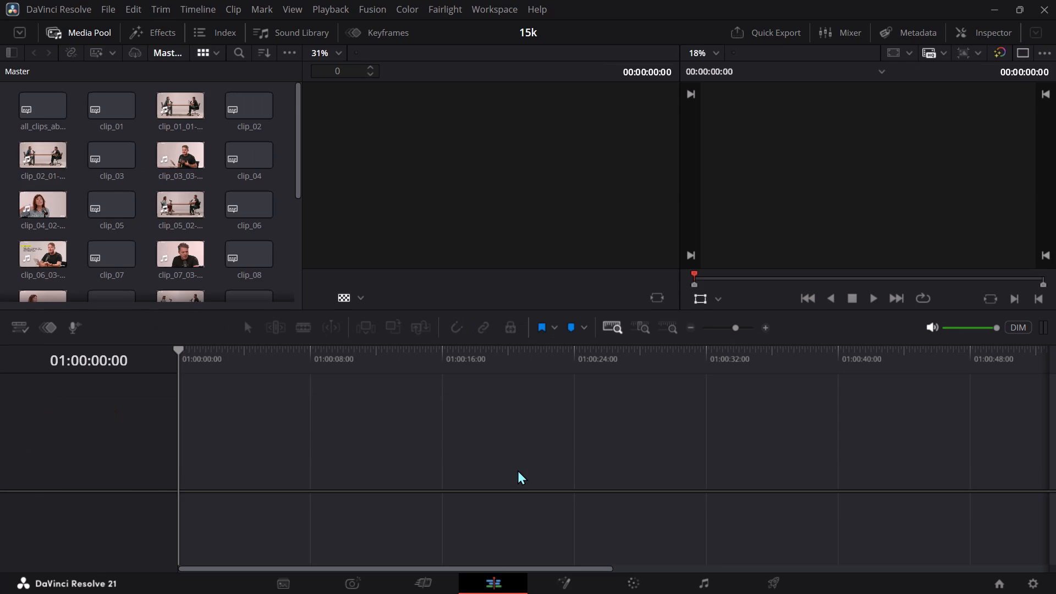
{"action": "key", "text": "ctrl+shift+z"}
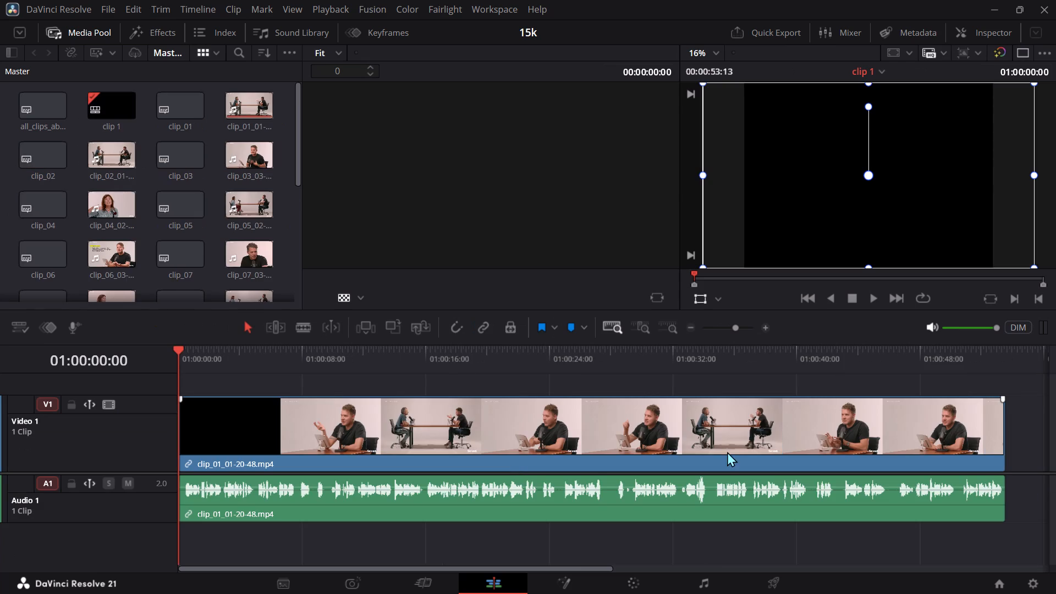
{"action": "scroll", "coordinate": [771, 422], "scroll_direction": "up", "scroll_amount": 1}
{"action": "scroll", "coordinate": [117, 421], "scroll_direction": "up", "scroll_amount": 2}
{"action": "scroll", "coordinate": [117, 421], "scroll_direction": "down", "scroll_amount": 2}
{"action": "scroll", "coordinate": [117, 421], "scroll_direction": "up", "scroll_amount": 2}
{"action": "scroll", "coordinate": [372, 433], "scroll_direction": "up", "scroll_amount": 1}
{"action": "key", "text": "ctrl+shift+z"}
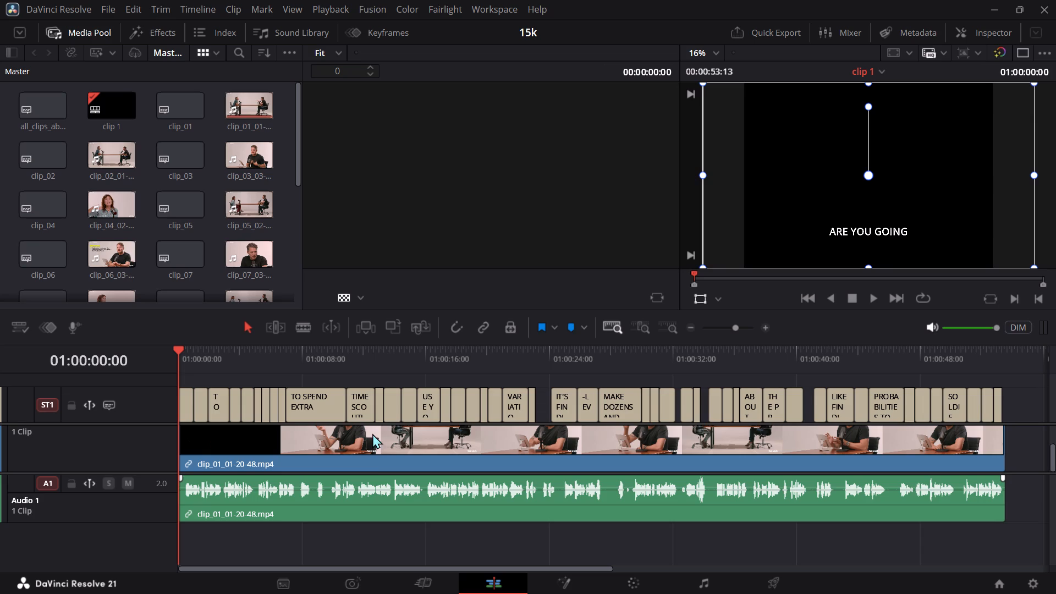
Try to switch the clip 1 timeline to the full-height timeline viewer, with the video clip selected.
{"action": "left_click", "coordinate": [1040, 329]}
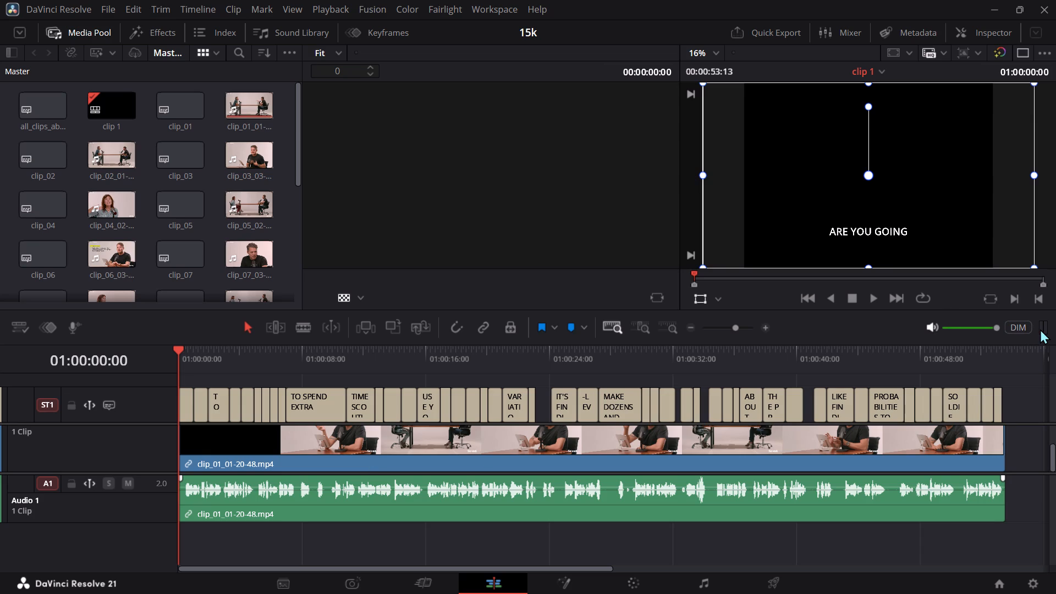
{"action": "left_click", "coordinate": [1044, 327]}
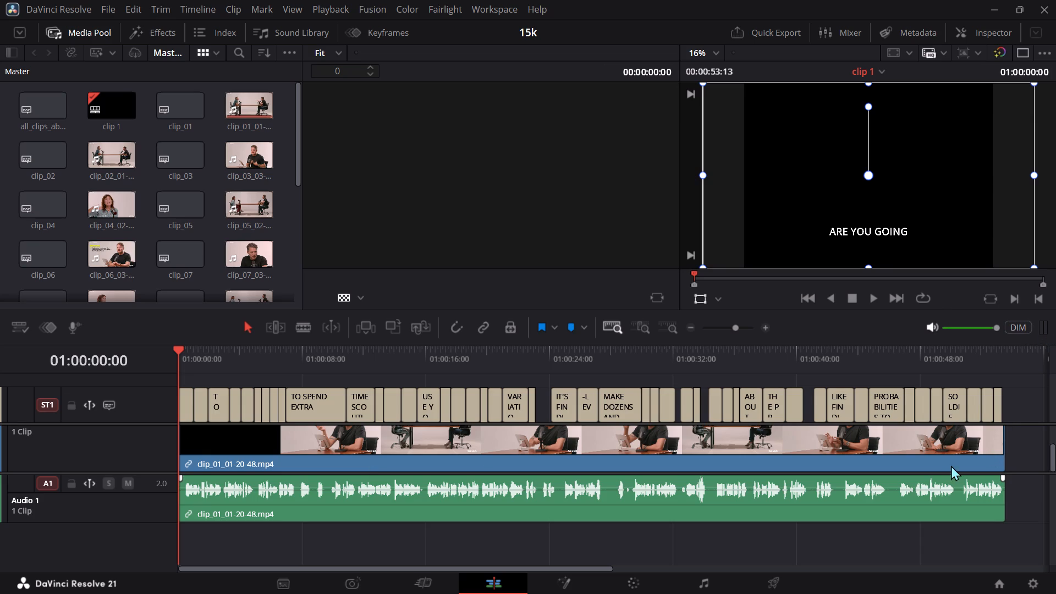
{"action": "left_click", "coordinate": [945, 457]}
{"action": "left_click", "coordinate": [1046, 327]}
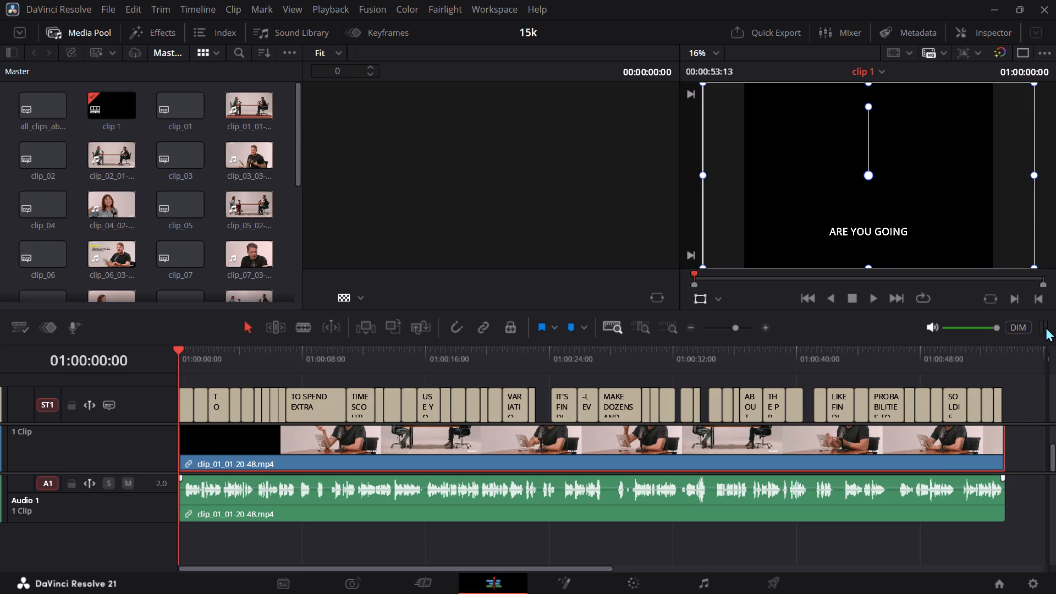
Play the clip 1 timeline up to 01:00:06:04, switching the audio dim on and back off during playback.
{"action": "key", "text": "space"}
{"action": "key", "text": "space"}
{"action": "key", "text": "space"}
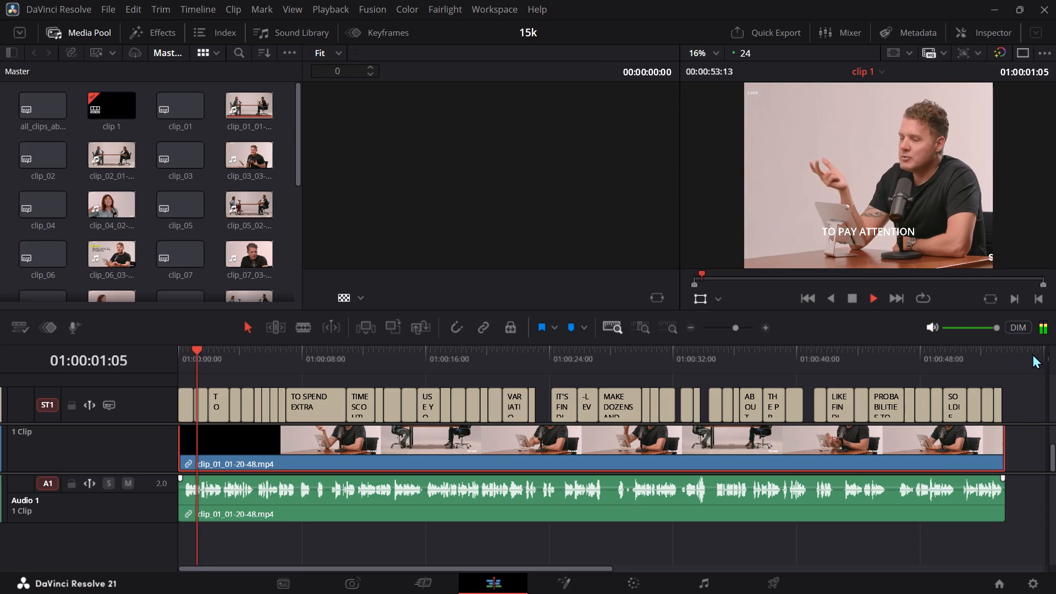
{"action": "left_click", "coordinate": [1044, 330]}
{"action": "left_click", "coordinate": [1016, 327]}
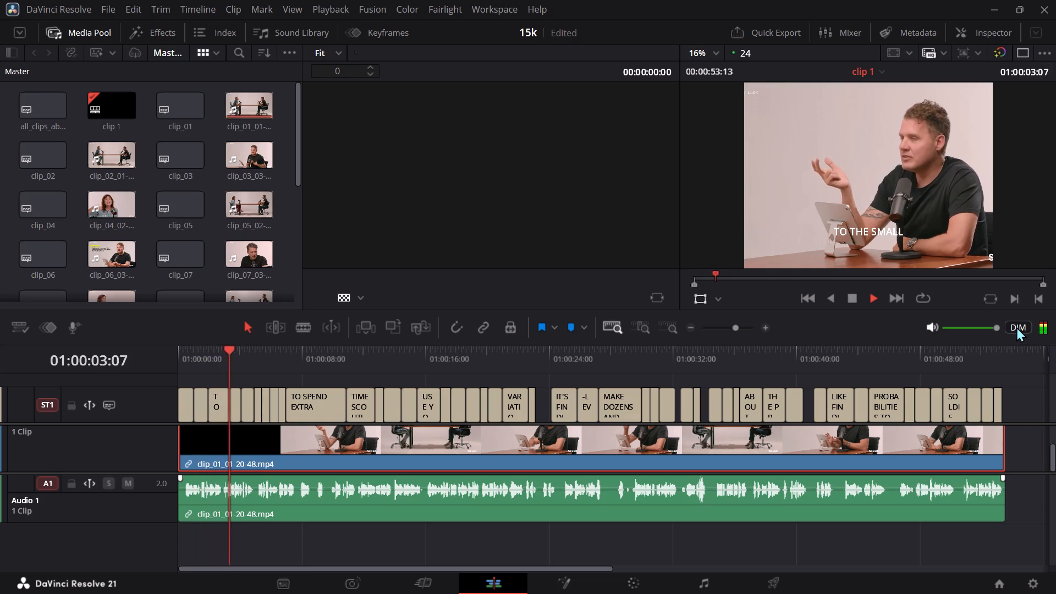
{"action": "left_click", "coordinate": [1016, 327]}
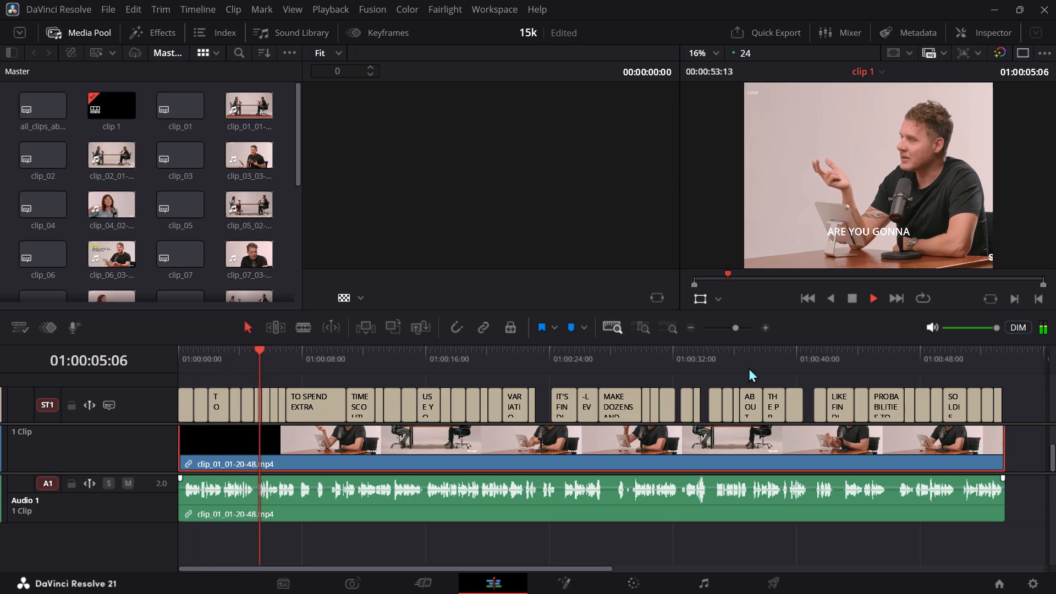
{"action": "key", "text": "space"}
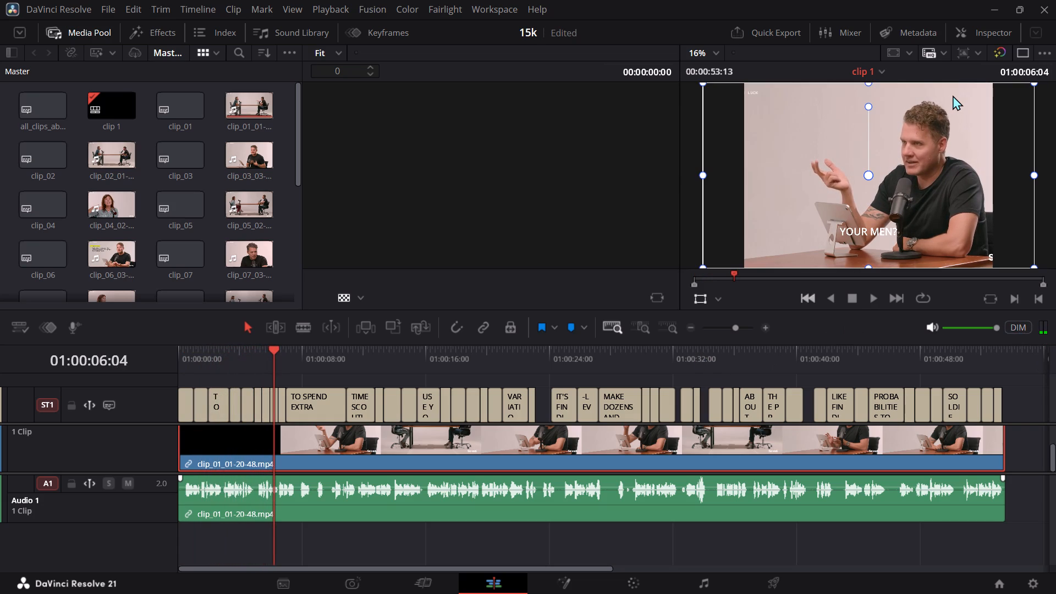
Switch the Edit page to a single timeline viewer for clip 1.
{"action": "left_click", "coordinate": [1019, 55]}
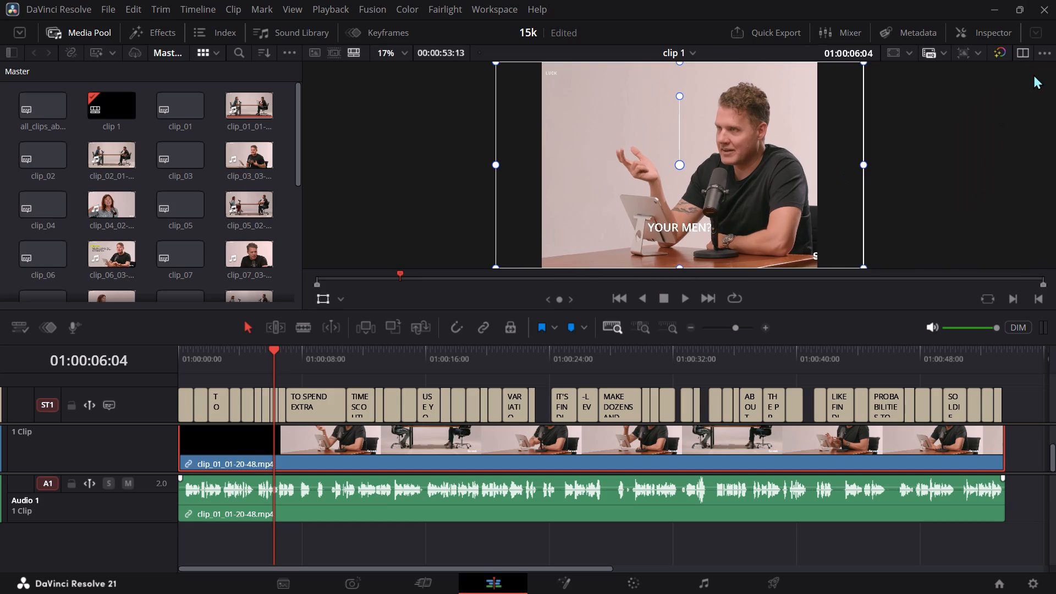
{"action": "left_click", "coordinate": [909, 259]}
{"action": "left_click", "coordinate": [1043, 332]}
{"action": "triple_click", "coordinate": [1043, 332]}
Position the playhead at 01:00:01:22 on the clip 1 timeline.
{"action": "left_click_drag", "start_coordinate": [272, 356], "coordinate": [147, 370]}
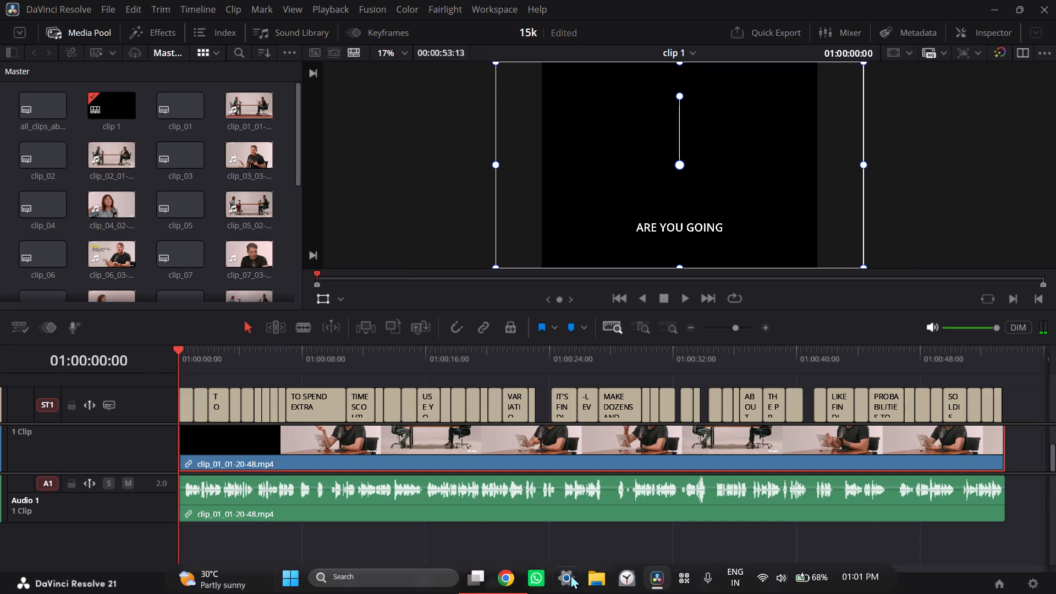
{"action": "left_click_drag", "start_coordinate": [176, 348], "coordinate": [208, 363]}
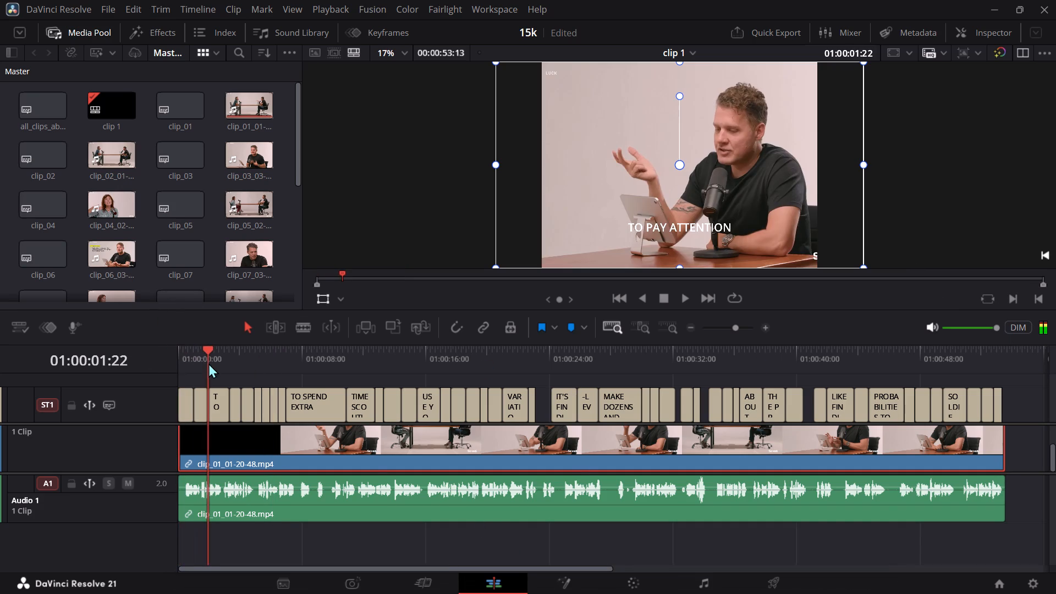
In Fusion, add a Rectangle mask above the clip_01_01-20-48.mp4 node and connect it to that node.
{"action": "left_click", "coordinate": [553, 580]}
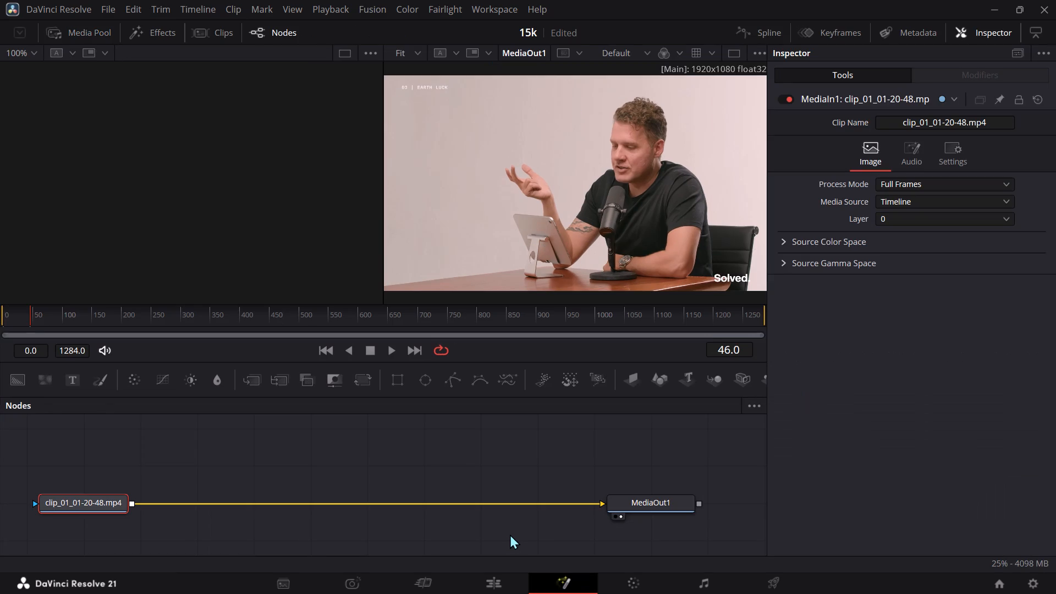
{"action": "left_click", "coordinate": [92, 502]}
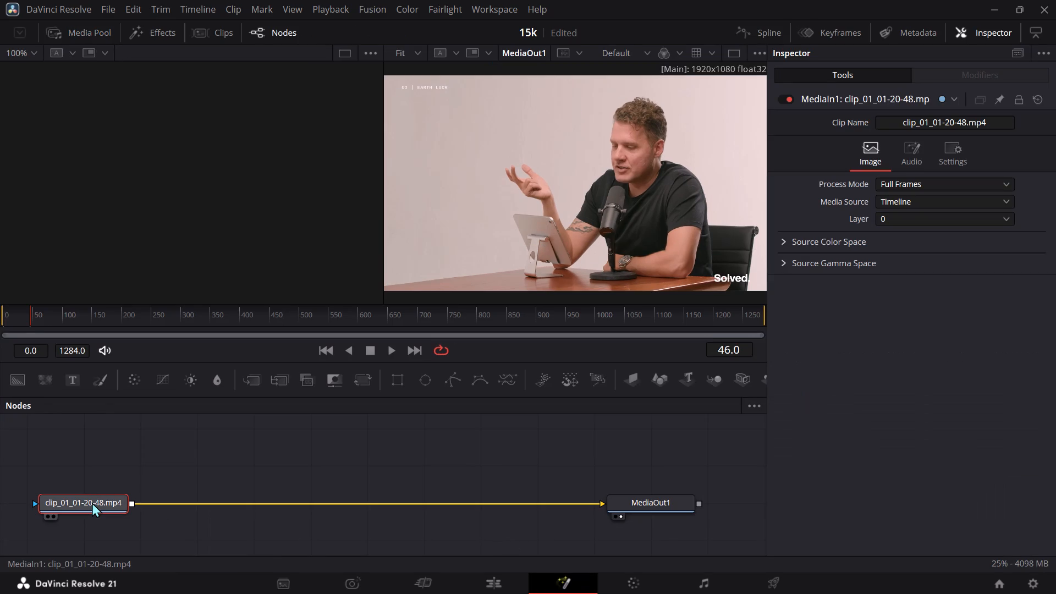
{"action": "left_click_drag", "start_coordinate": [397, 374], "coordinate": [53, 482]}
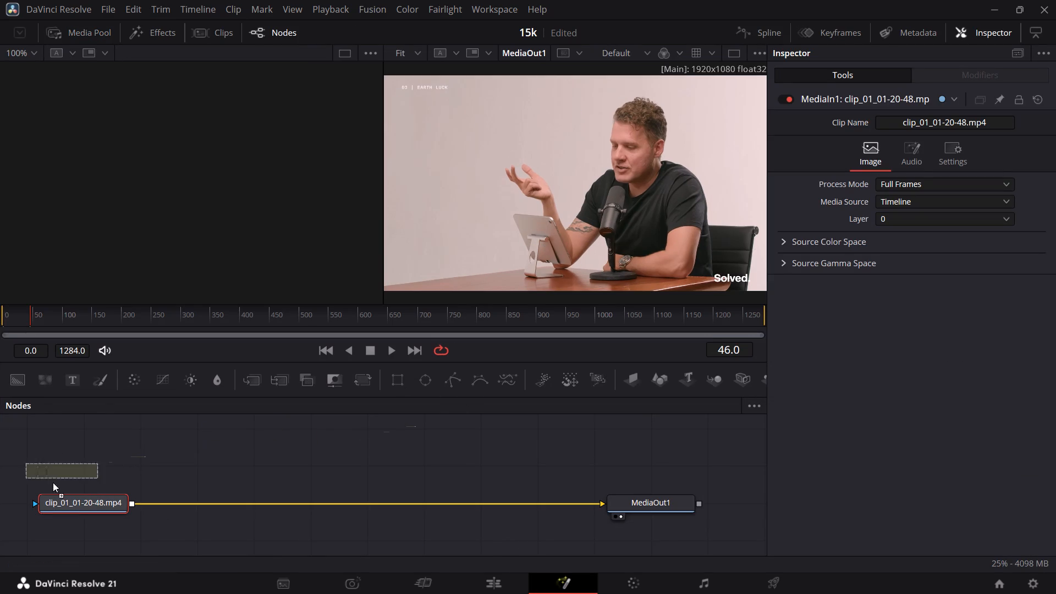
{"action": "left_click_drag", "start_coordinate": [53, 482], "coordinate": [79, 476]}
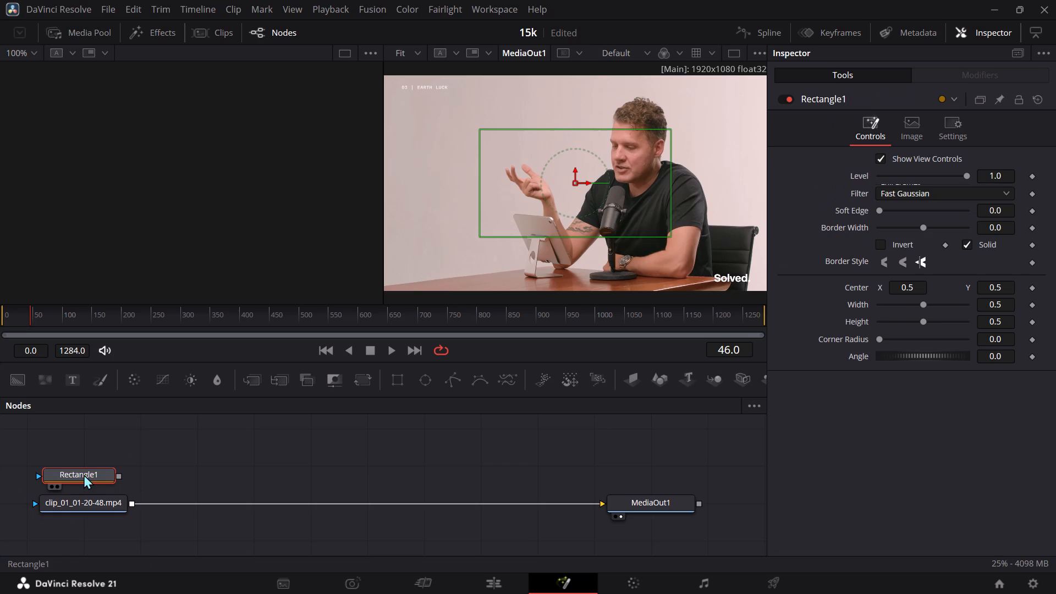
{"action": "left_click_drag", "start_coordinate": [84, 474], "coordinate": [92, 448]}
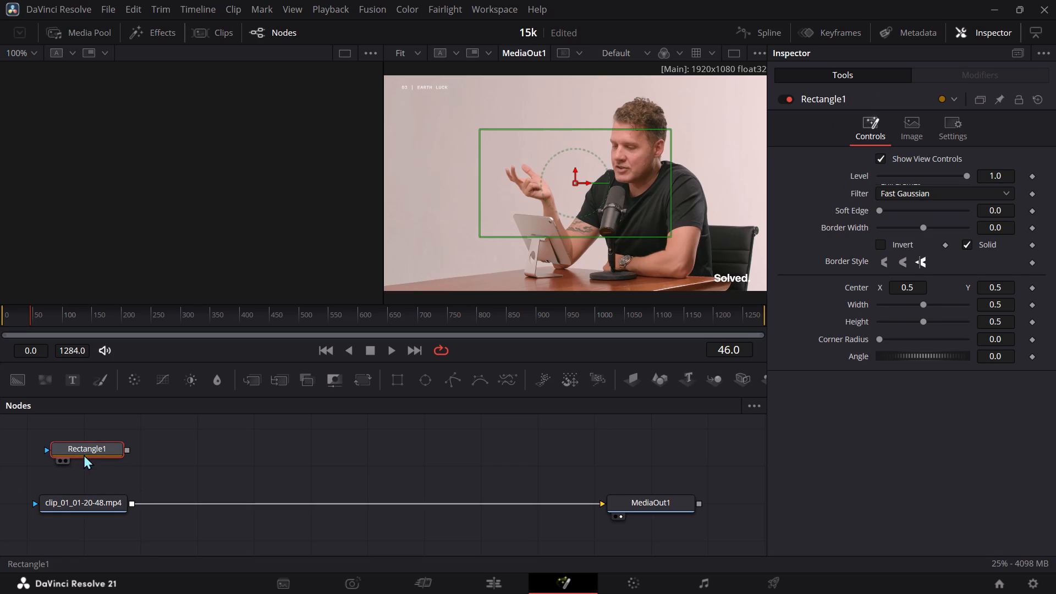
{"action": "left_click", "coordinate": [84, 454]}
{"action": "left_click_drag", "start_coordinate": [128, 453], "coordinate": [71, 497]}
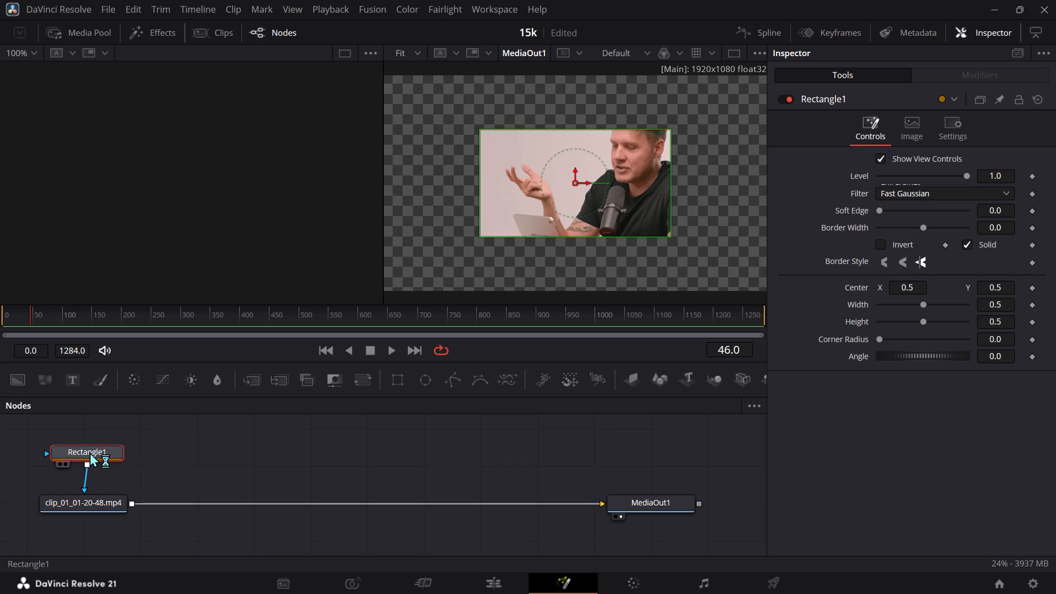
{"action": "left_click_drag", "start_coordinate": [90, 452], "coordinate": [84, 444]}
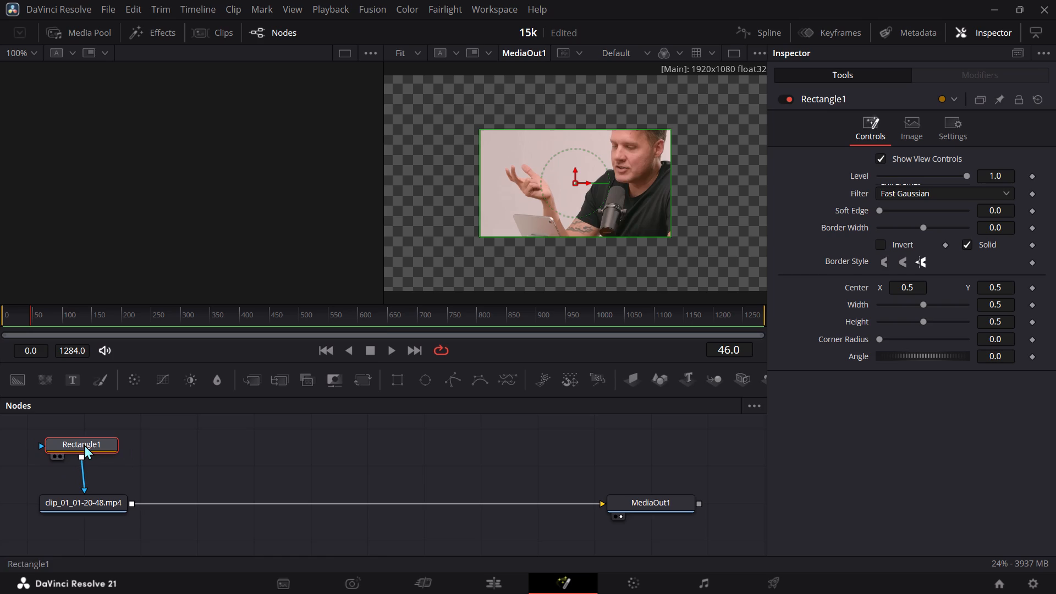
Enlarge the rectangle mask to cover nearly the whole frame, about 0.99 wide and 1.02 high.
{"action": "left_click_drag", "start_coordinate": [479, 235], "coordinate": [382, 289]}
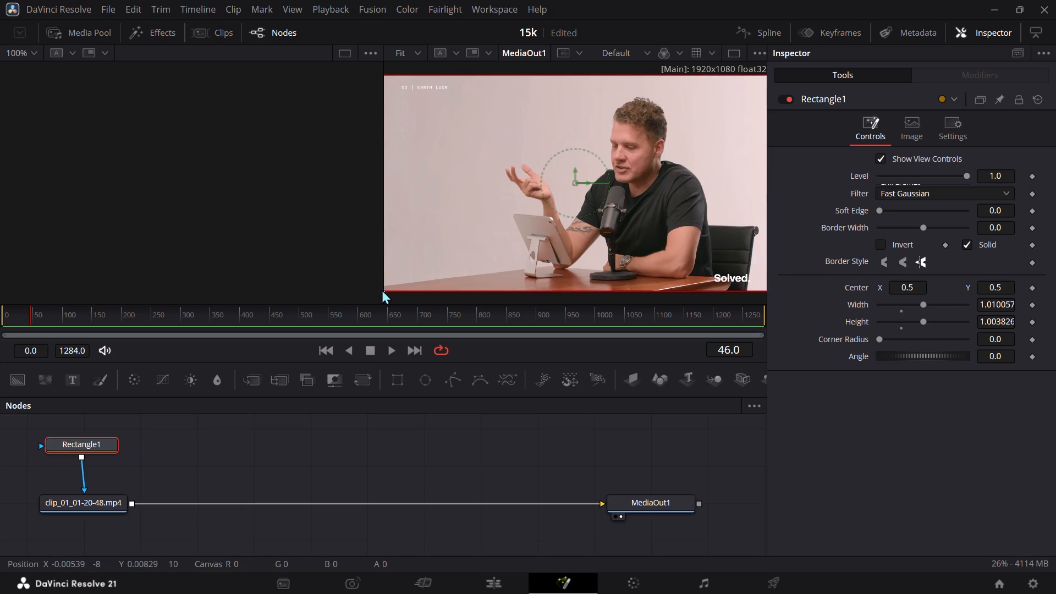
{"action": "left_click_drag", "start_coordinate": [382, 289], "coordinate": [386, 289]}
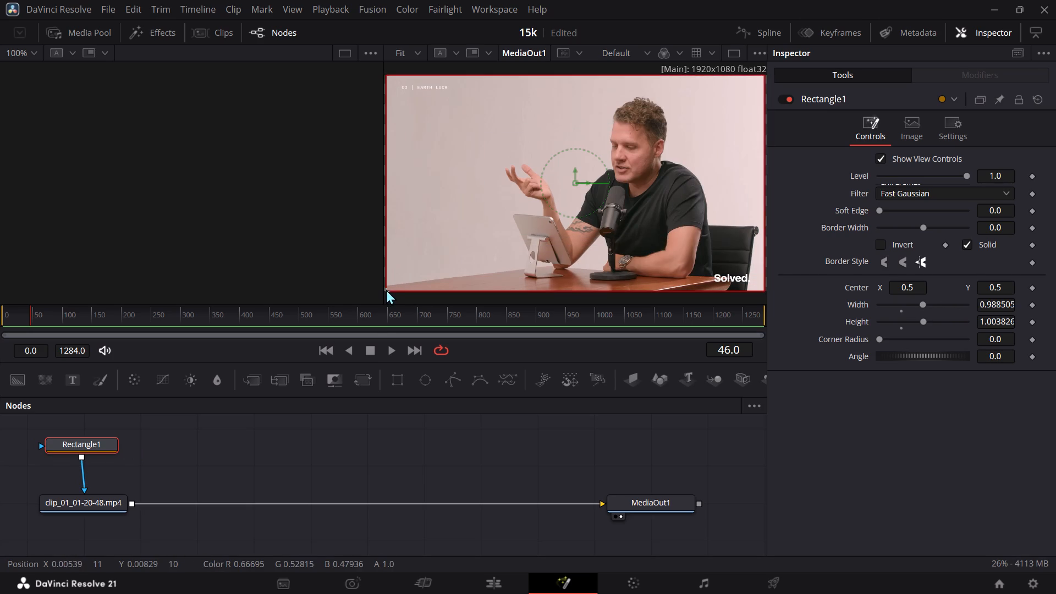
{"action": "left_click_drag", "start_coordinate": [386, 289], "coordinate": [385, 290]}
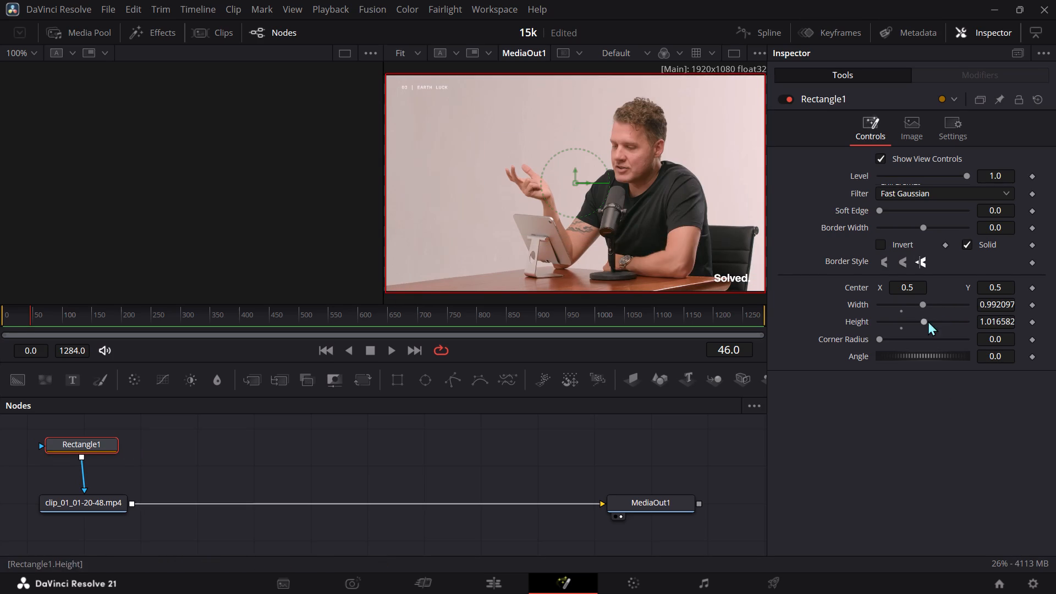
Set the rectangle mask's corner radius to 0.15.
{"action": "left_click", "coordinate": [1006, 339]}
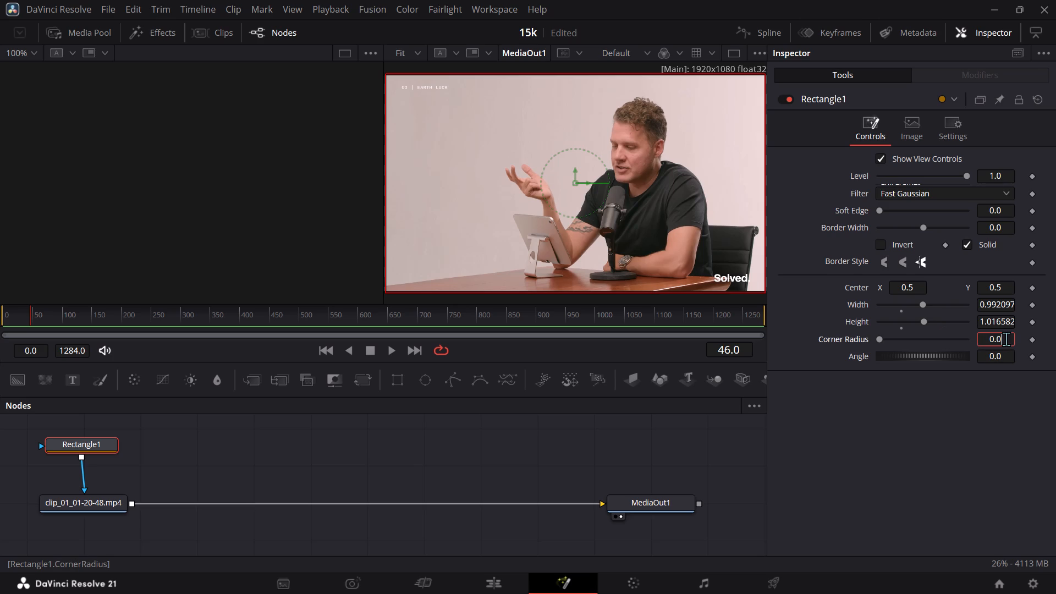
{"action": "left_click", "coordinate": [1006, 339]}
{"action": "key", "text": "BackSpace"}
{"action": "type", "text": "15"}
{"action": "key", "text": "Return"}
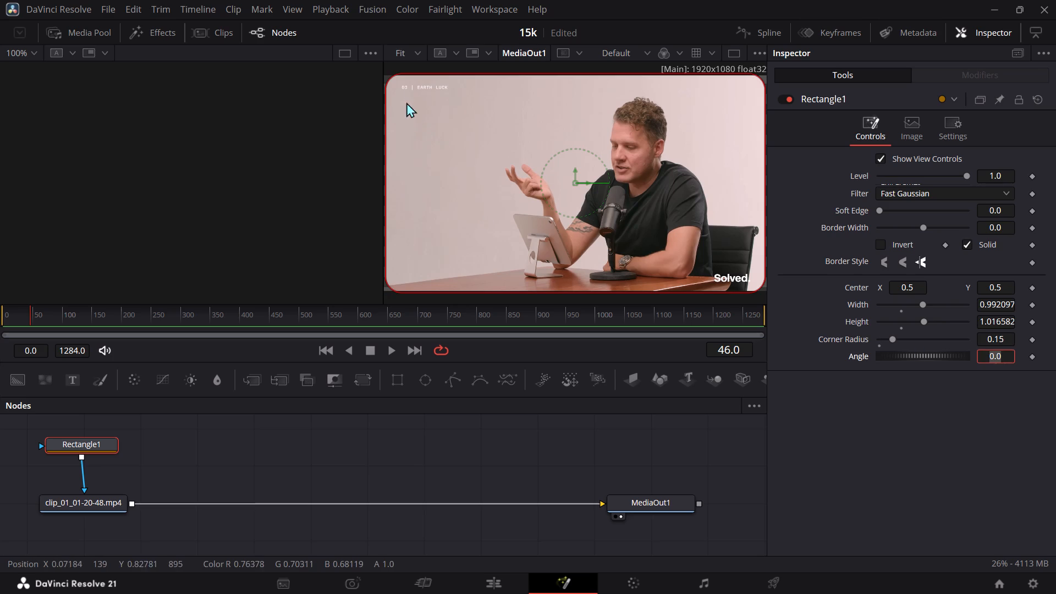
Fine-tune the rectangle mask's size to about 0.996 wide and 0.991 high so its rounded edges sit inside the frame.
{"action": "left_click", "coordinate": [398, 74]}
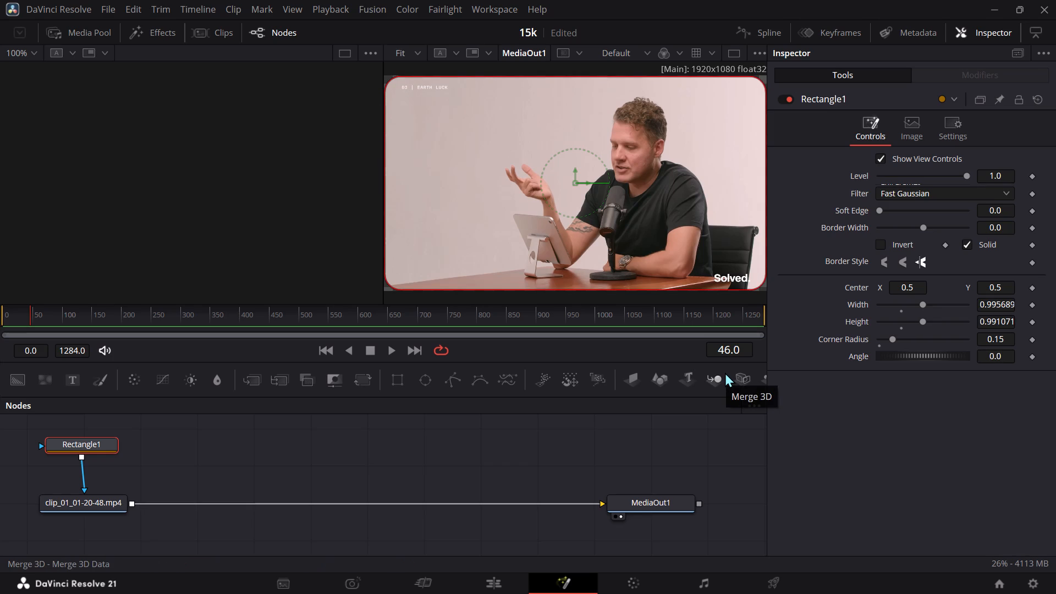
Return to the Edit page and switch the clip 1 timeline viewer to the vertical format.
{"action": "left_click", "coordinate": [492, 579]}
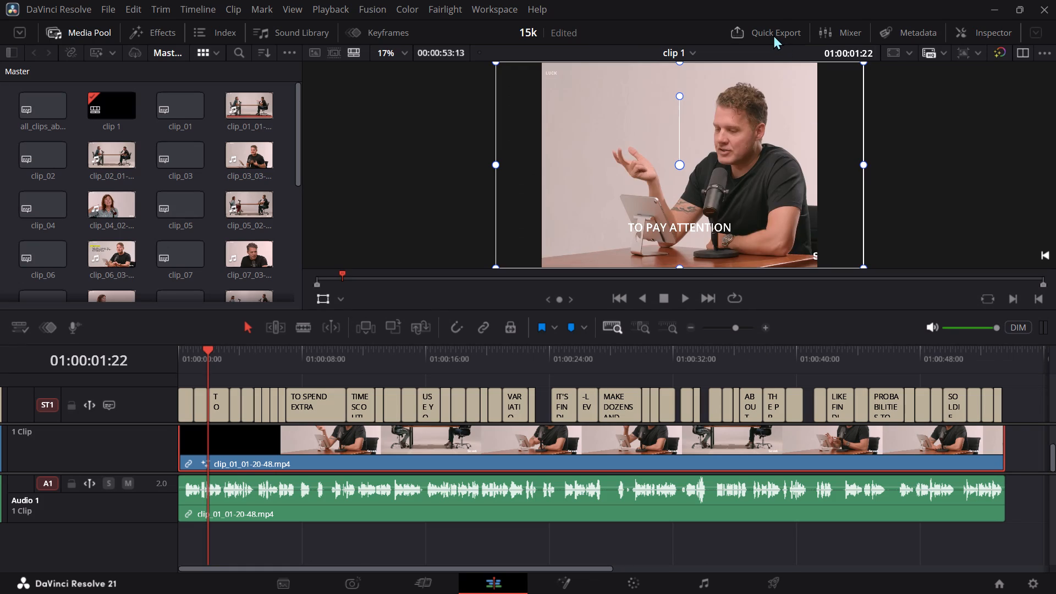
{"action": "left_click", "coordinate": [905, 51]}
{"action": "left_click", "coordinate": [909, 58]}
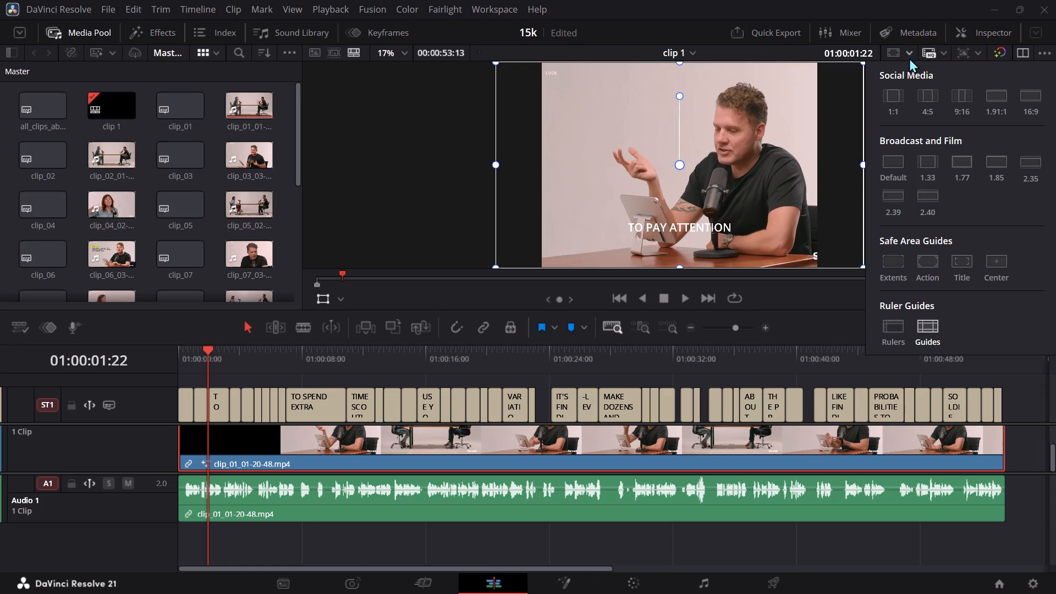
{"action": "left_click", "coordinate": [944, 51]}
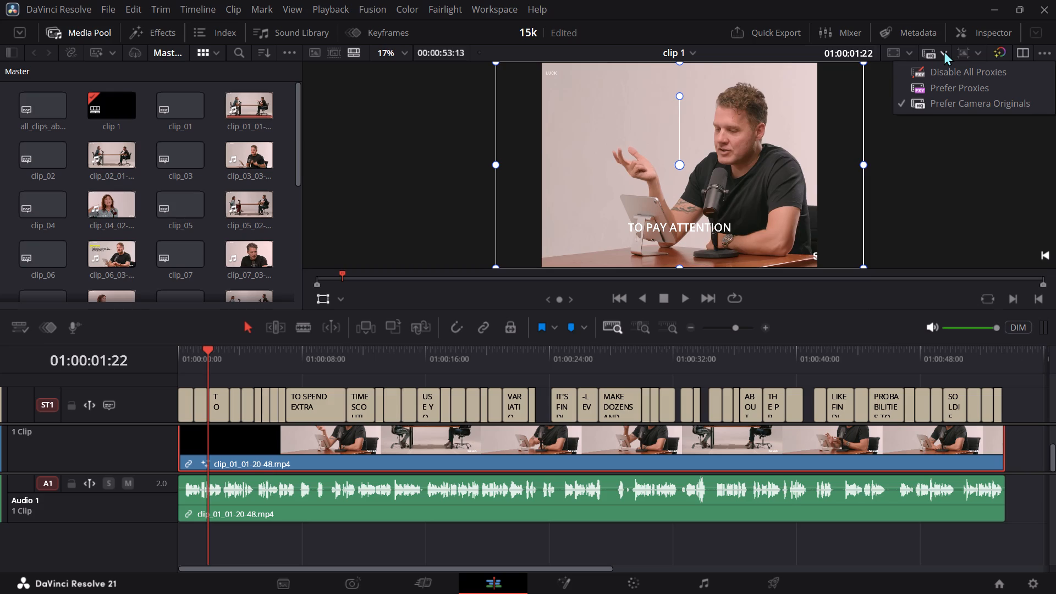
{"action": "left_click", "coordinate": [980, 51]}
{"action": "left_click", "coordinate": [965, 120]}
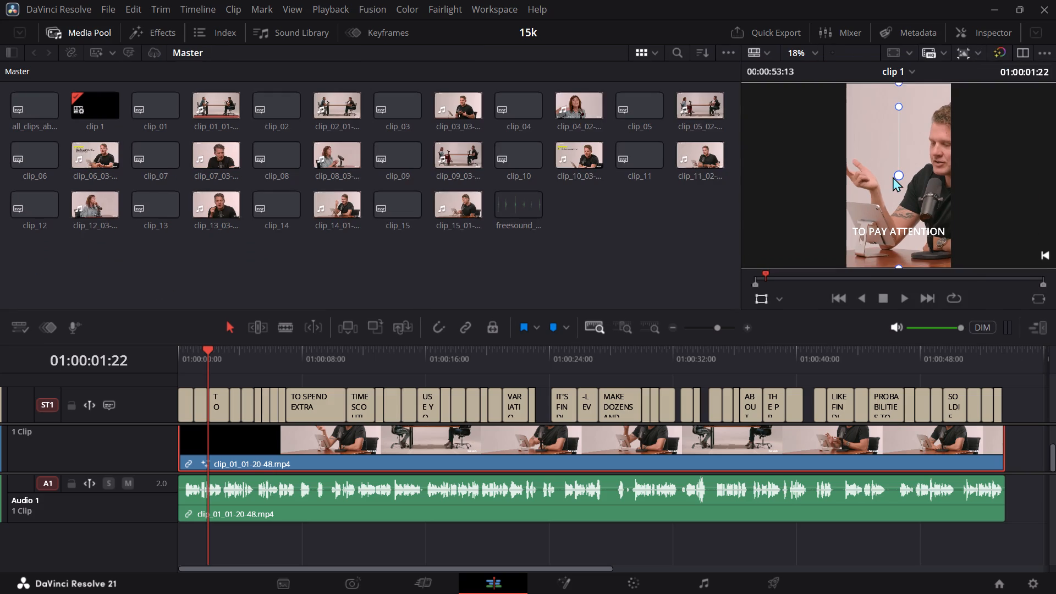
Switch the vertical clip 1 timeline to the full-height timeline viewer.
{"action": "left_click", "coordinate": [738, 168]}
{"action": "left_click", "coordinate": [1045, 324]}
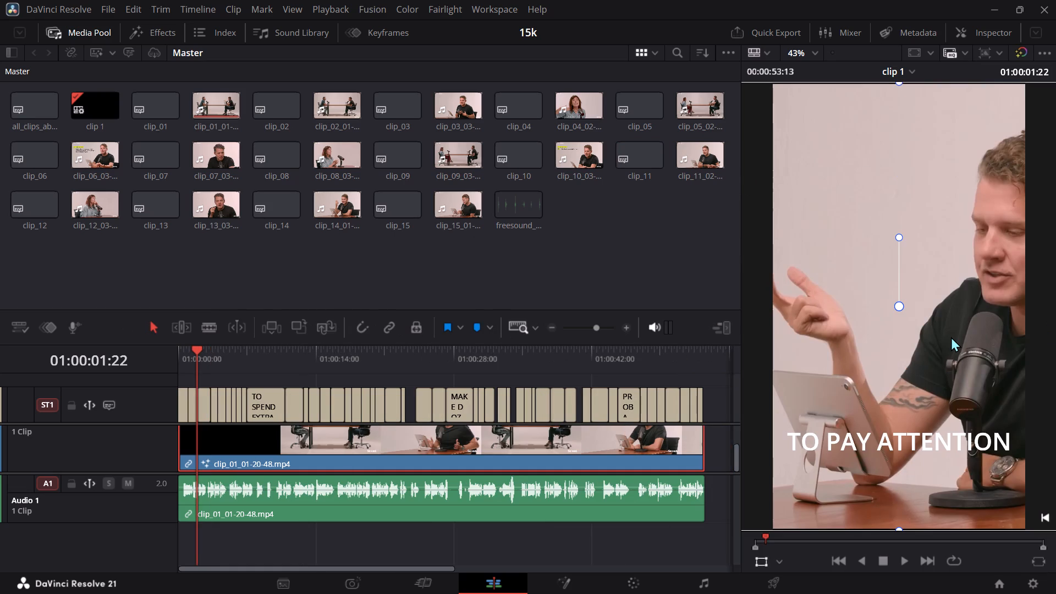
Open the Inspector for the clip_01_01-20-48.mp4 video clip and look through its video settings.
{"action": "left_click", "coordinate": [518, 442]}
{"action": "left_click", "coordinate": [1043, 54]}
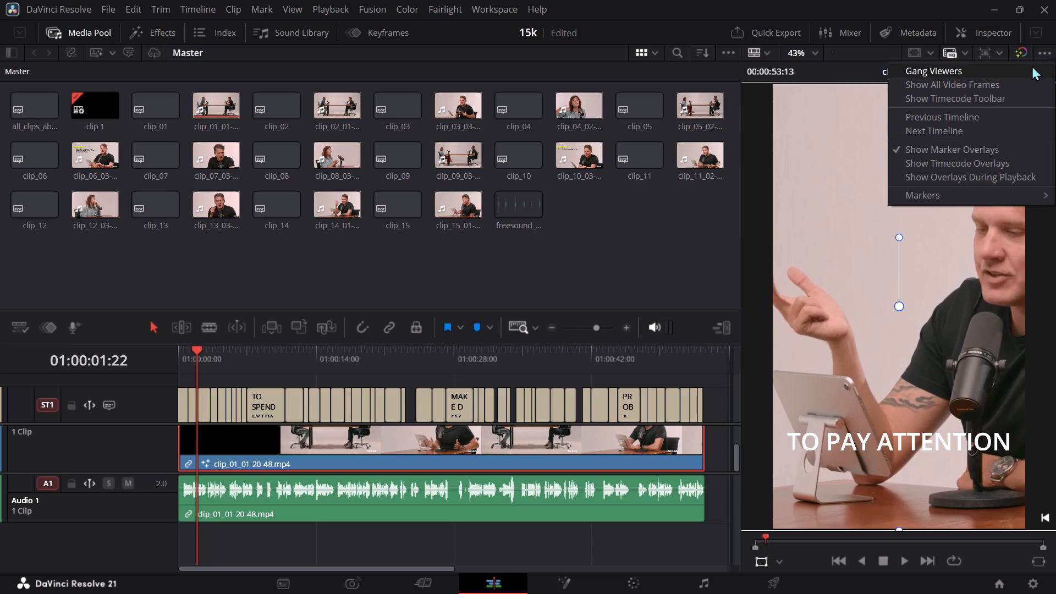
{"action": "left_click", "coordinate": [1043, 56]}
{"action": "left_click", "coordinate": [982, 26]}
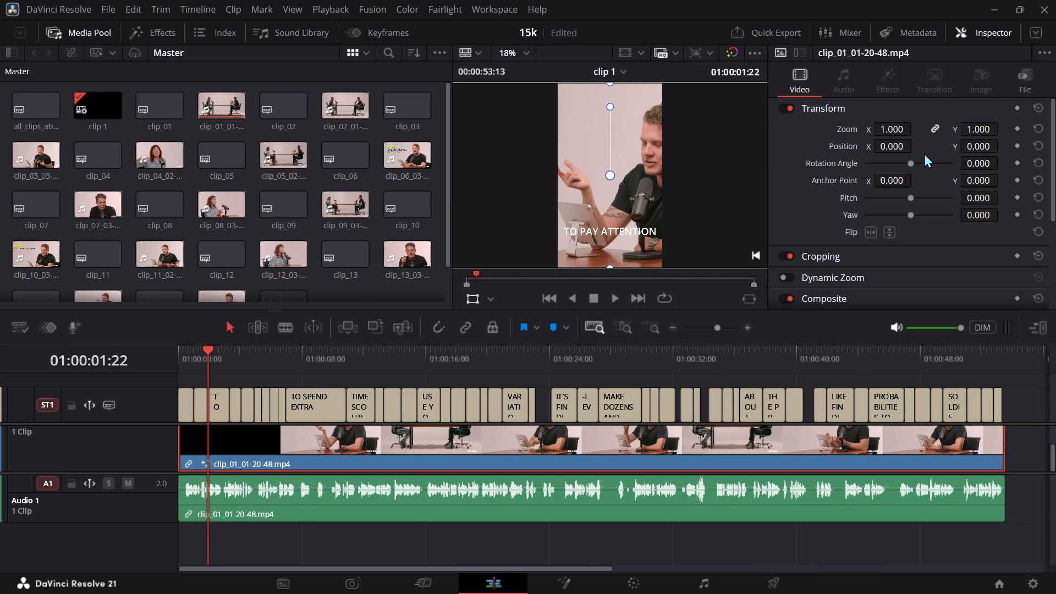
{"action": "scroll", "coordinate": [920, 201], "scroll_direction": "down", "scroll_amount": 3}
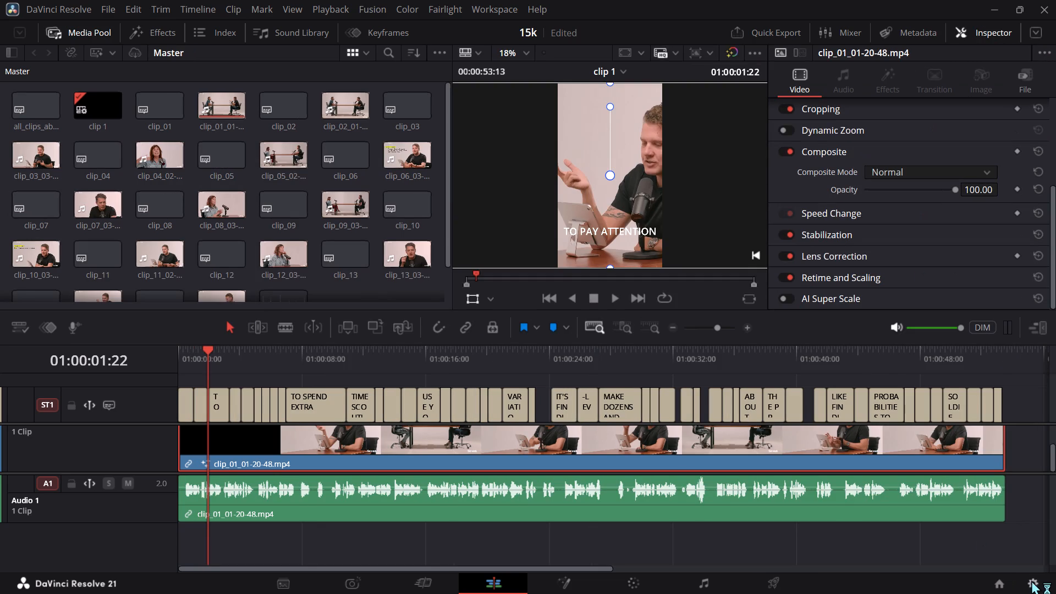
Set mismatched resolution files to centre crop with no resizing in the project's image scaling, check the timeline resolution options, and save the settings.
{"action": "left_click", "coordinate": [1031, 580]}
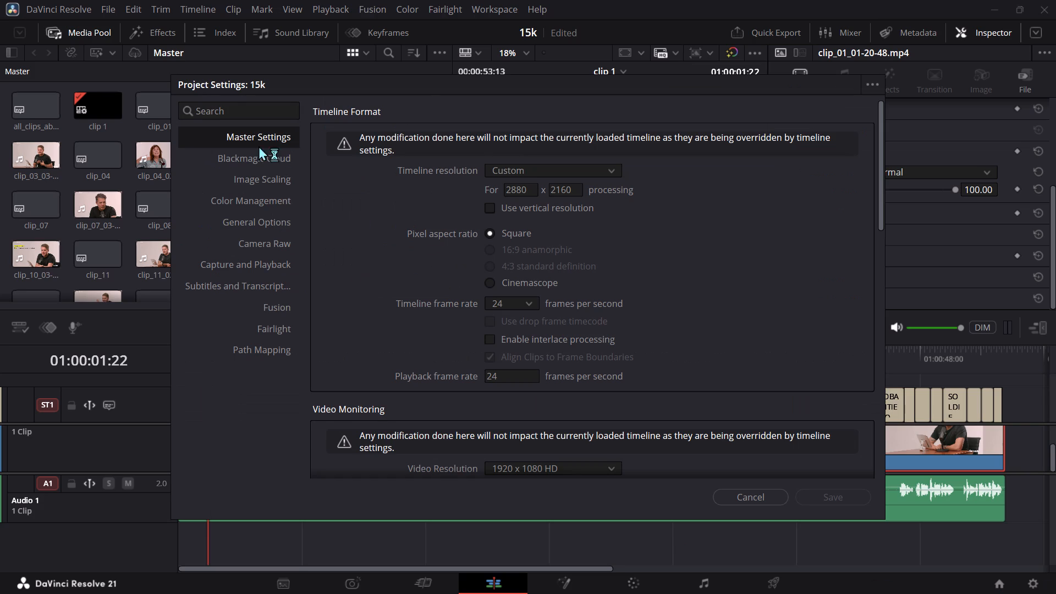
{"action": "left_click", "coordinate": [273, 182]}
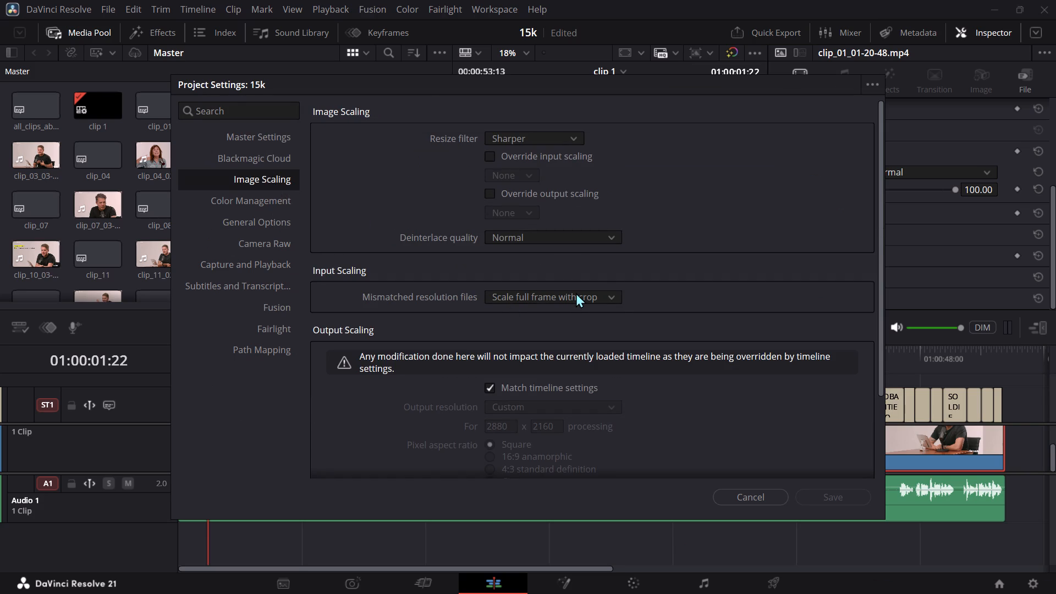
{"action": "left_click", "coordinate": [576, 293]}
{"action": "left_click", "coordinate": [574, 316]}
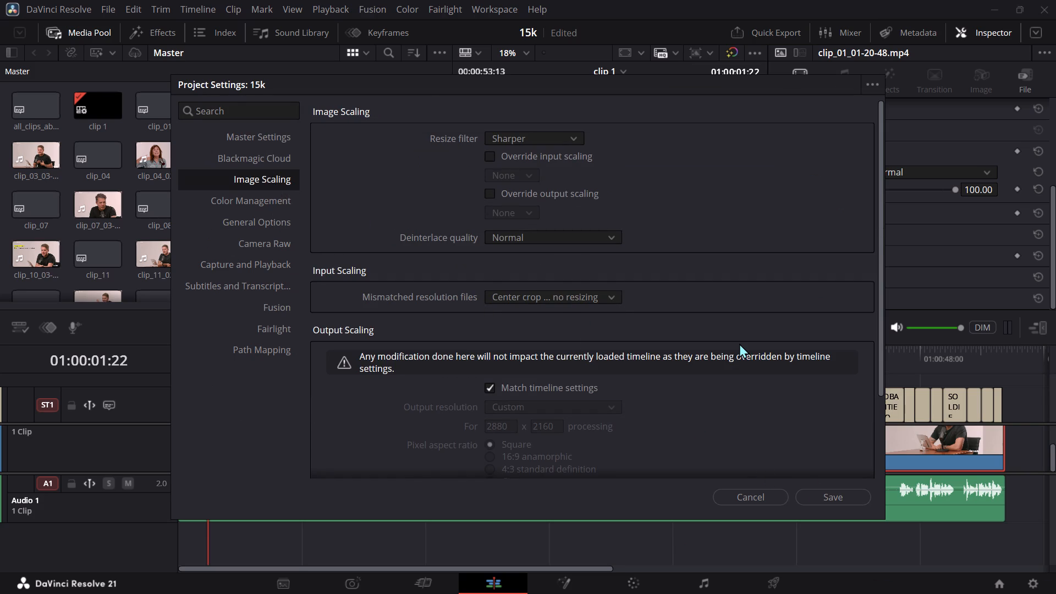
{"action": "scroll", "coordinate": [739, 343], "scroll_direction": "up", "scroll_amount": 4}
{"action": "left_click", "coordinate": [250, 139]}
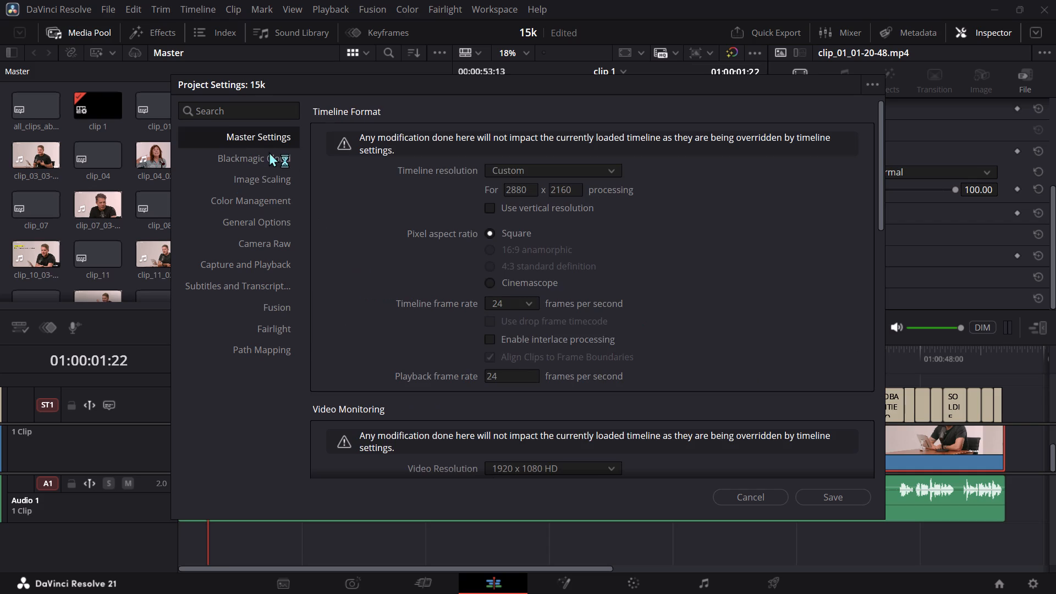
{"action": "left_click", "coordinate": [612, 168]}
{"action": "scroll", "coordinate": [580, 233], "scroll_direction": "down", "scroll_amount": 1}
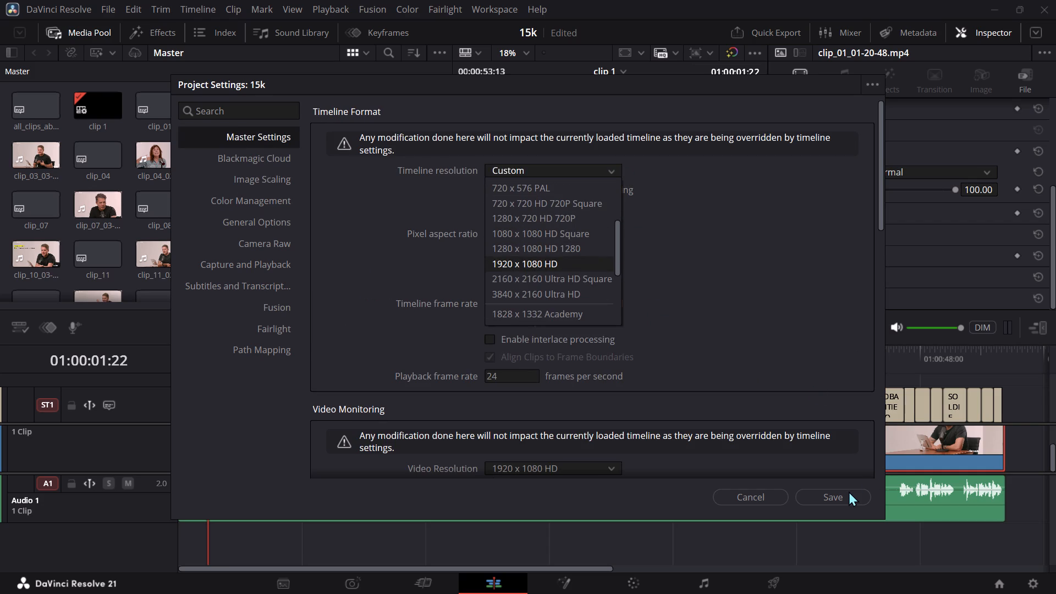
{"action": "left_click", "coordinate": [849, 491]}
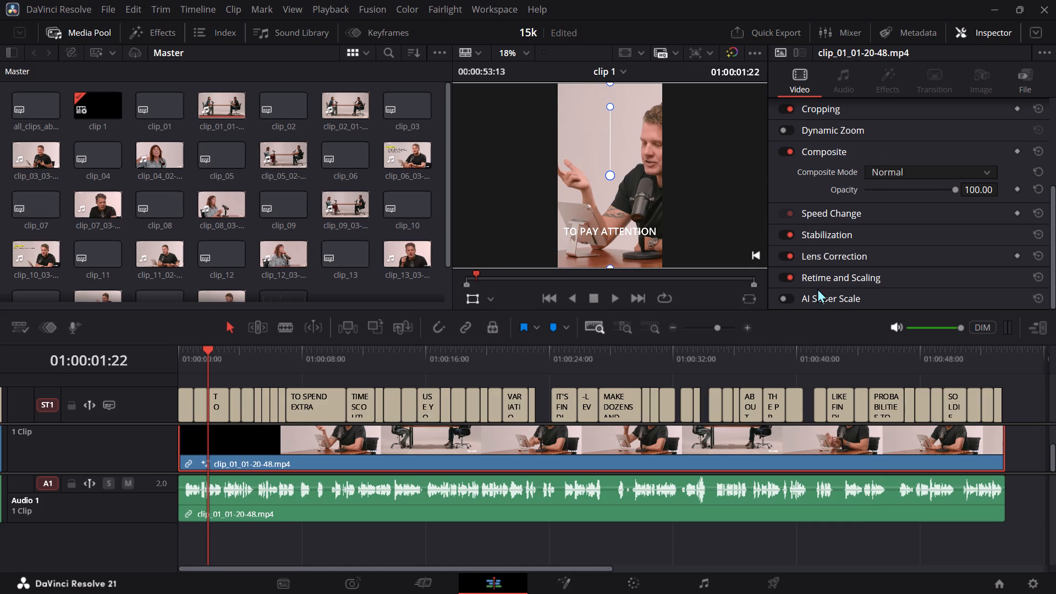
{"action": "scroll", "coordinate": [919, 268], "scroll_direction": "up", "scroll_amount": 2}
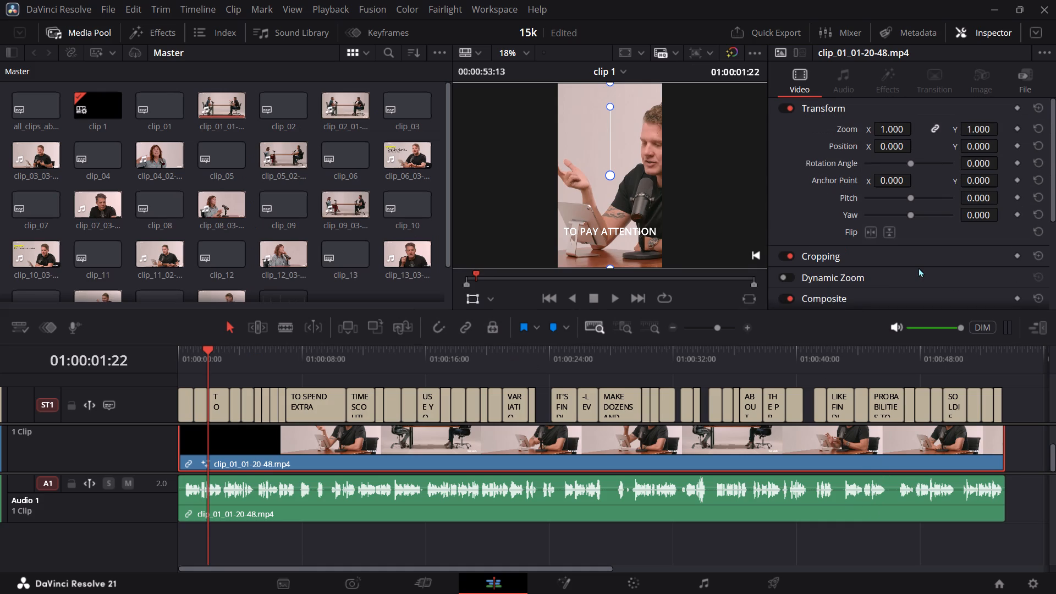
Set the scaling of the clip_01_01-20-48.mp4 video clip to Crop in its Retime and Scaling settings.
{"action": "scroll", "coordinate": [919, 253], "scroll_direction": "down", "scroll_amount": 1}
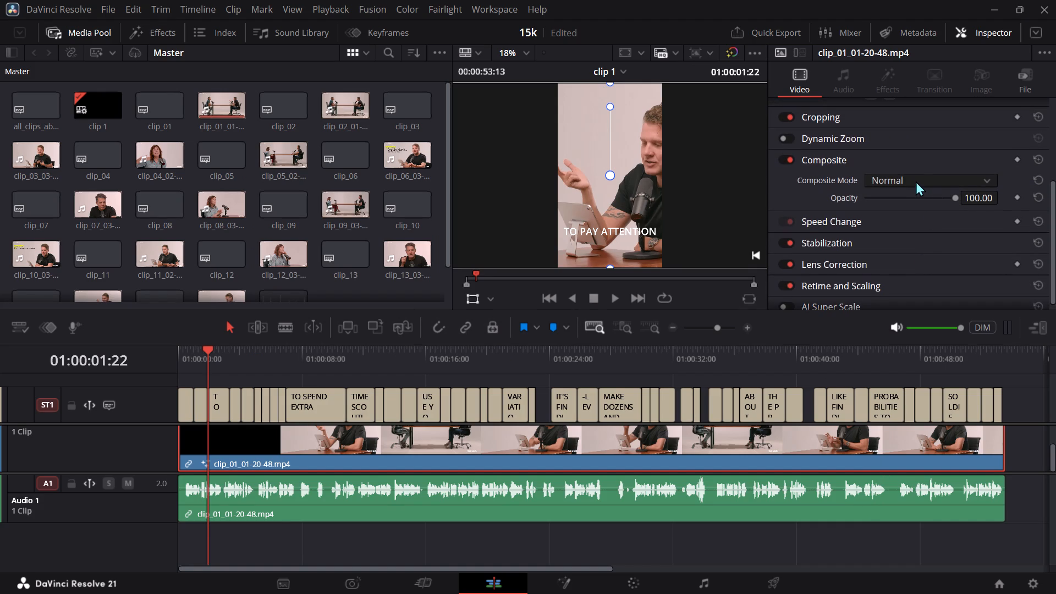
{"action": "scroll", "coordinate": [910, 194], "scroll_direction": "down", "scroll_amount": 1}
{"action": "left_click", "coordinate": [883, 275]}
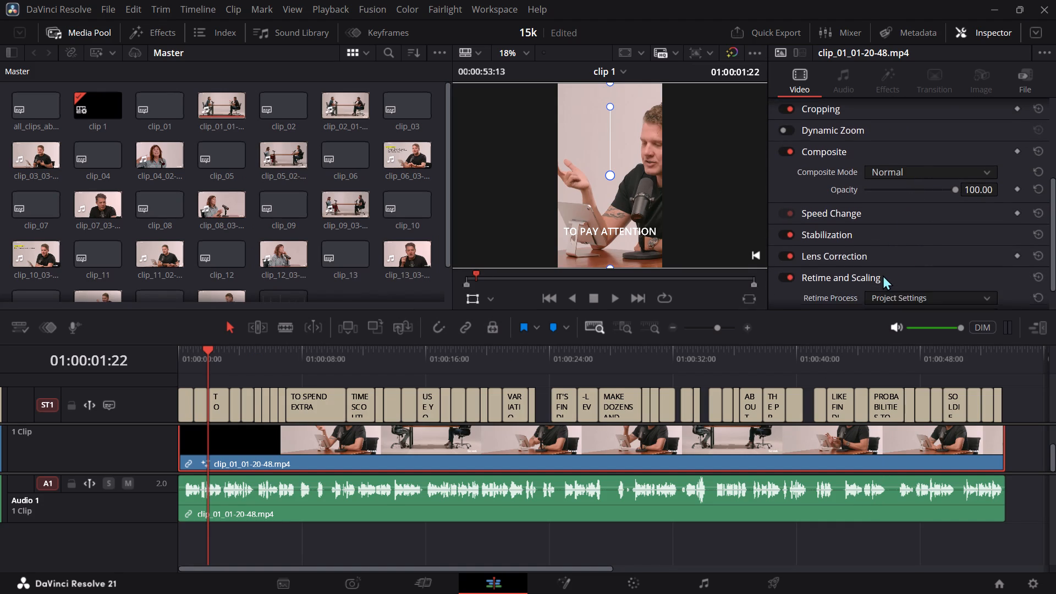
{"action": "scroll", "coordinate": [883, 275], "scroll_direction": "down", "scroll_amount": 2}
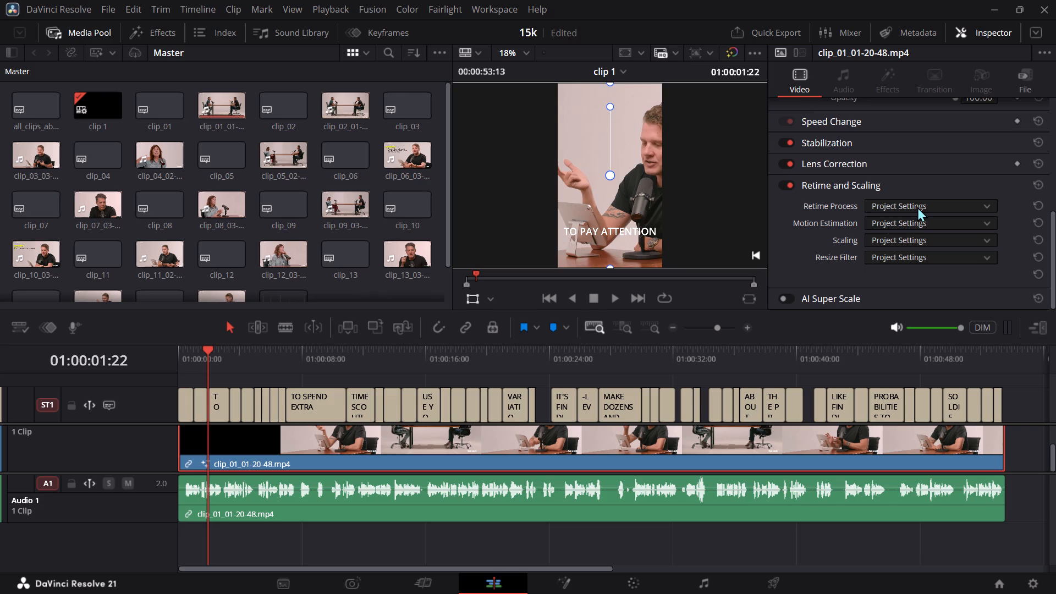
{"action": "left_click", "coordinate": [910, 238]}
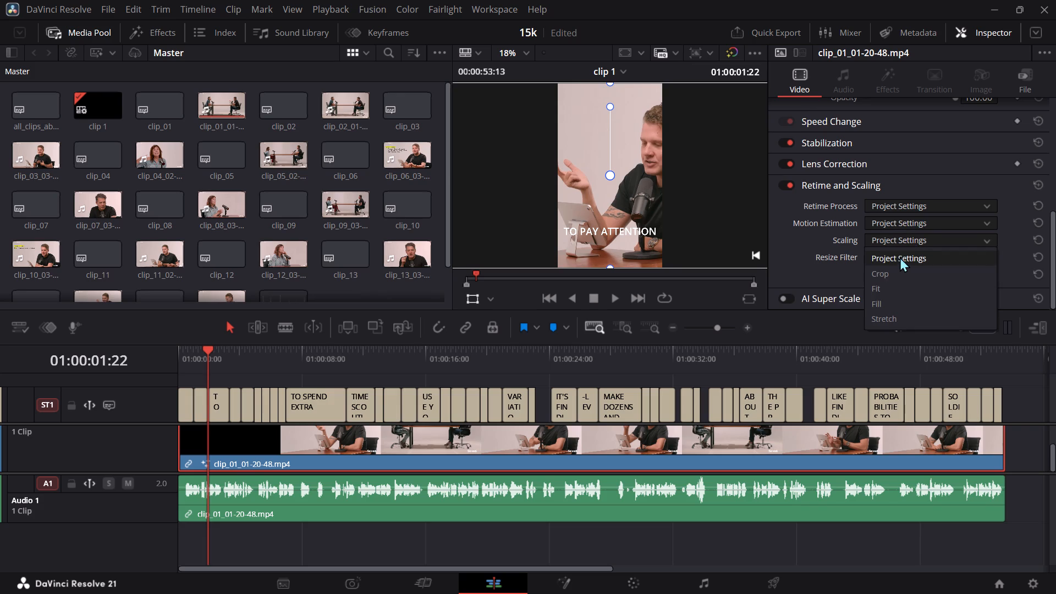
{"action": "left_click", "coordinate": [893, 269]}
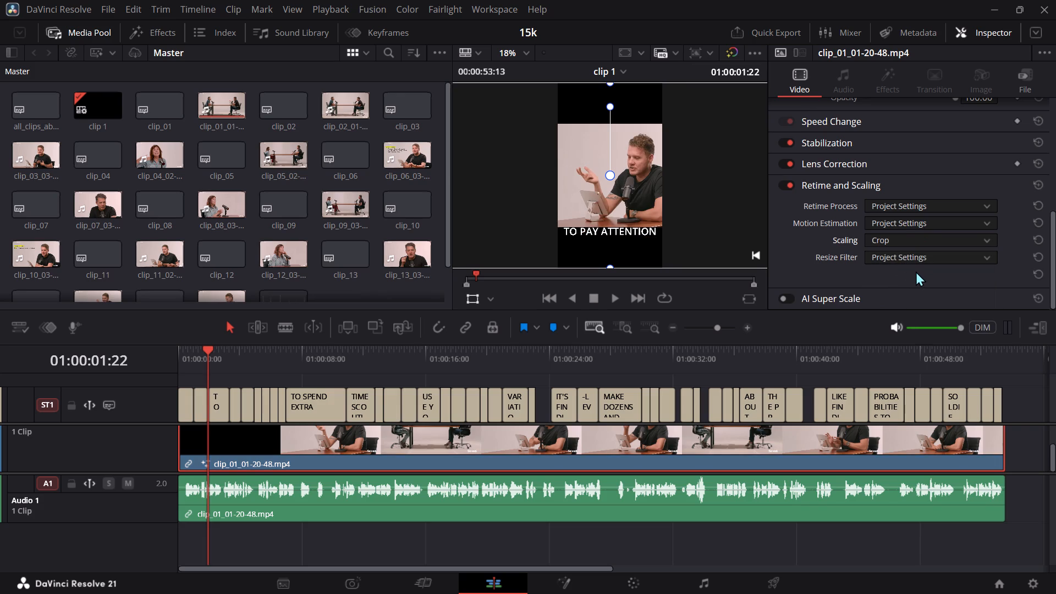
{"action": "left_click", "coordinate": [916, 271]}
Scale the clip_01_01-20-48.mp4 video down to a linked zoom of 0.550 so its width fits the vertical frame.
{"action": "scroll", "coordinate": [916, 271], "scroll_direction": "up", "scroll_amount": 5}
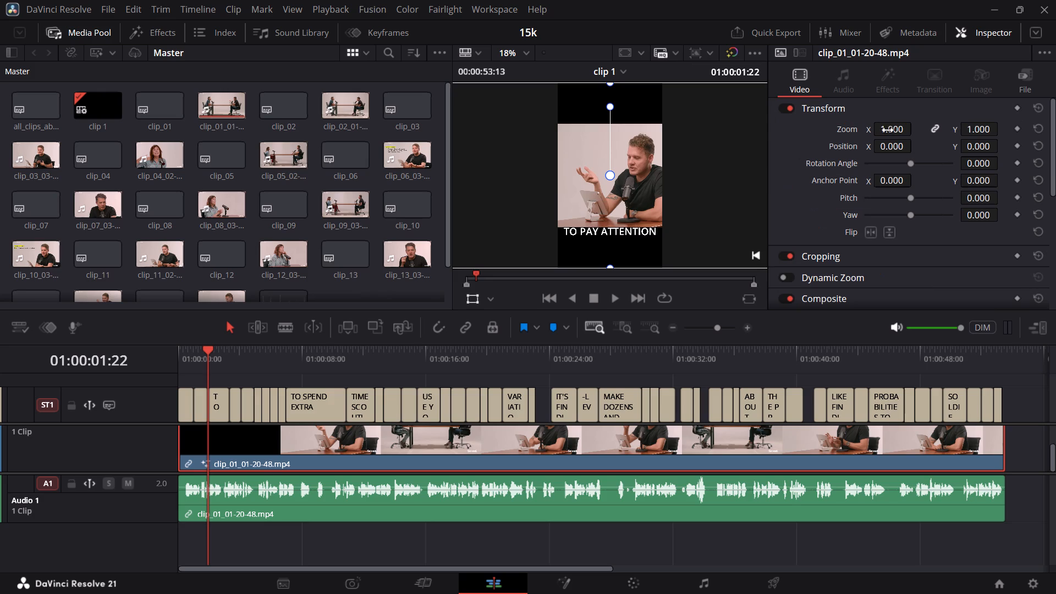
{"action": "left_click_drag", "start_coordinate": [889, 130], "coordinate": [853, 133]}
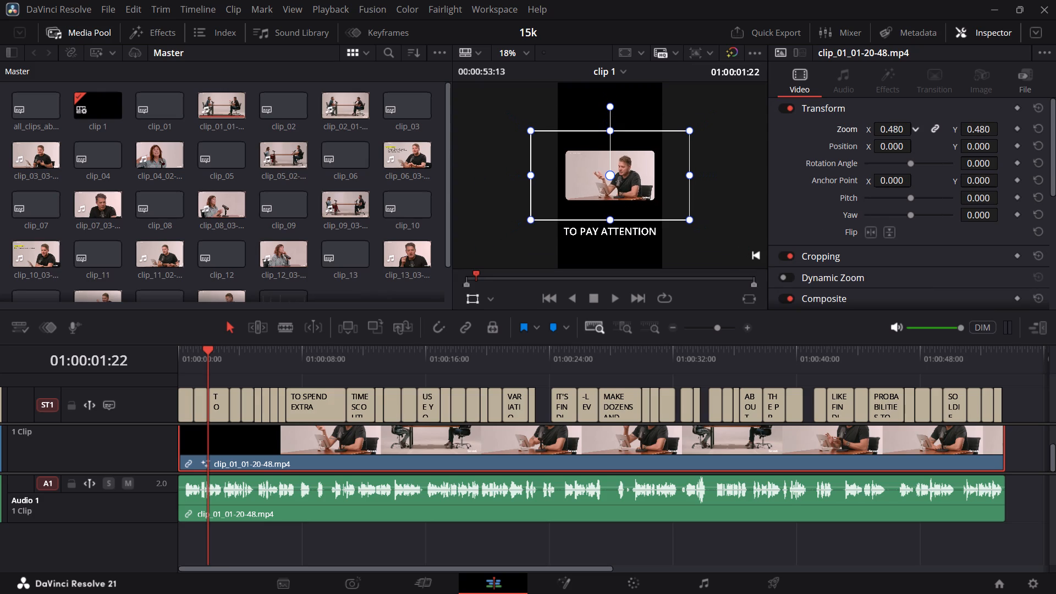
{"action": "left_click_drag", "start_coordinate": [853, 133], "coordinate": [856, 135]}
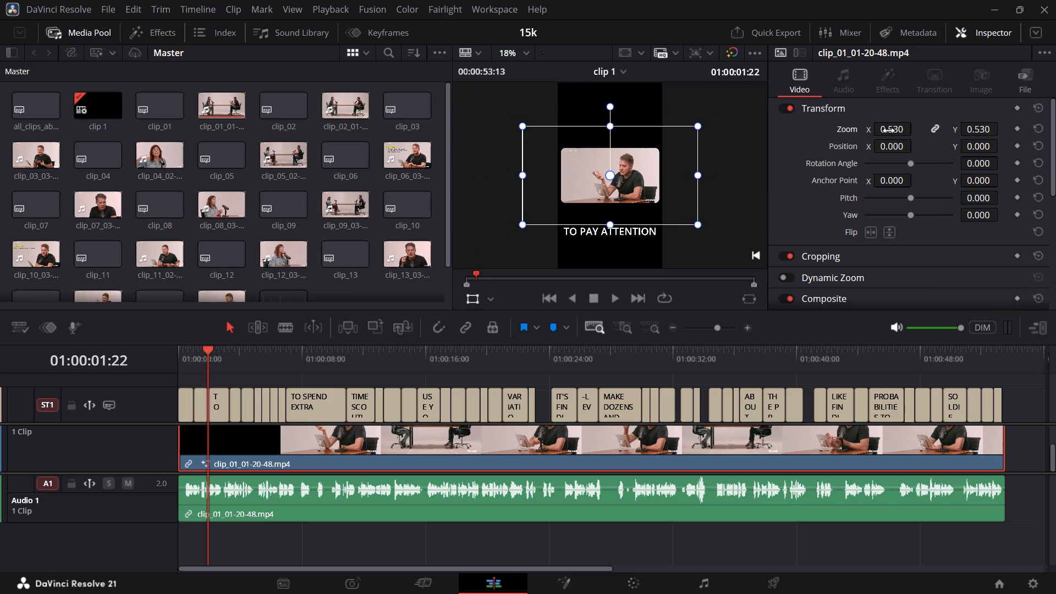
{"action": "left_click", "coordinate": [889, 131]}
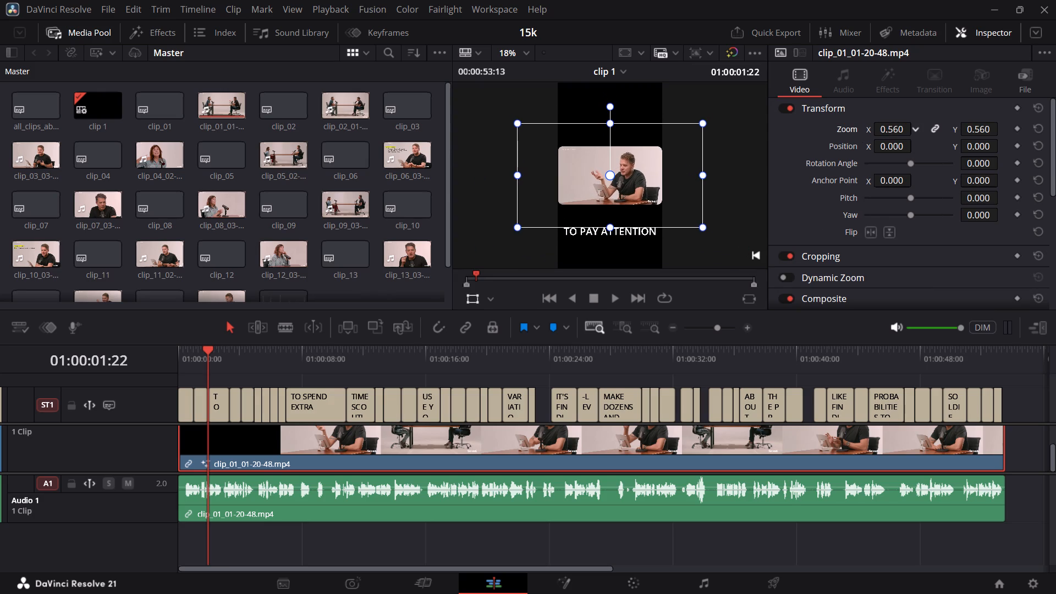
{"action": "left_click", "coordinate": [889, 131]}
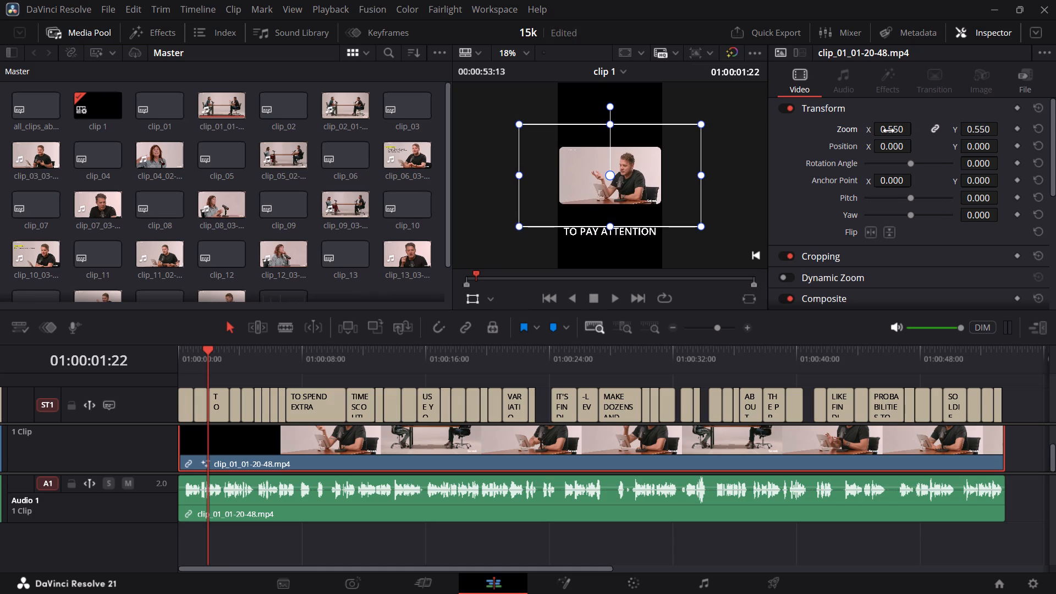
{"action": "left_click", "coordinate": [723, 294]}
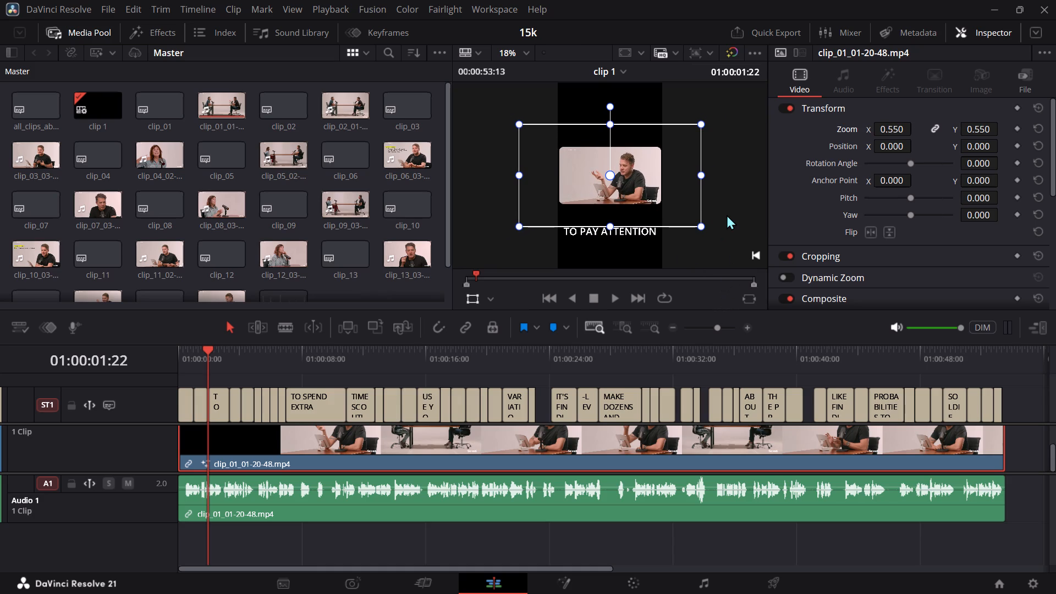
{"action": "left_click", "coordinate": [727, 215]}
Select all captions on subtitle track ST1 and set the track style to Open Sans Condensed Light, Regular, size 48.
{"action": "scroll", "coordinate": [749, 489], "scroll_direction": "up", "scroll_amount": 2}
{"action": "left_click_drag", "start_coordinate": [1025, 398], "coordinate": [767, 393]}
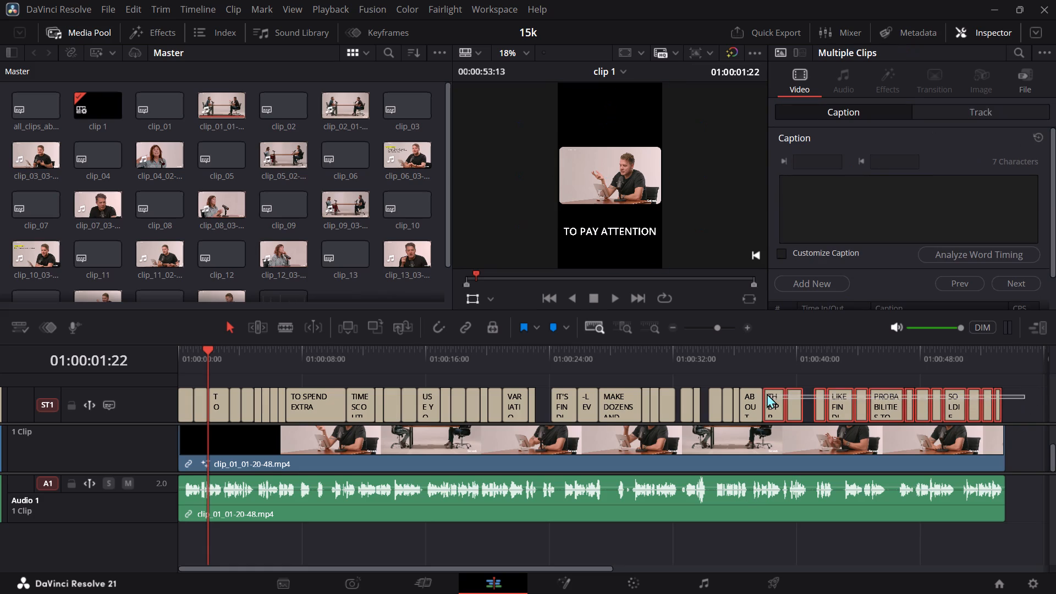
{"action": "left_click_drag", "start_coordinate": [767, 393], "coordinate": [184, 390]}
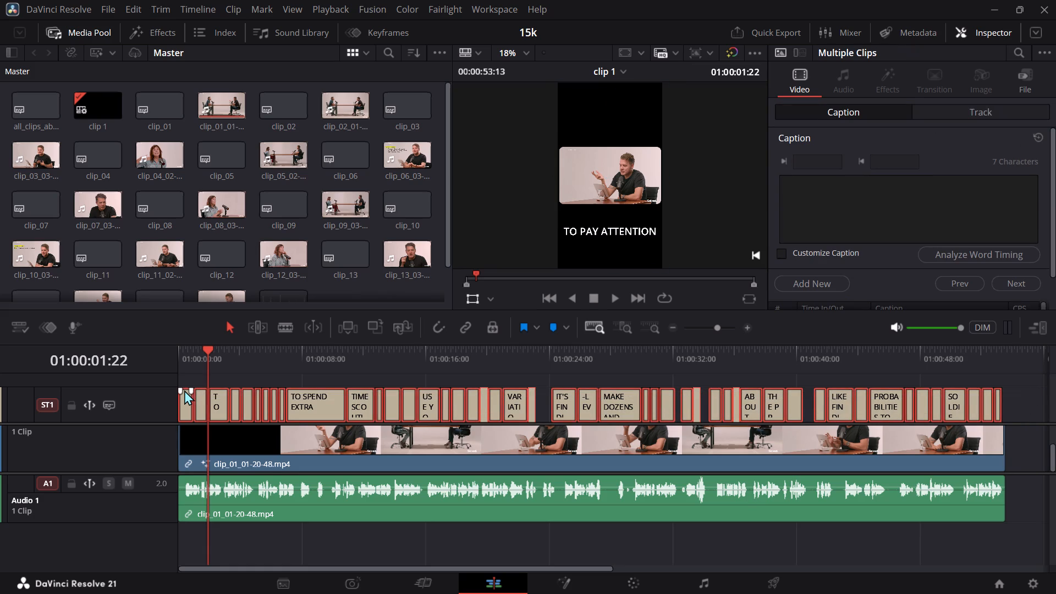
{"action": "left_click", "coordinate": [988, 112]}
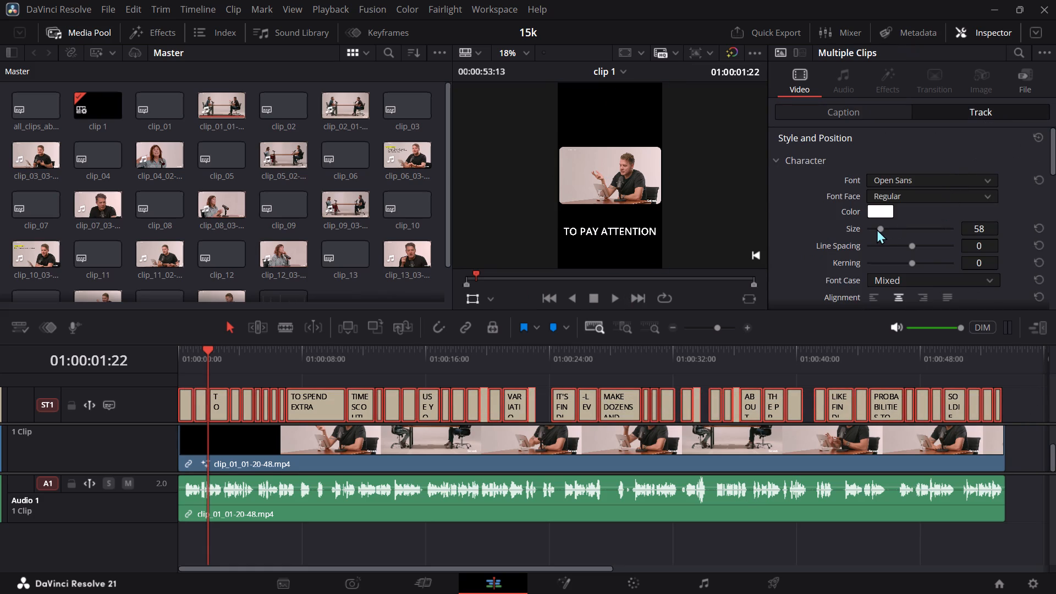
{"action": "left_click", "coordinate": [938, 180]}
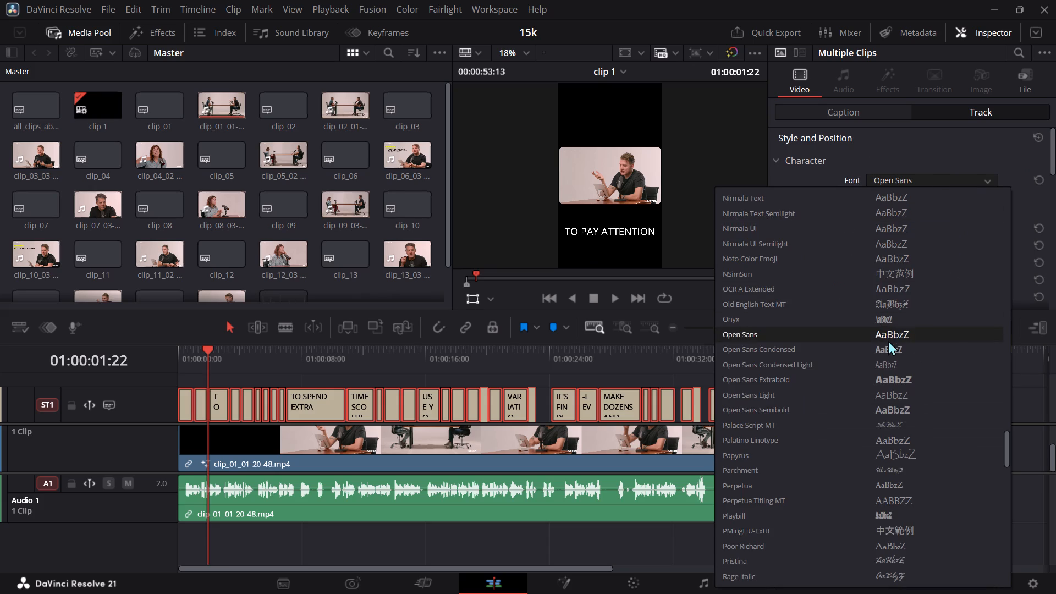
{"action": "left_click", "coordinate": [887, 368]}
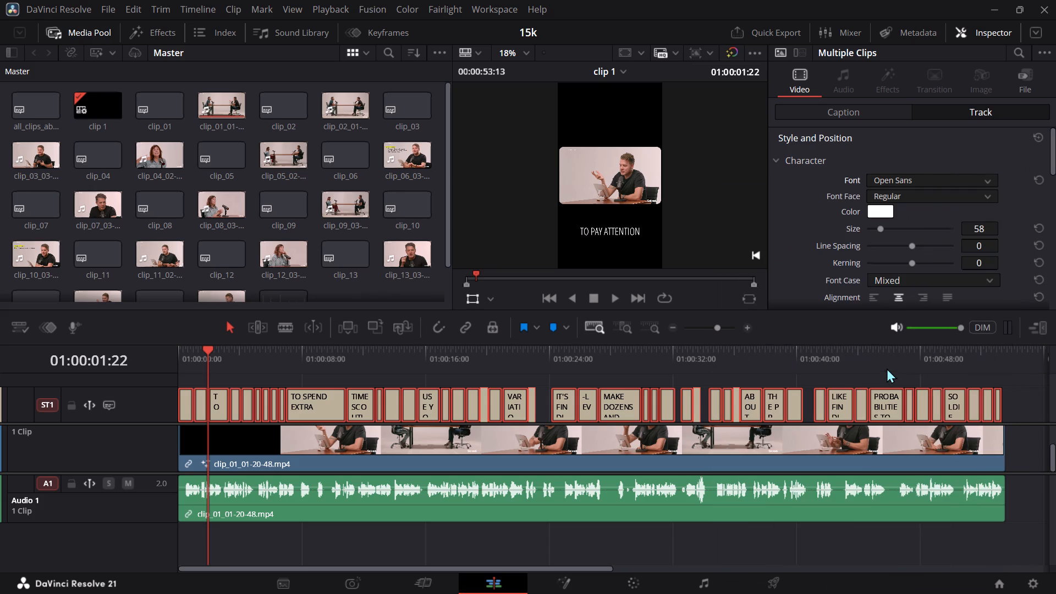
{"action": "left_click", "coordinate": [950, 193]}
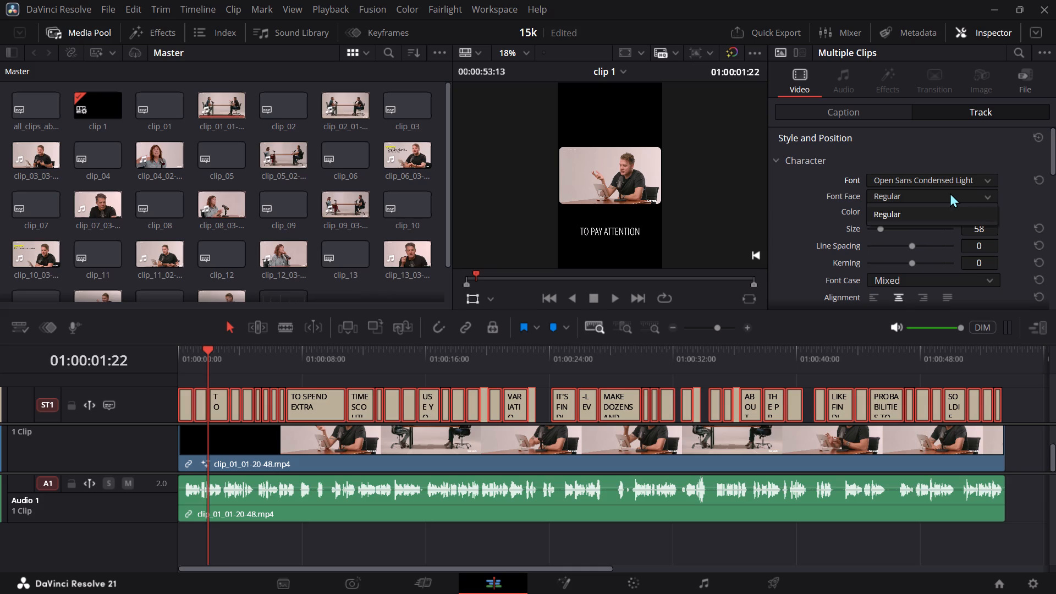
{"action": "left_click", "coordinate": [950, 193]}
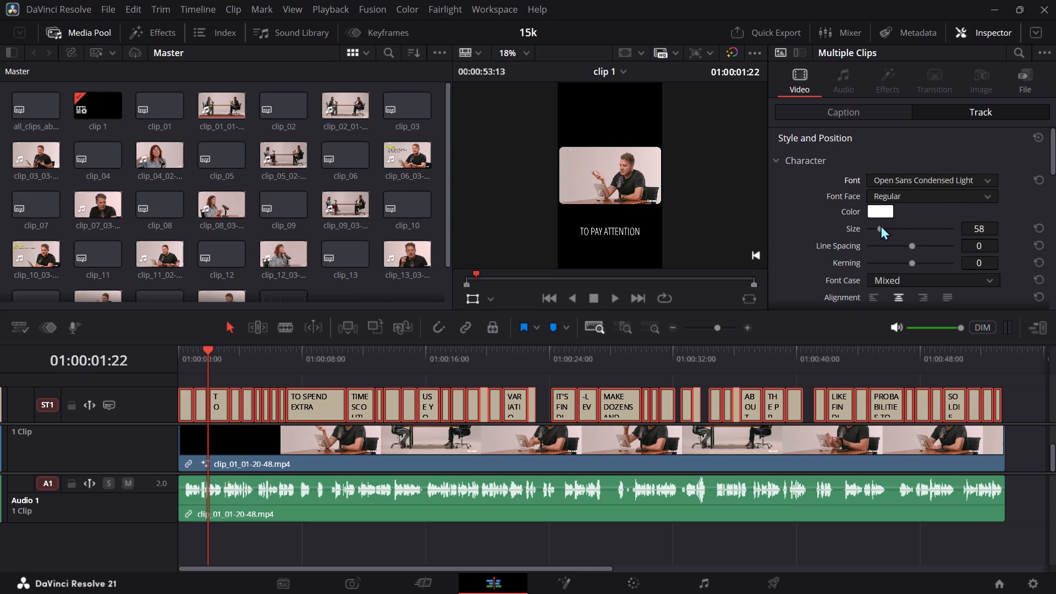
{"action": "left_click", "coordinate": [881, 228]}
Change the subtitle track's font to Open Sans Light with the Italic font face.
{"action": "left_click", "coordinate": [931, 180]}
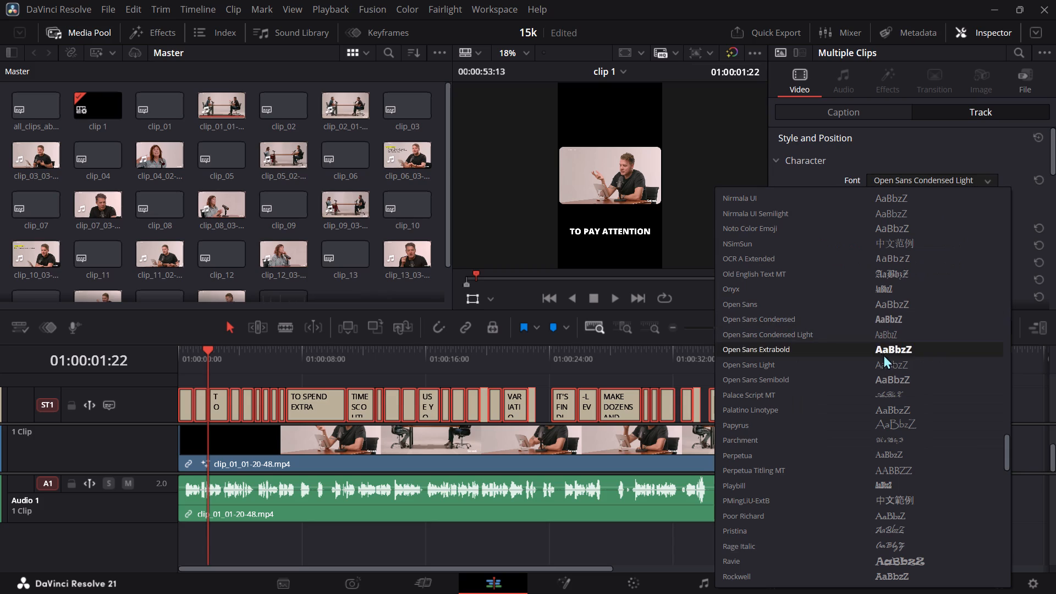
{"action": "left_click", "coordinate": [888, 364]}
{"action": "left_click", "coordinate": [932, 193]}
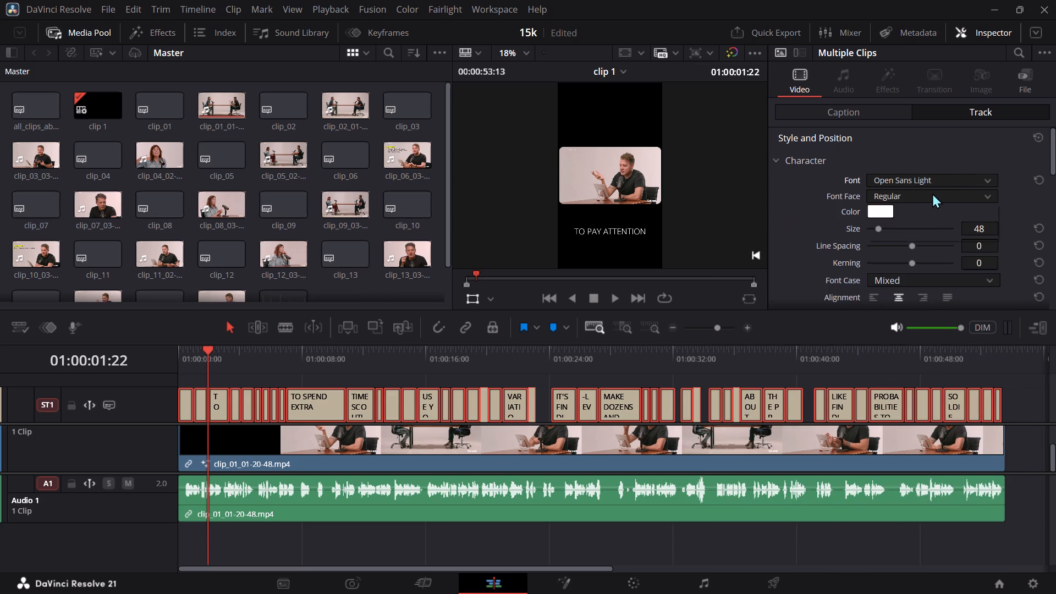
{"action": "left_click", "coordinate": [907, 232]}
Try the Small Caps font case on the subtitle track, and settle on All Lowercase.
{"action": "scroll", "coordinate": [915, 246], "scroll_direction": "down", "scroll_amount": 1}
{"action": "left_click_drag", "start_coordinate": [928, 215], "coordinate": [916, 241]}
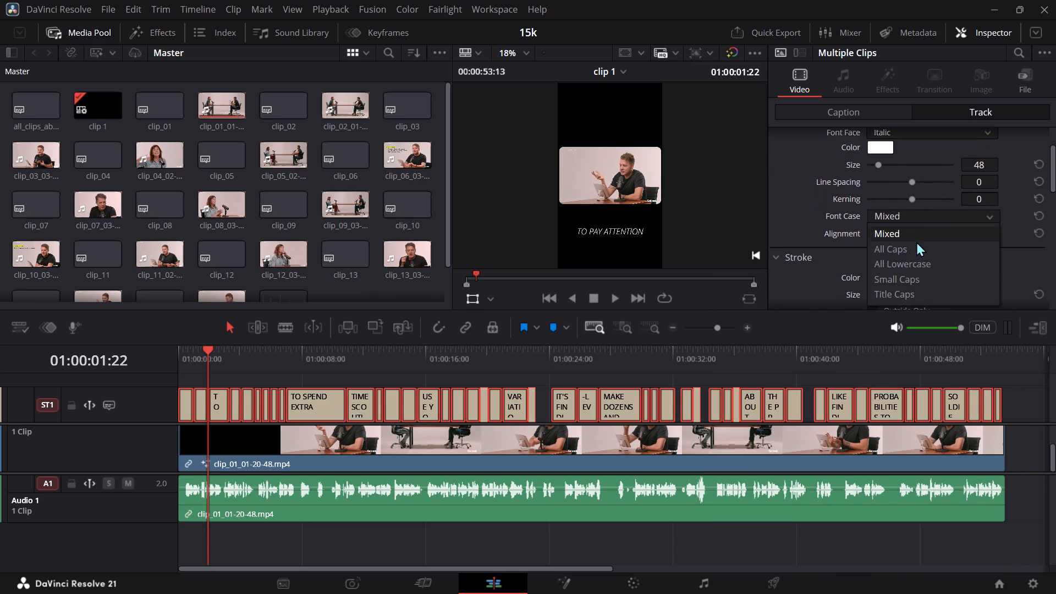
{"action": "left_click_drag", "start_coordinate": [916, 241], "coordinate": [910, 277]}
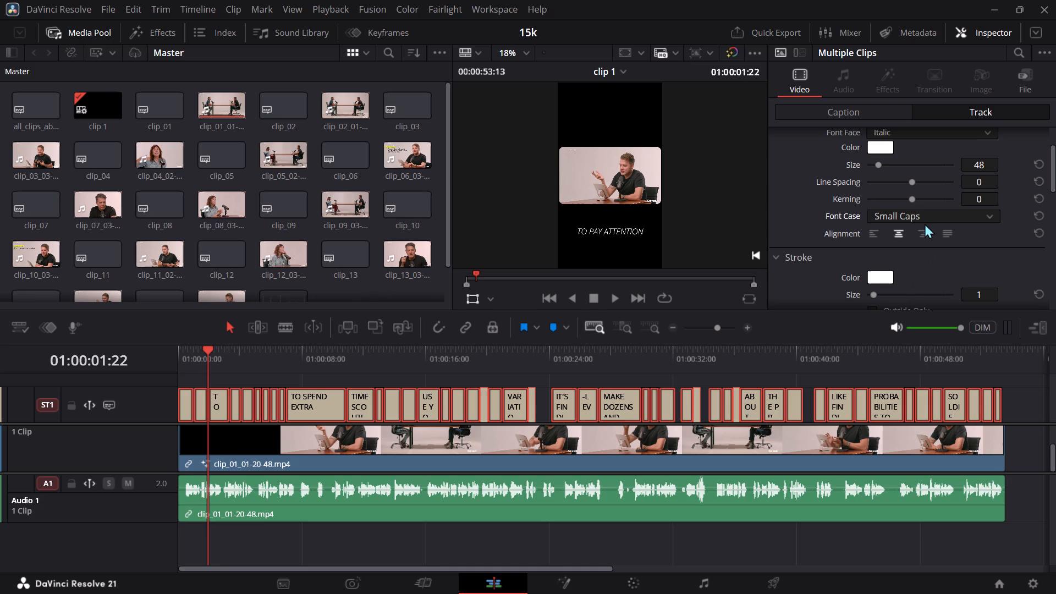
{"action": "left_click", "coordinate": [920, 218]}
{"action": "left_click", "coordinate": [906, 267]}
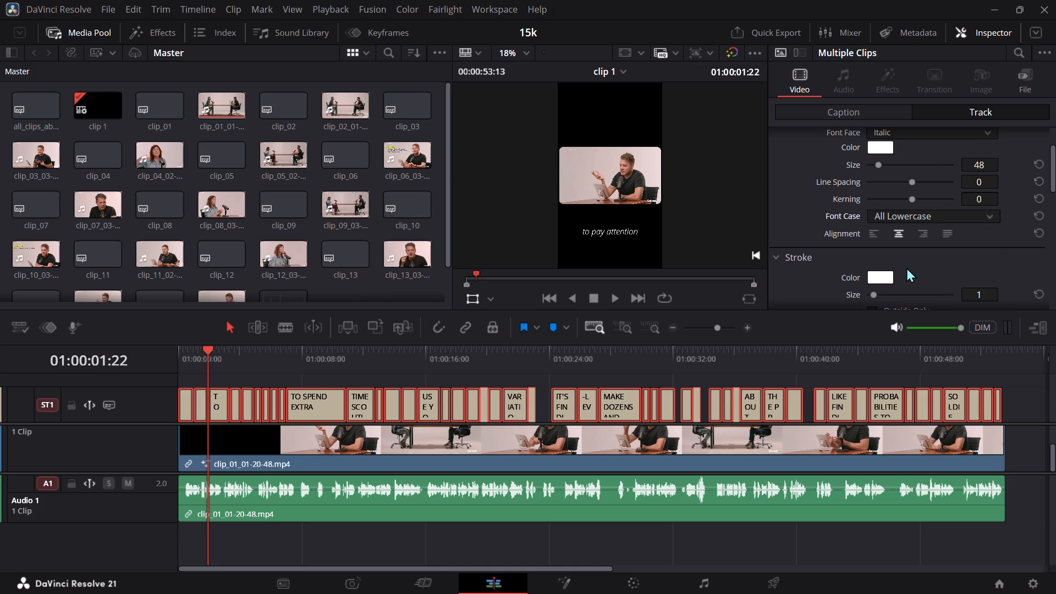
{"action": "scroll", "coordinate": [891, 173], "scroll_direction": "up", "scroll_amount": 1}
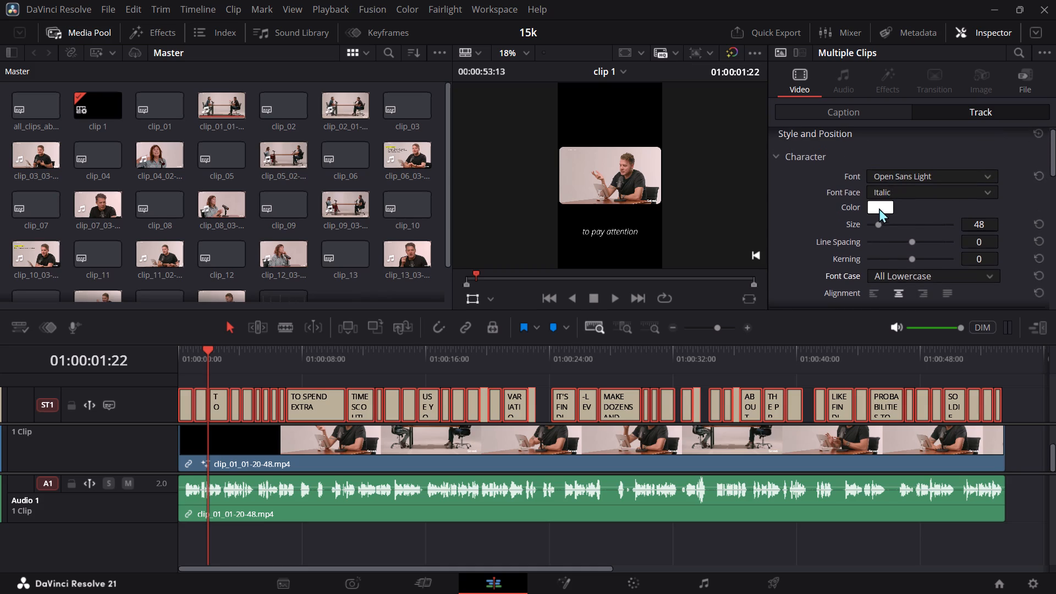
{"action": "scroll", "coordinate": [920, 212], "scroll_direction": "down", "scroll_amount": 1}
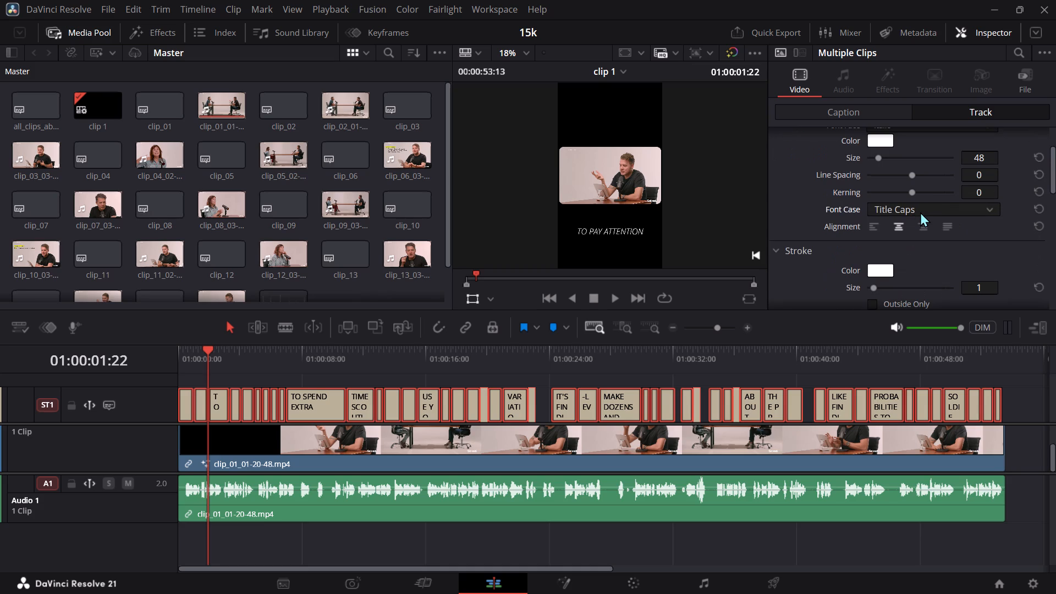
{"action": "scroll", "coordinate": [920, 212], "scroll_direction": "down", "scroll_amount": 1}
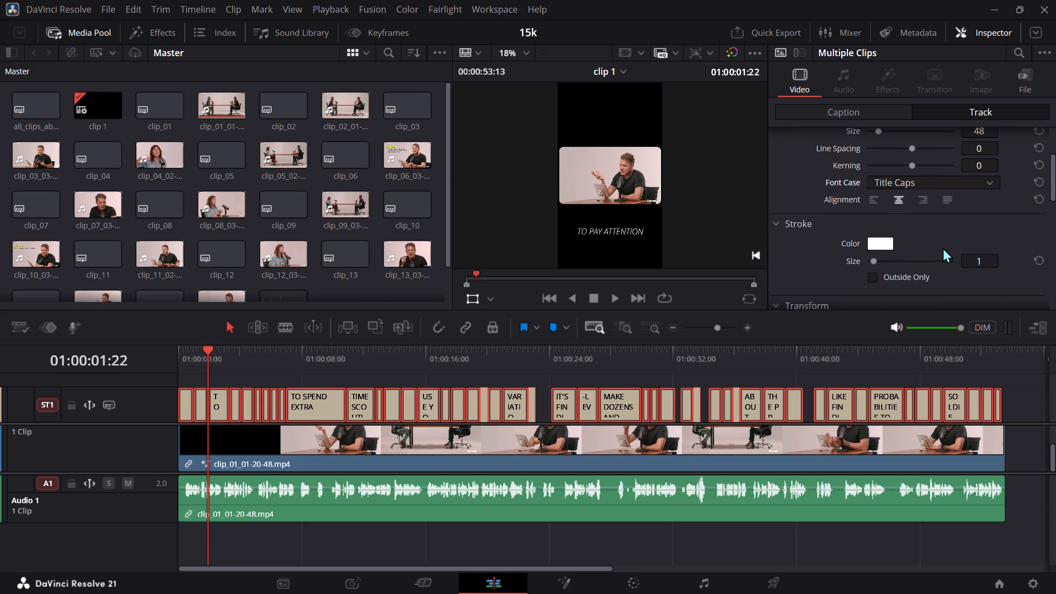
{"action": "left_click", "coordinate": [932, 179]}
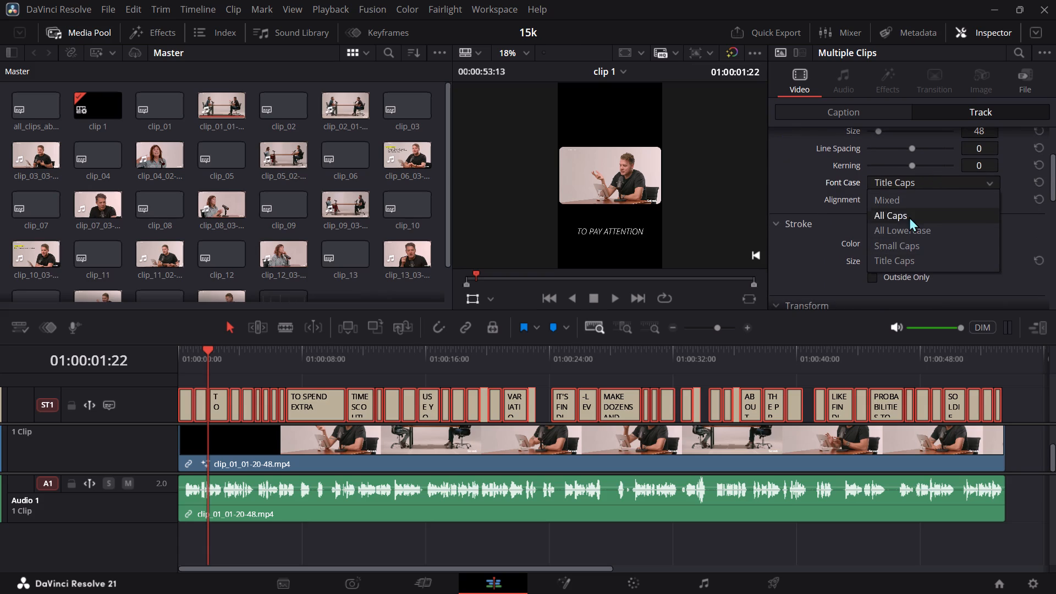
{"action": "left_click", "coordinate": [905, 234]}
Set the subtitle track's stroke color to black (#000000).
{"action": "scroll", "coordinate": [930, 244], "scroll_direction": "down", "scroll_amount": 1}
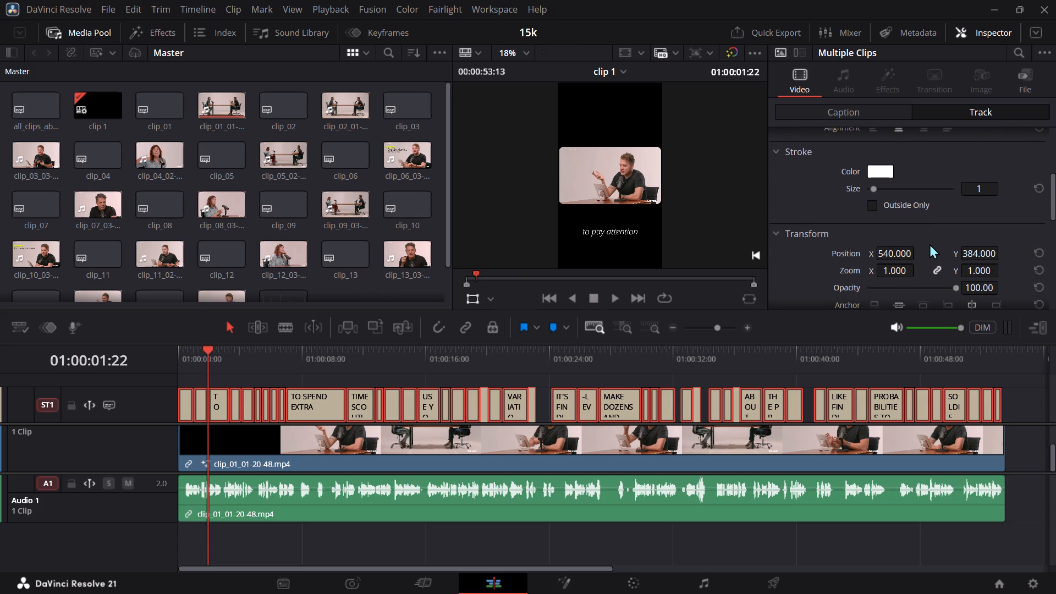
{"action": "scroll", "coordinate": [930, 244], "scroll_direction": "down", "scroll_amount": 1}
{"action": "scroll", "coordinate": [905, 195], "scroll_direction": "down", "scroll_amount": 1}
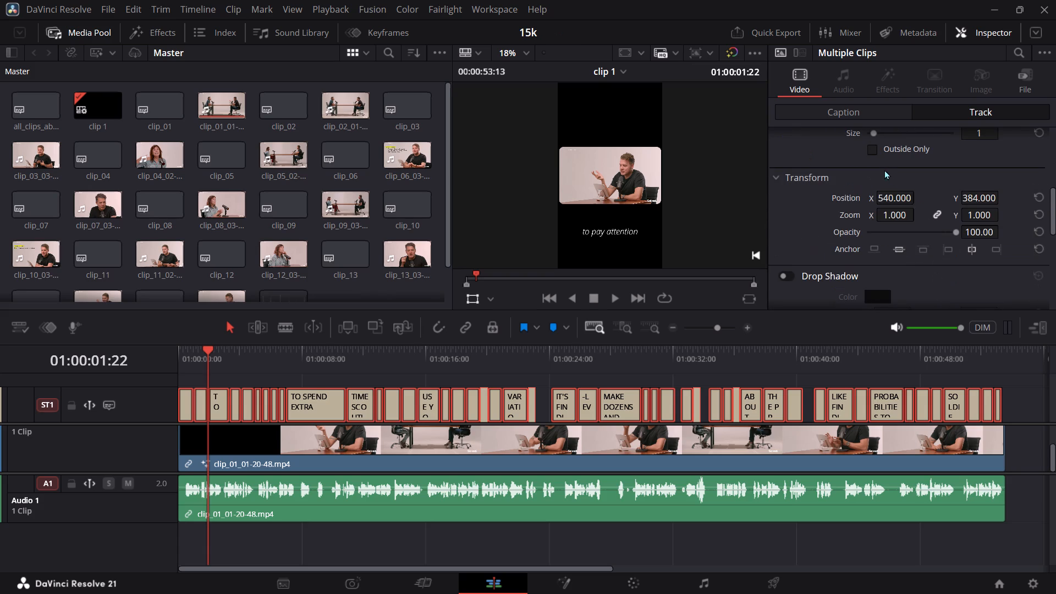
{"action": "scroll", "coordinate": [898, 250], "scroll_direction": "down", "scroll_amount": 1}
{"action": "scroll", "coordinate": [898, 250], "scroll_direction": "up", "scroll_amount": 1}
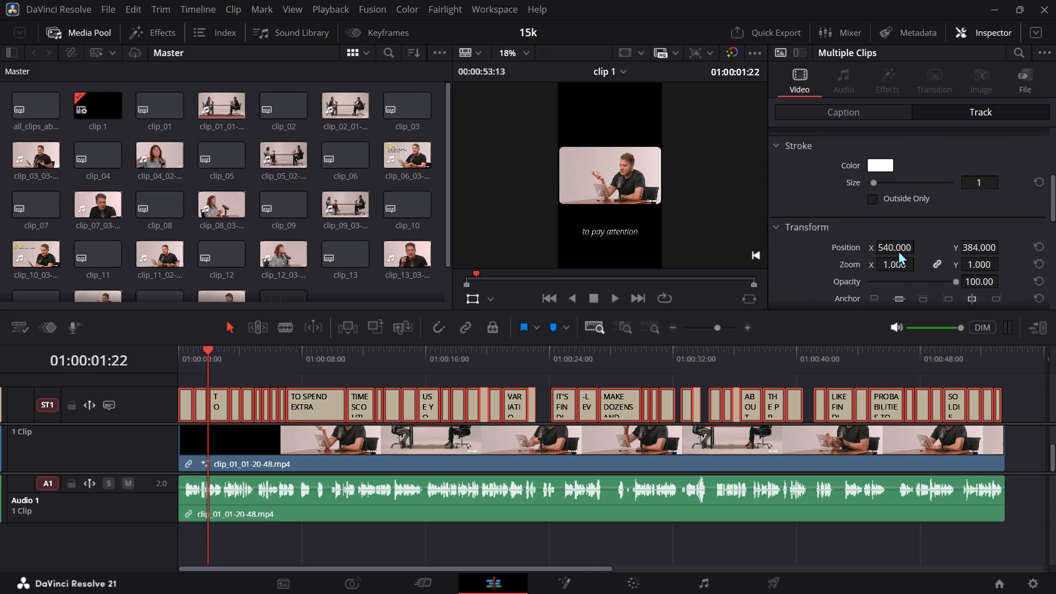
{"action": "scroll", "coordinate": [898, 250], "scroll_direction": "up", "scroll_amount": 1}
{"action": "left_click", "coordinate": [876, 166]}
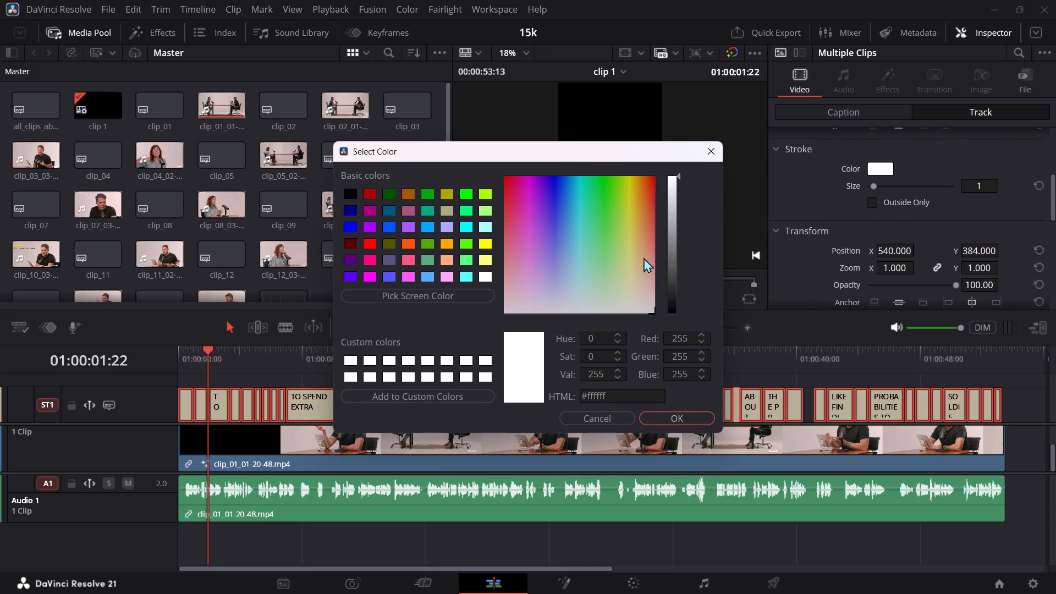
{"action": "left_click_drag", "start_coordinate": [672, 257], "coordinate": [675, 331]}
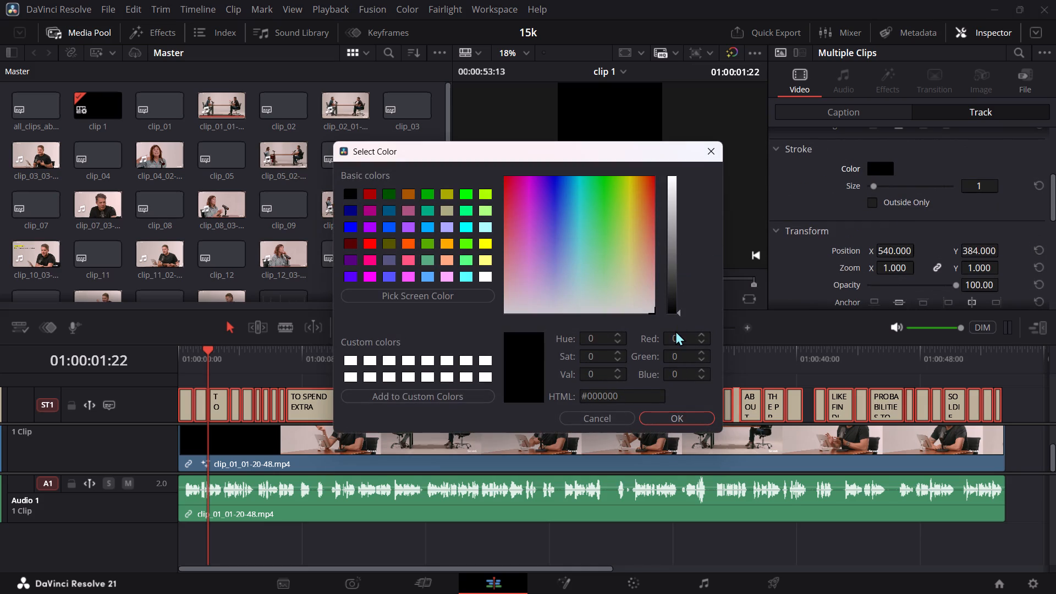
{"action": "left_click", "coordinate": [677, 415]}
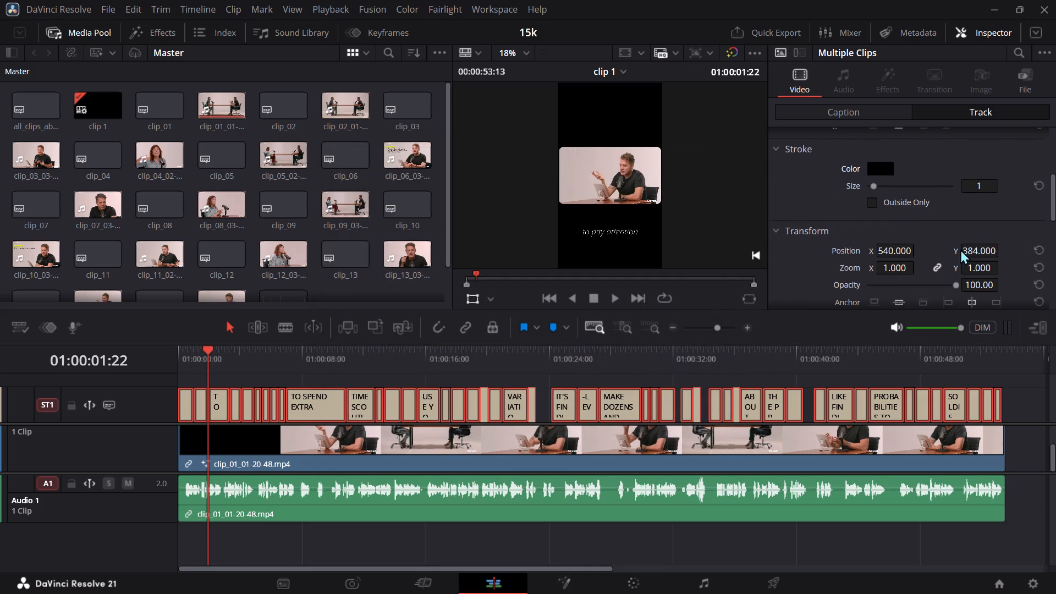
Raise the subtitle track's captions to Position Y 603, just beneath the video image.
{"action": "scroll", "coordinate": [1014, 229], "scroll_direction": "down", "scroll_amount": 1}
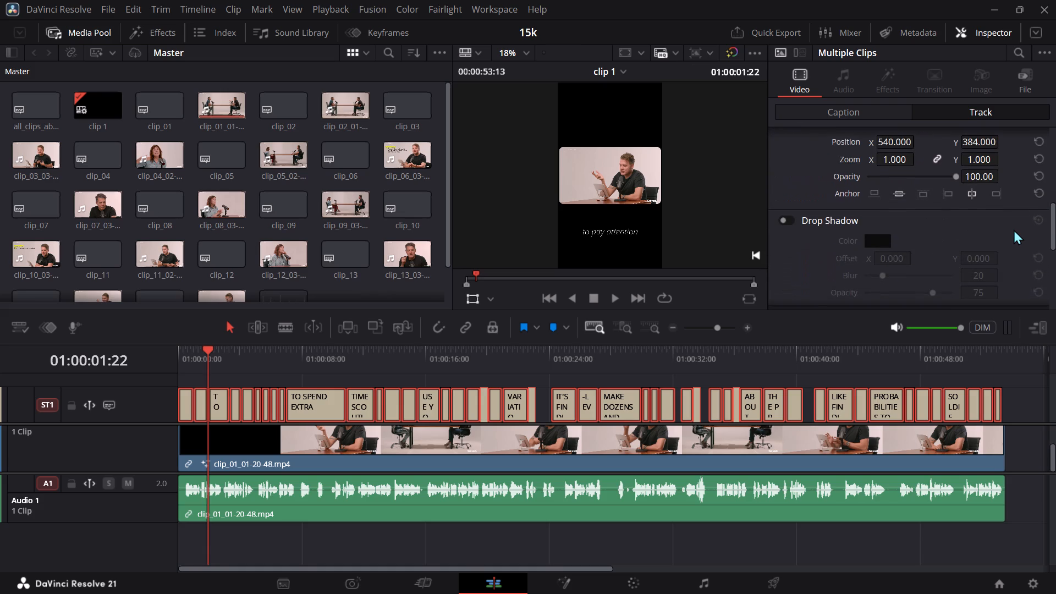
{"action": "scroll", "coordinate": [1014, 229], "scroll_direction": "down", "scroll_amount": 3}
{"action": "scroll", "coordinate": [1014, 229], "scroll_direction": "up", "scroll_amount": 10}
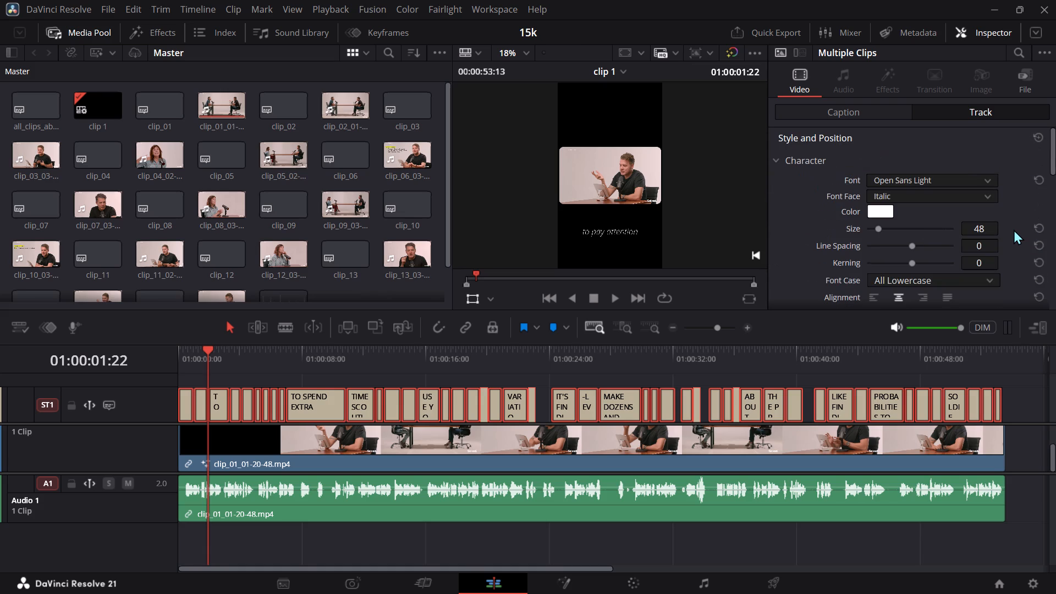
{"action": "scroll", "coordinate": [1014, 229], "scroll_direction": "up", "scroll_amount": 1}
{"action": "scroll", "coordinate": [1022, 211], "scroll_direction": "down", "scroll_amount": 1}
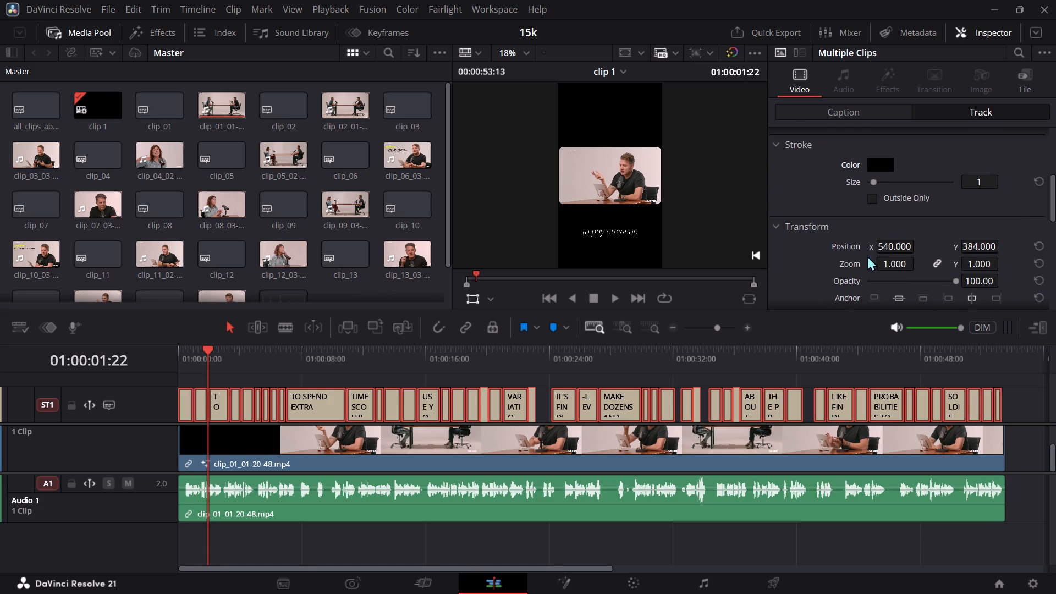
{"action": "left_click_drag", "start_coordinate": [975, 251], "coordinate": [983, 250]}
{"action": "left_click_drag", "start_coordinate": [983, 250], "coordinate": [608, 283]}
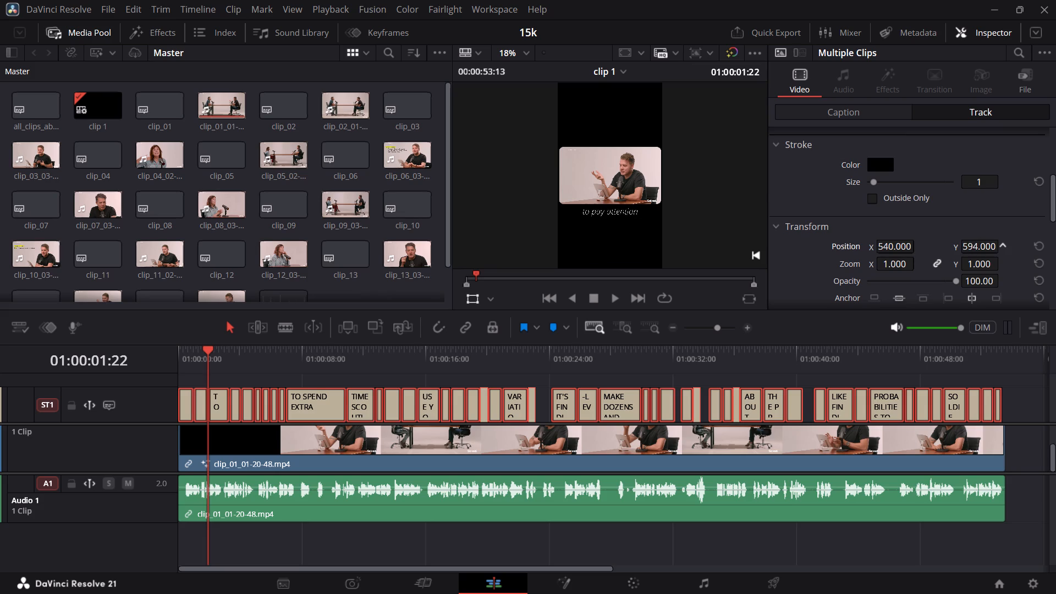
{"action": "left_click_drag", "start_coordinate": [608, 283], "coordinate": [609, 283]}
Set the subtitle track's text color to yellow (#ffef10).
{"action": "scroll", "coordinate": [902, 184], "scroll_direction": "up", "scroll_amount": 4}
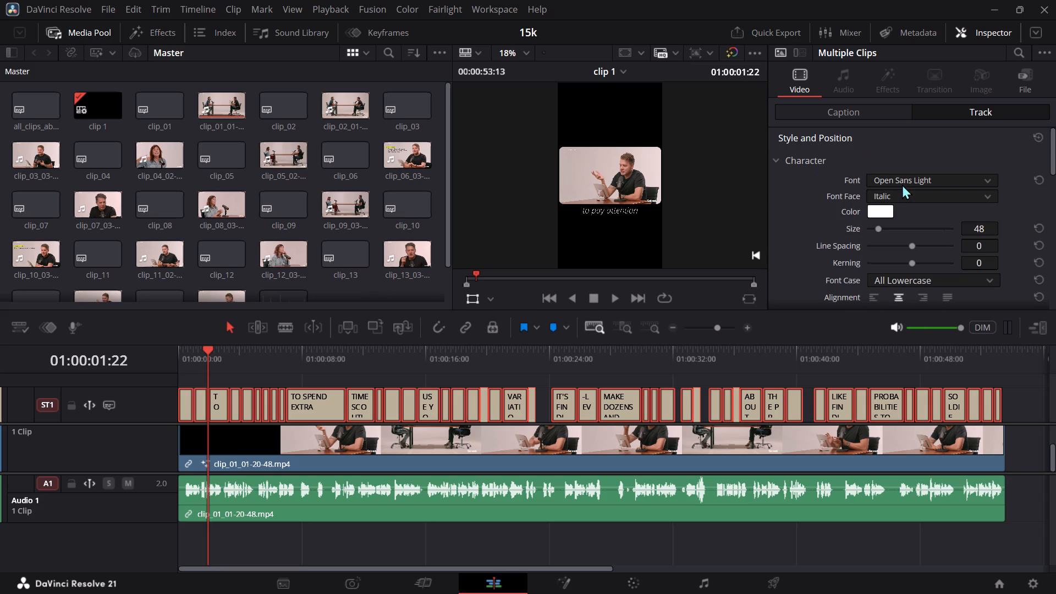
{"action": "left_click", "coordinate": [890, 211]}
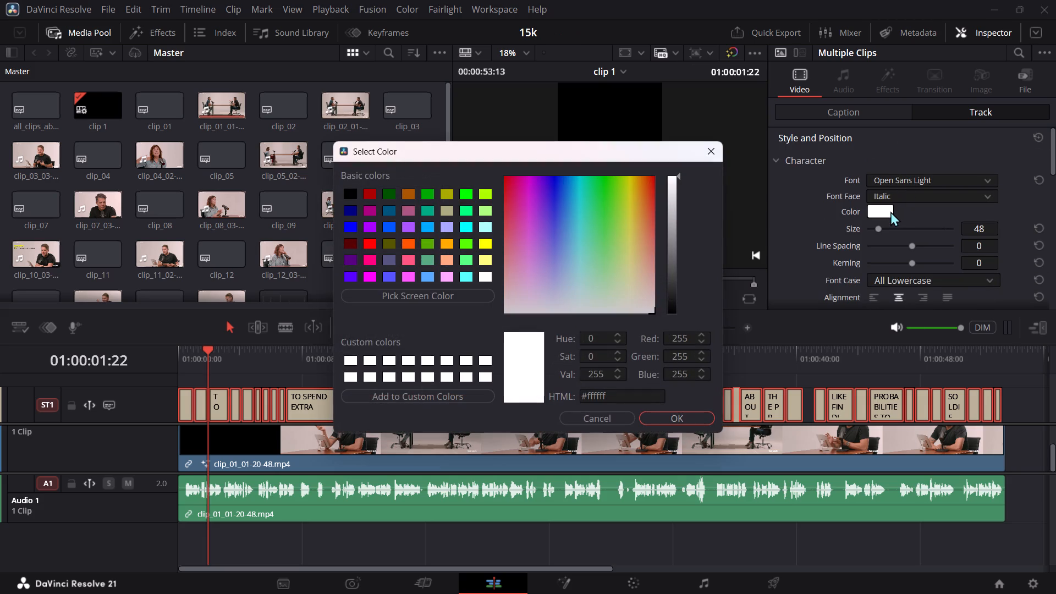
{"action": "left_click", "coordinate": [631, 185]}
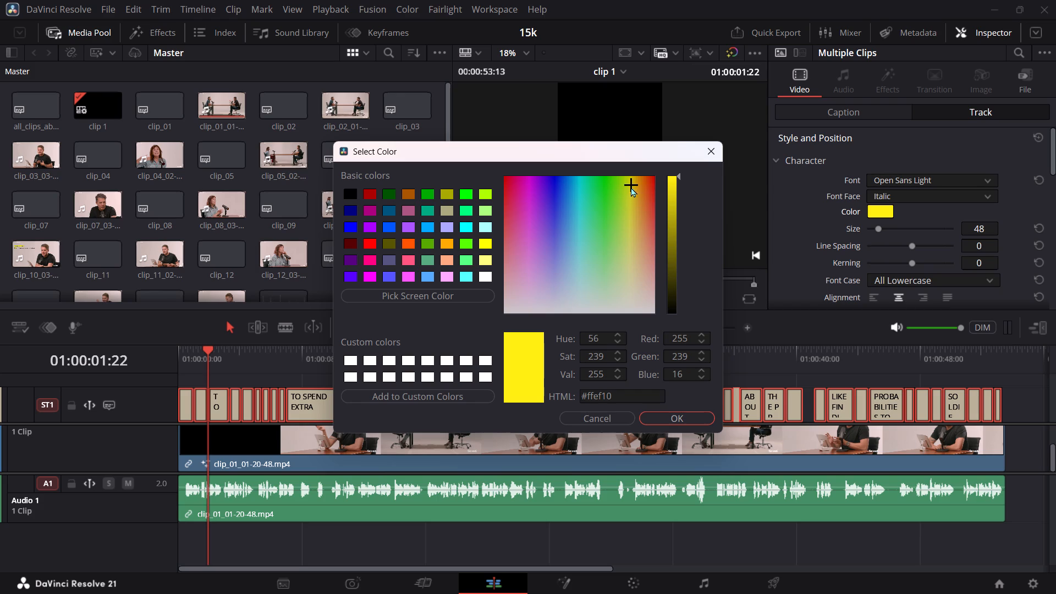
{"action": "left_click", "coordinate": [689, 417]}
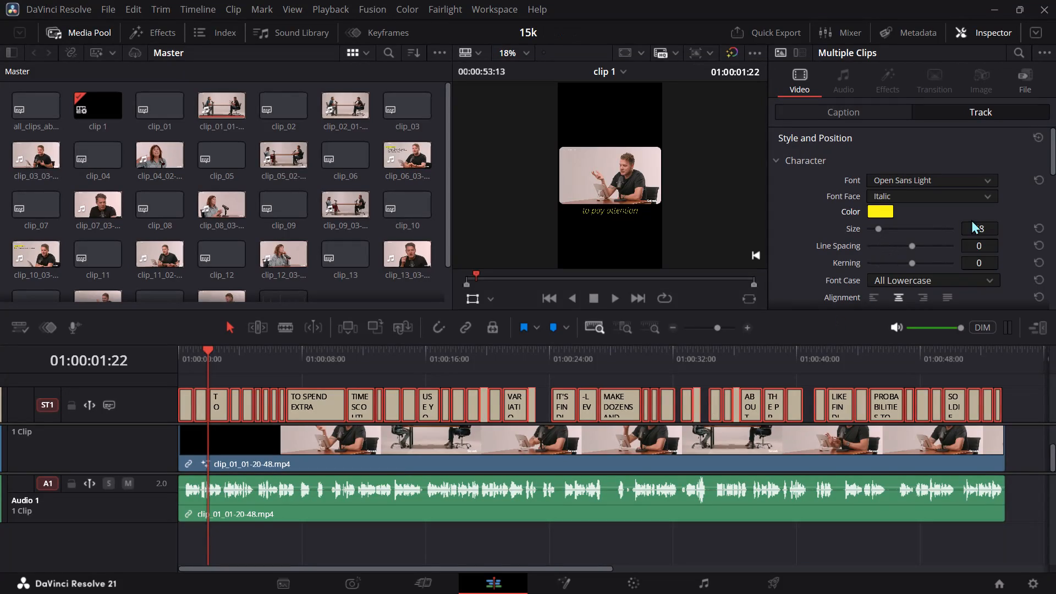
Change the subtitle track's stroke color to yellow (#efef09) to match the caption text.
{"action": "scroll", "coordinate": [1016, 216], "scroll_direction": "down", "scroll_amount": 1}
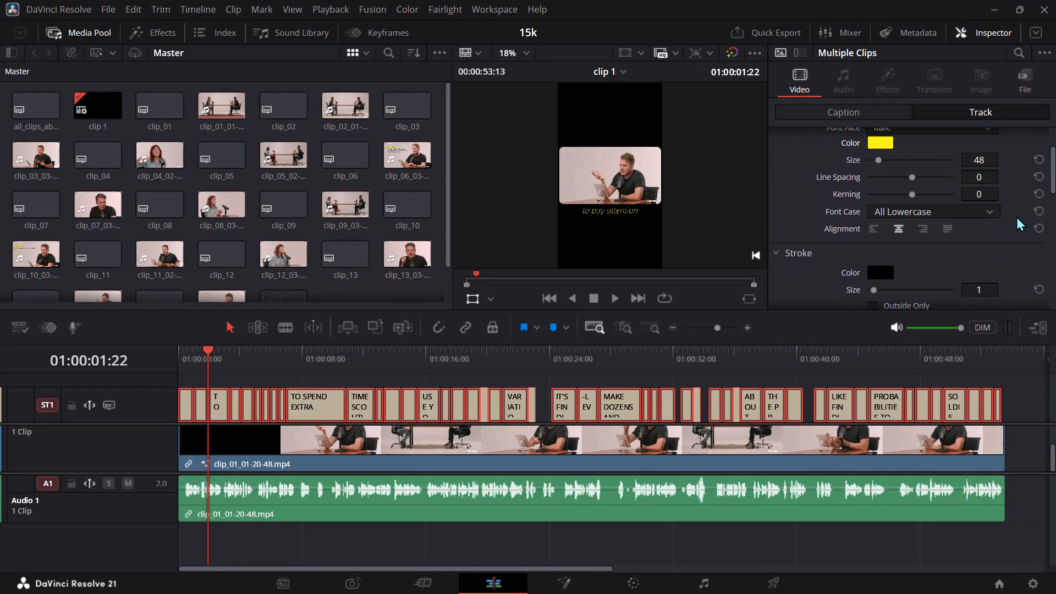
{"action": "scroll", "coordinate": [1016, 216], "scroll_direction": "down", "scroll_amount": 1}
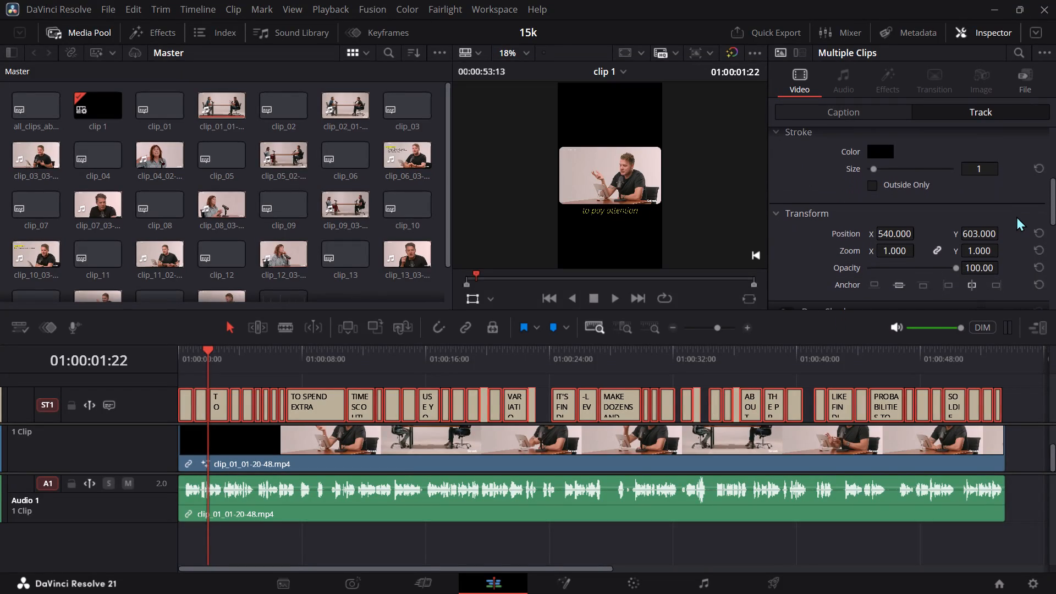
{"action": "scroll", "coordinate": [1016, 216], "scroll_direction": "down", "scroll_amount": 1}
{"action": "left_click", "coordinate": [878, 172]}
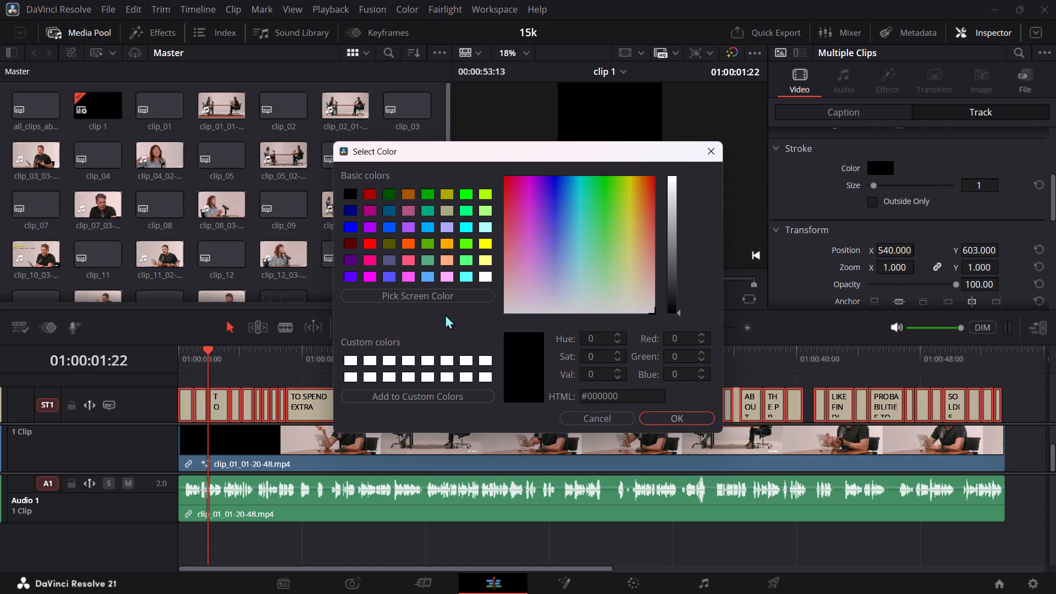
{"action": "left_click", "coordinate": [424, 298]}
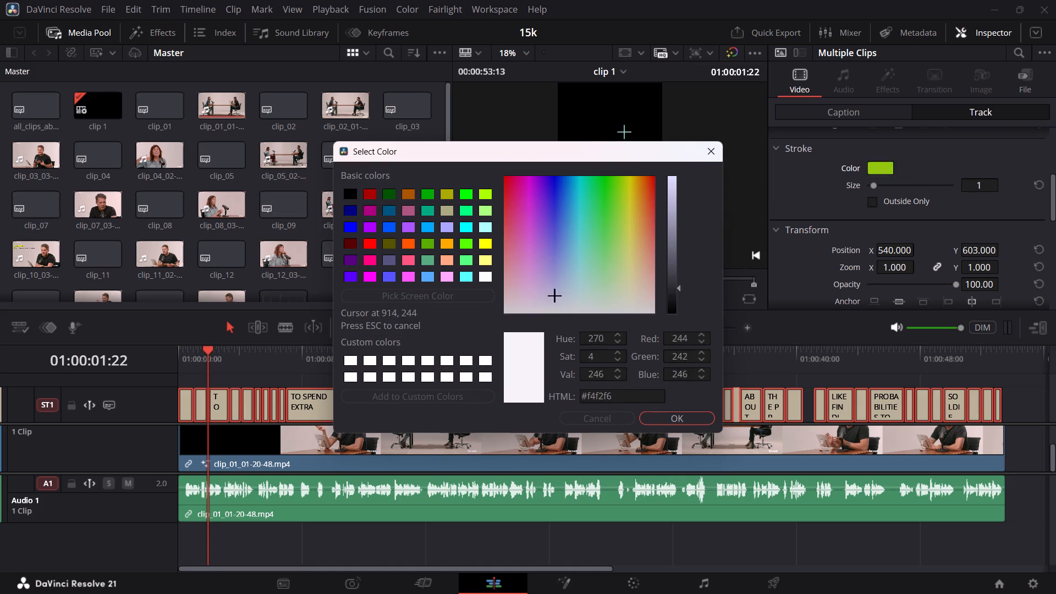
{"action": "left_click_drag", "start_coordinate": [597, 146], "coordinate": [459, 169]}
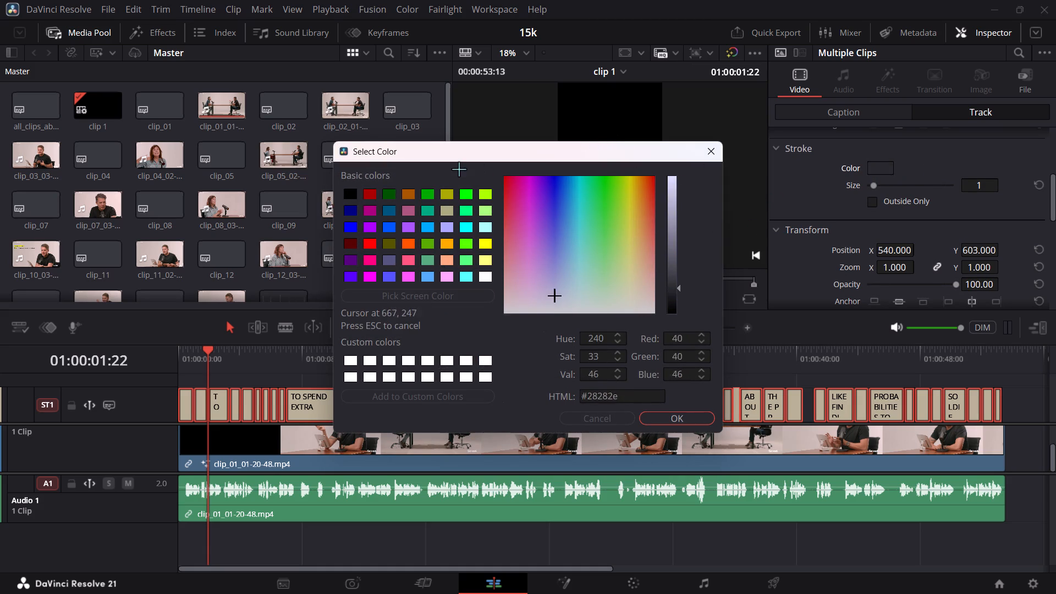
{"action": "left_click_drag", "start_coordinate": [459, 169], "coordinate": [614, 235]}
{"action": "left_click", "coordinate": [614, 235]}
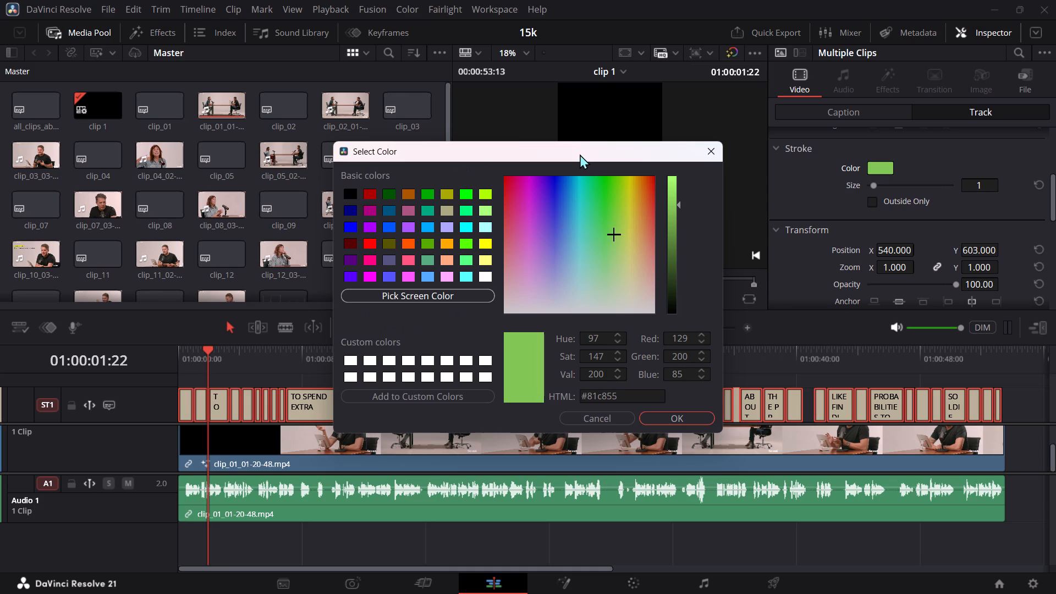
{"action": "left_click_drag", "start_coordinate": [580, 154], "coordinate": [754, 264]}
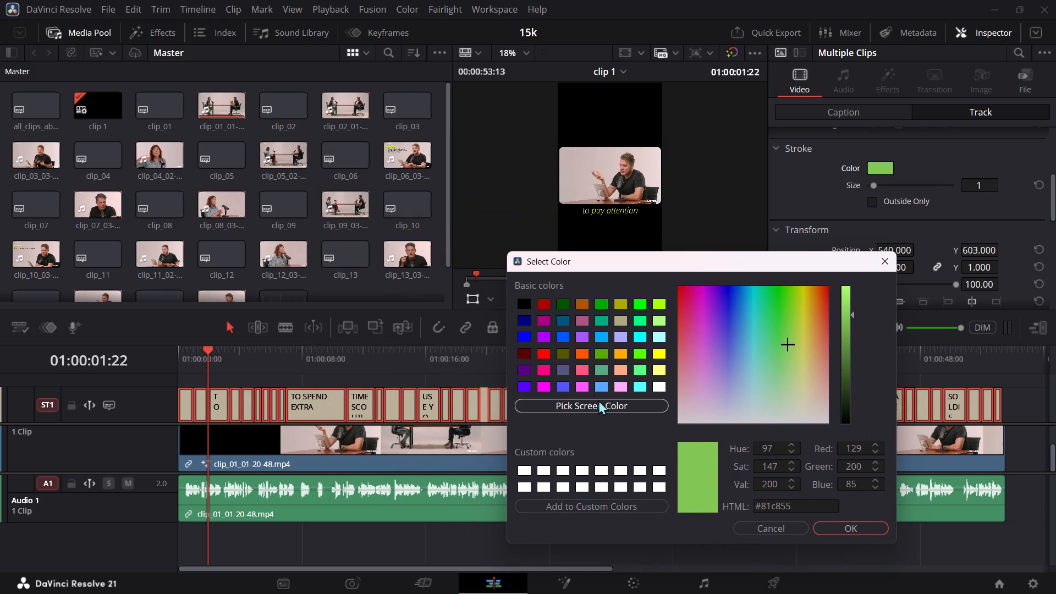
{"action": "left_click", "coordinate": [602, 406]}
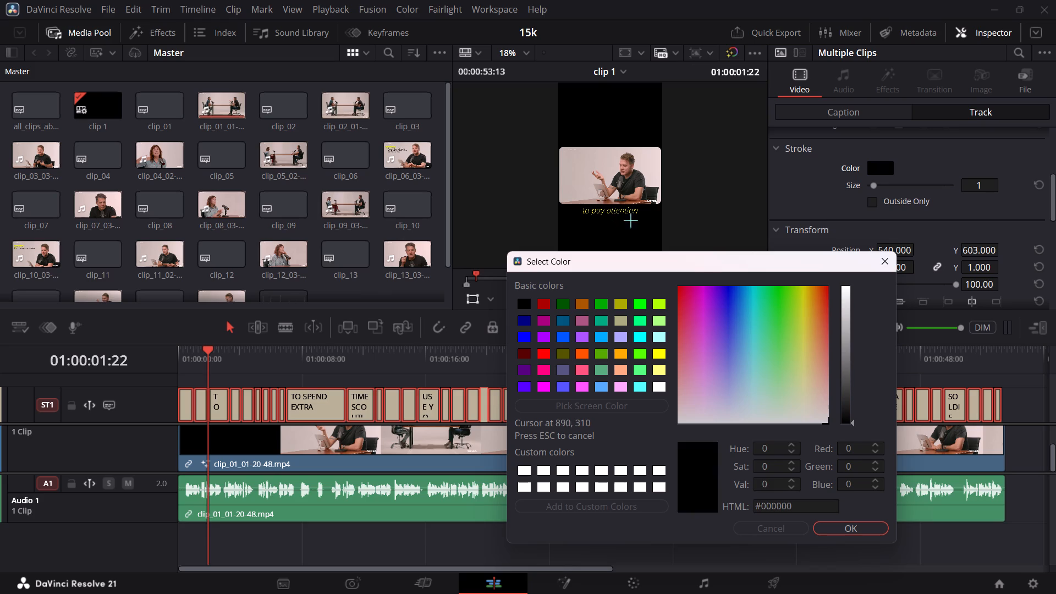
{"action": "left_click", "coordinate": [803, 292]}
{"action": "left_click_drag", "start_coordinate": [849, 301], "coordinate": [849, 290]}
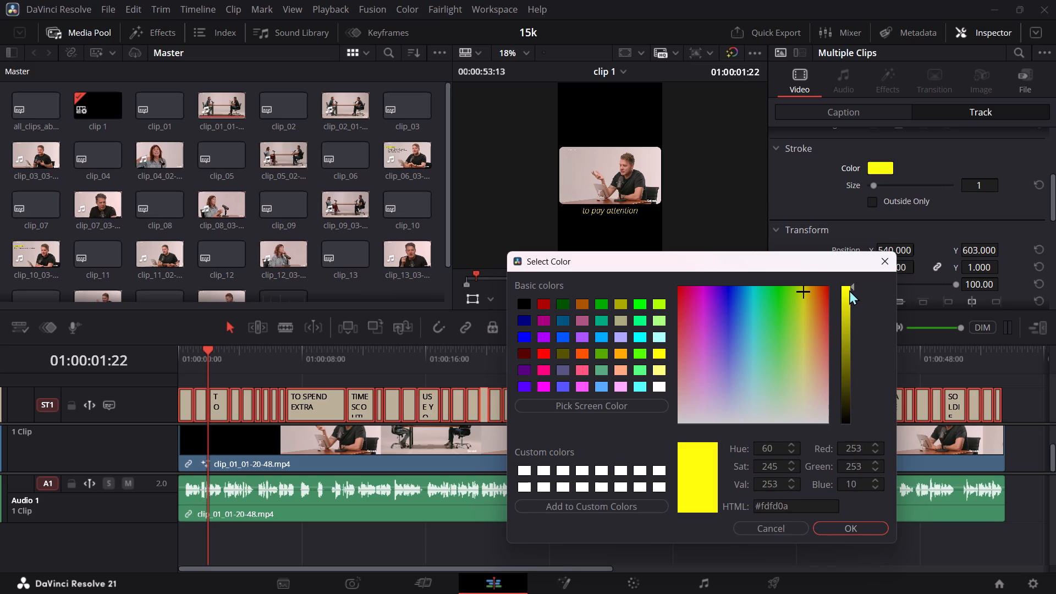
{"action": "left_click_drag", "start_coordinate": [849, 290], "coordinate": [852, 295]}
{"action": "left_click", "coordinate": [849, 525]}
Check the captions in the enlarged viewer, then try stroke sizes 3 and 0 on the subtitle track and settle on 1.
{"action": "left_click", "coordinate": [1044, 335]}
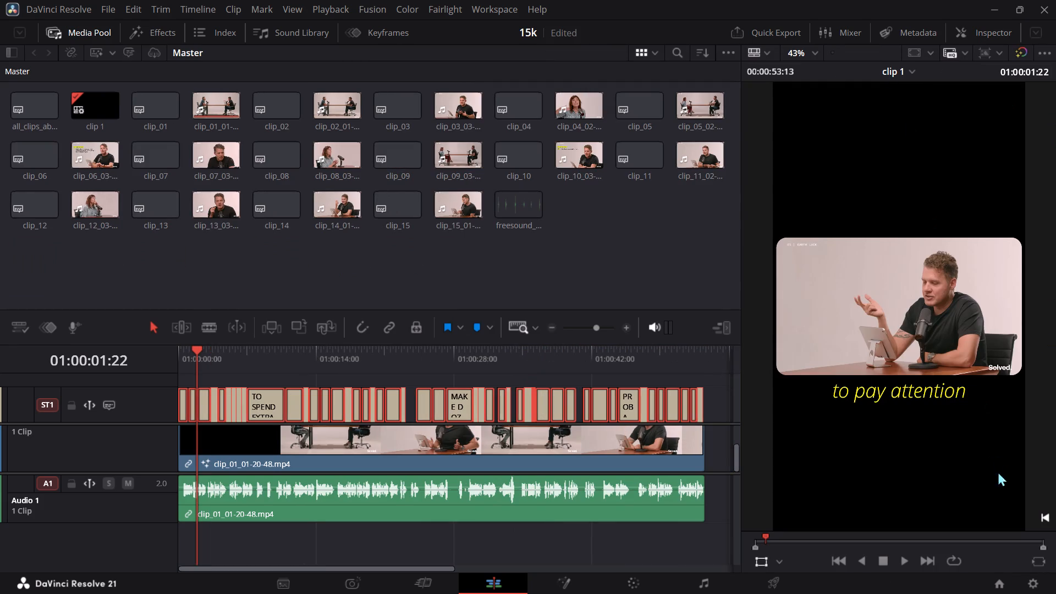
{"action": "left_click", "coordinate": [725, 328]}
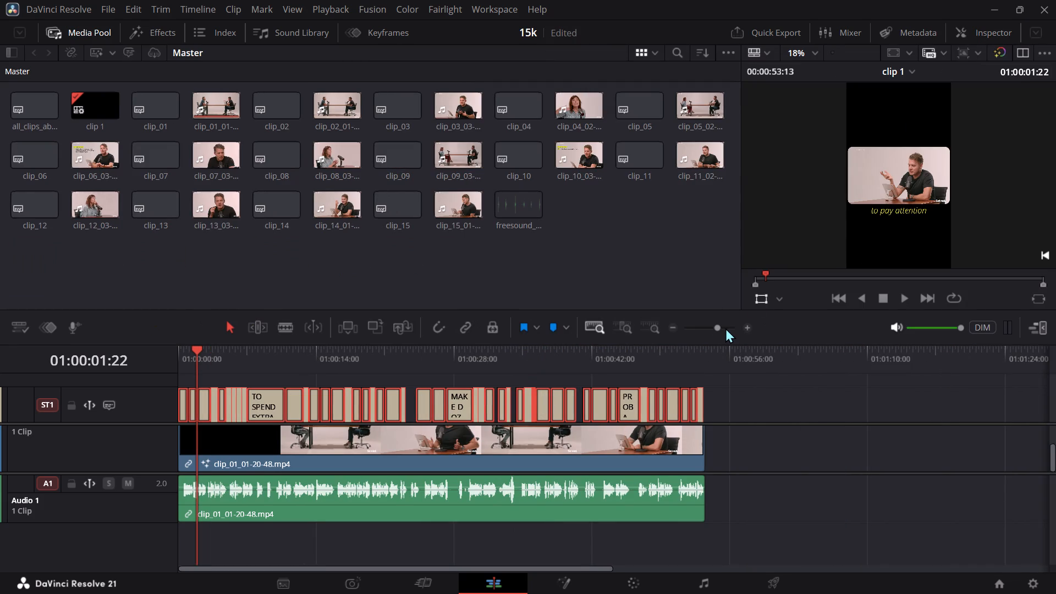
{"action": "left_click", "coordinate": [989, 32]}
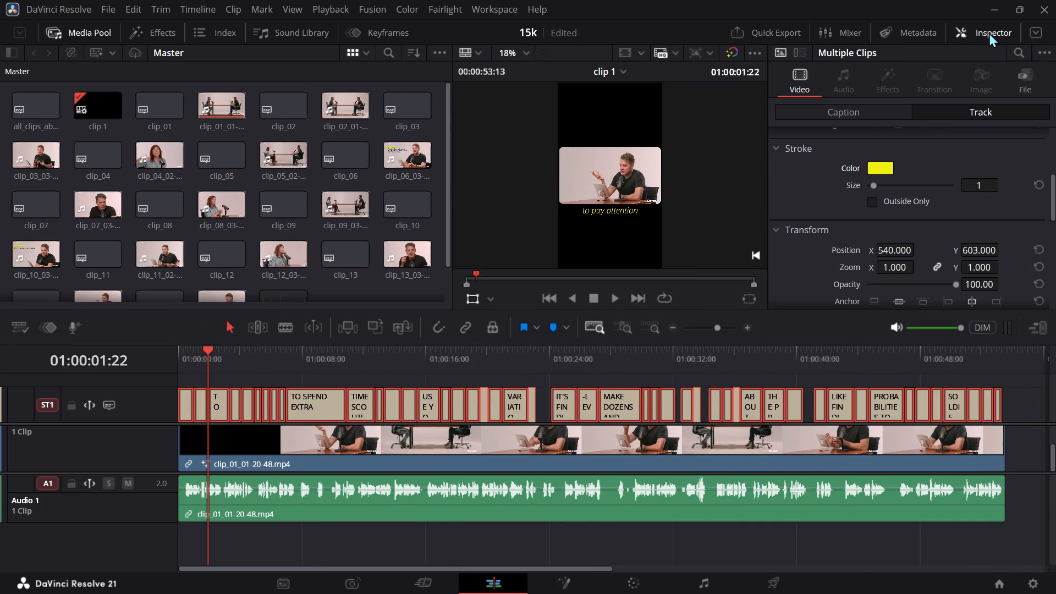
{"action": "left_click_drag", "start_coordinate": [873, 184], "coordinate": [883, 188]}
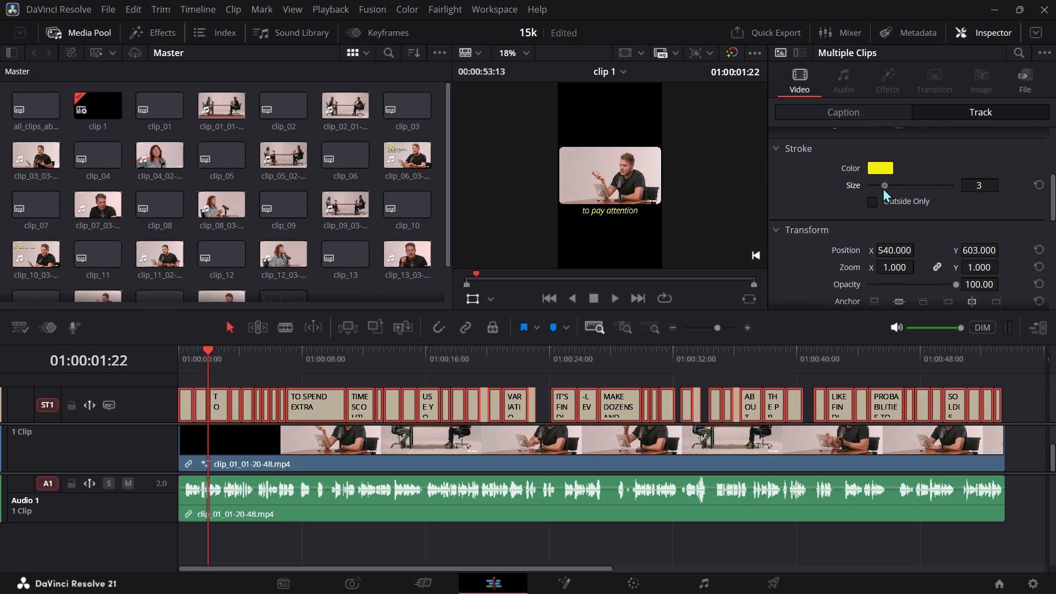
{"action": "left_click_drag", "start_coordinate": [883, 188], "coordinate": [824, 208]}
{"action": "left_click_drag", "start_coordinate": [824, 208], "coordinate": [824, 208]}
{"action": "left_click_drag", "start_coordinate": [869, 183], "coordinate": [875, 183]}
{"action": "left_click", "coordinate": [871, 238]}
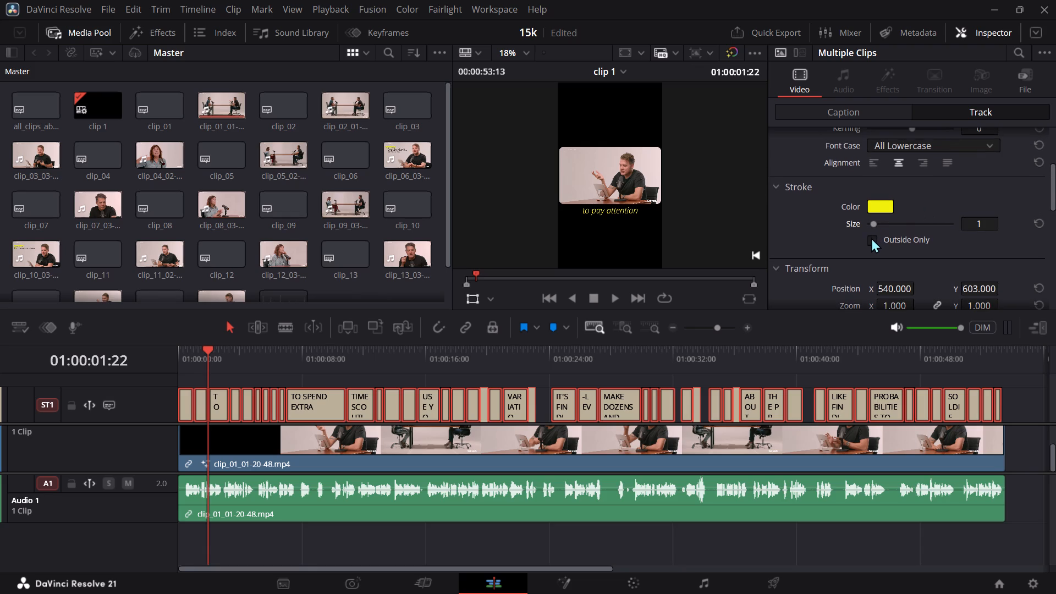
Reduce the subtitle track's font size to 35 and check the captions in the enlarged viewer.
{"action": "scroll", "coordinate": [927, 239], "scroll_direction": "up", "scroll_amount": 1}
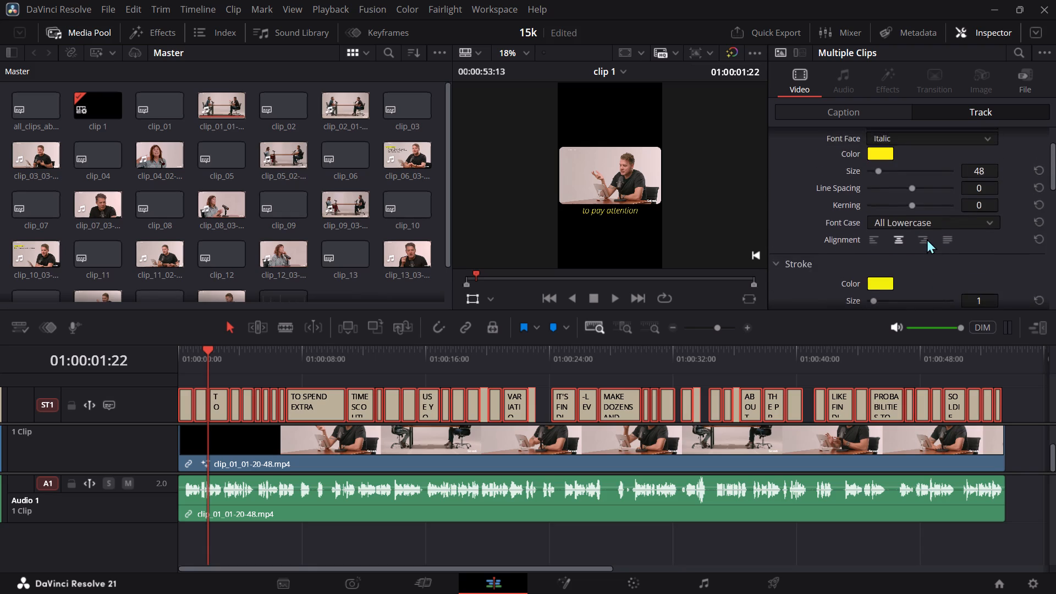
{"action": "scroll", "coordinate": [927, 239], "scroll_direction": "up", "scroll_amount": 1}
{"action": "left_click", "coordinate": [875, 226]}
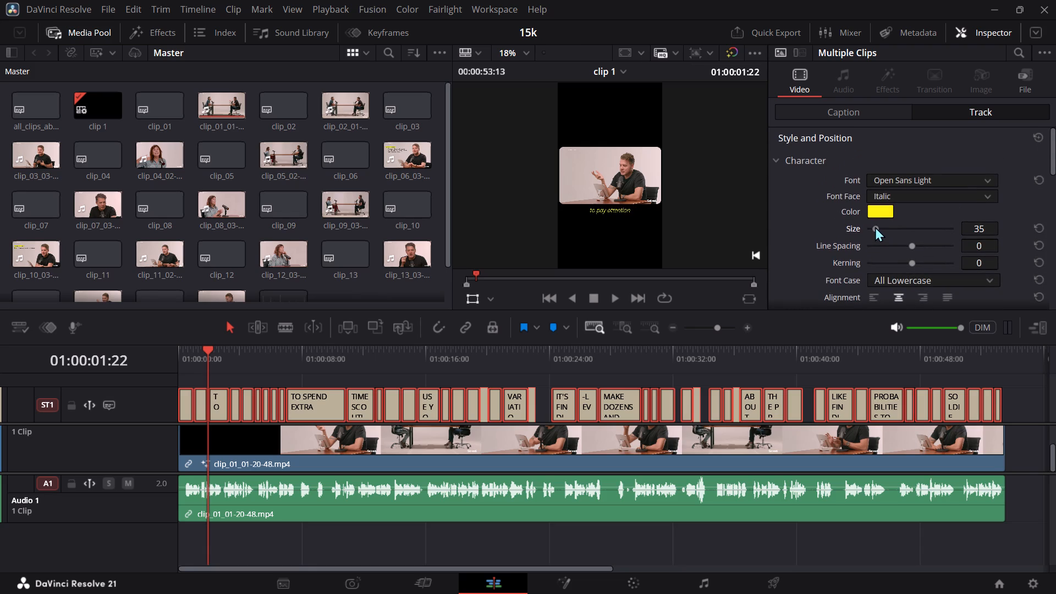
{"action": "left_click", "coordinate": [1032, 328]}
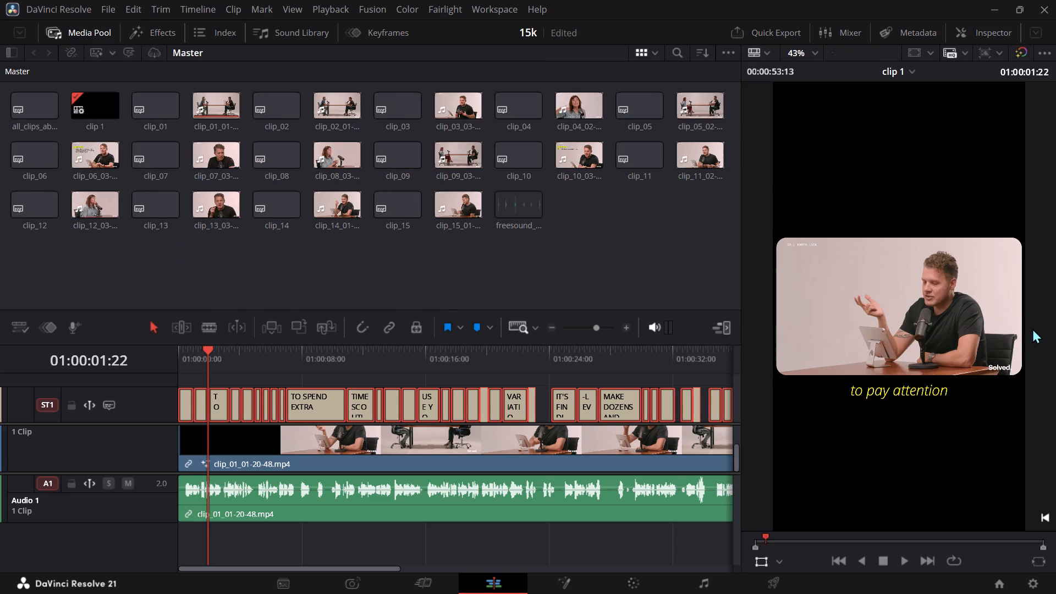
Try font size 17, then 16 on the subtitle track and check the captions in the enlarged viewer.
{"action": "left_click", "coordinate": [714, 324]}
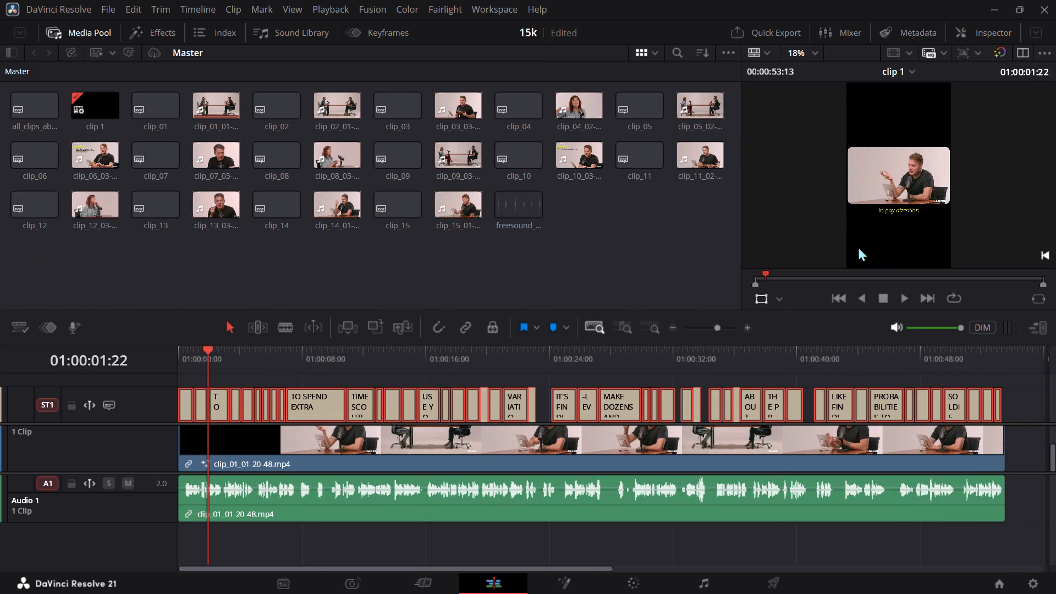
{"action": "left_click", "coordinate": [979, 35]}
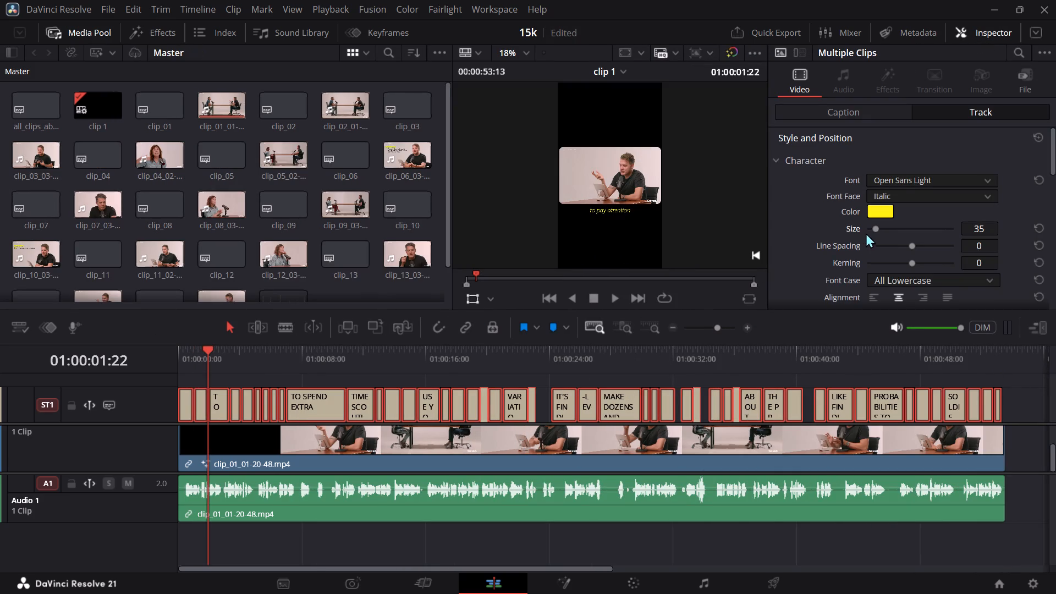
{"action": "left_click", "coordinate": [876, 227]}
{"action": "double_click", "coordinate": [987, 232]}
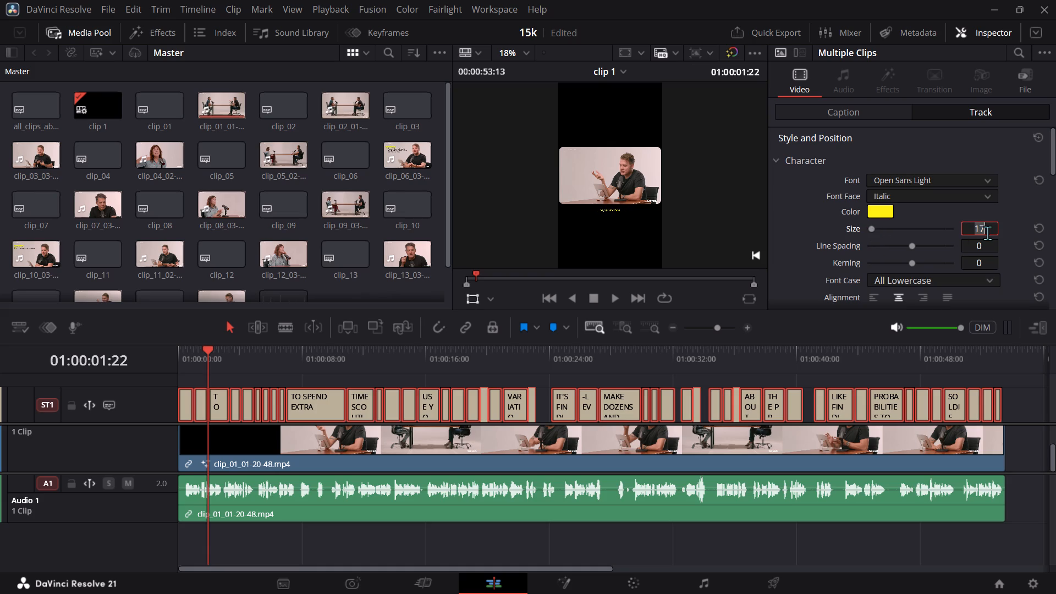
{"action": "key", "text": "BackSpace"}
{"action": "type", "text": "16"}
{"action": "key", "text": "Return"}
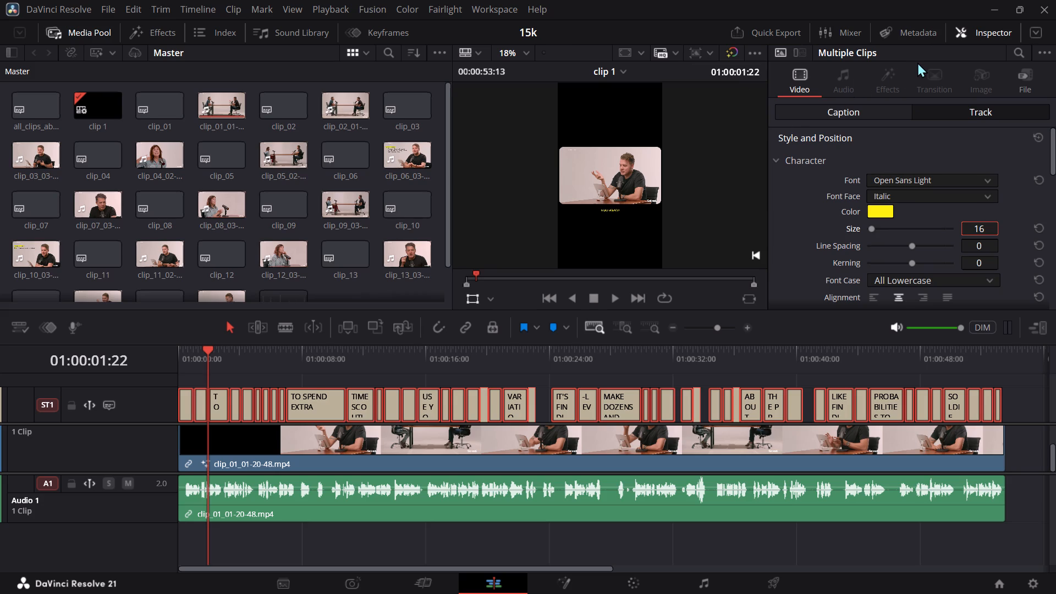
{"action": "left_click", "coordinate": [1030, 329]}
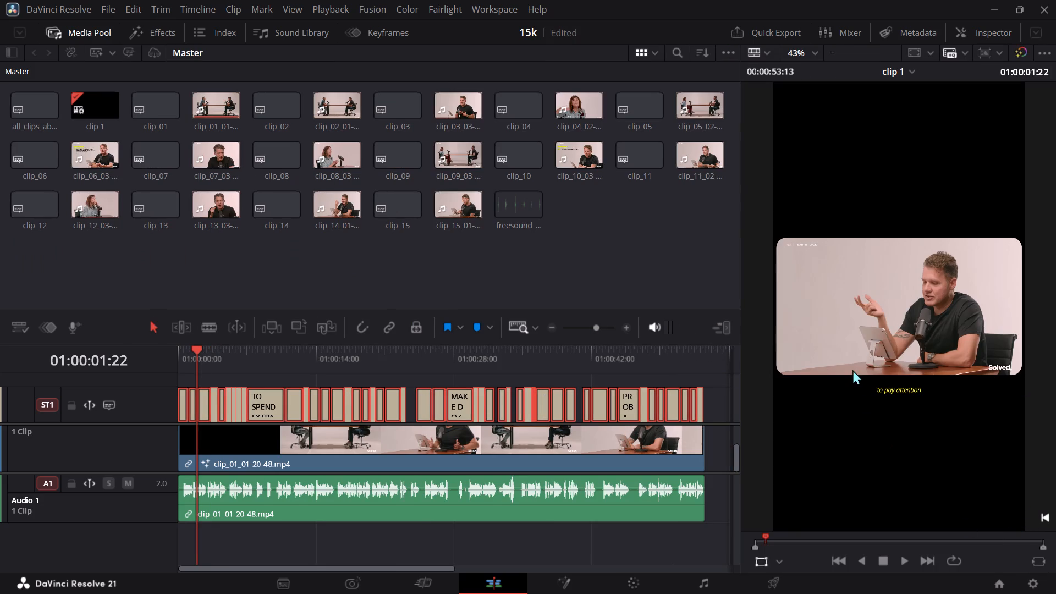
Set the subtitle track's font size to 18 and play the captions in the enlarged viewer.
{"action": "left_click", "coordinate": [978, 29]}
{"action": "double_click", "coordinate": [989, 232]}
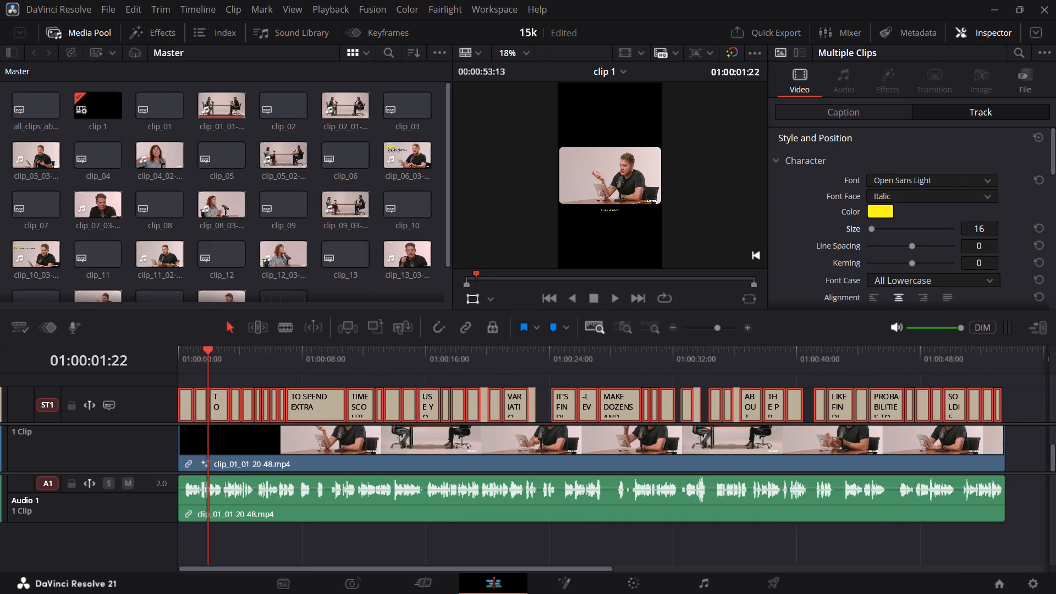
{"action": "key", "text": "BackSpace"}
{"action": "type", "text": "18"}
{"action": "key", "text": "Return"}
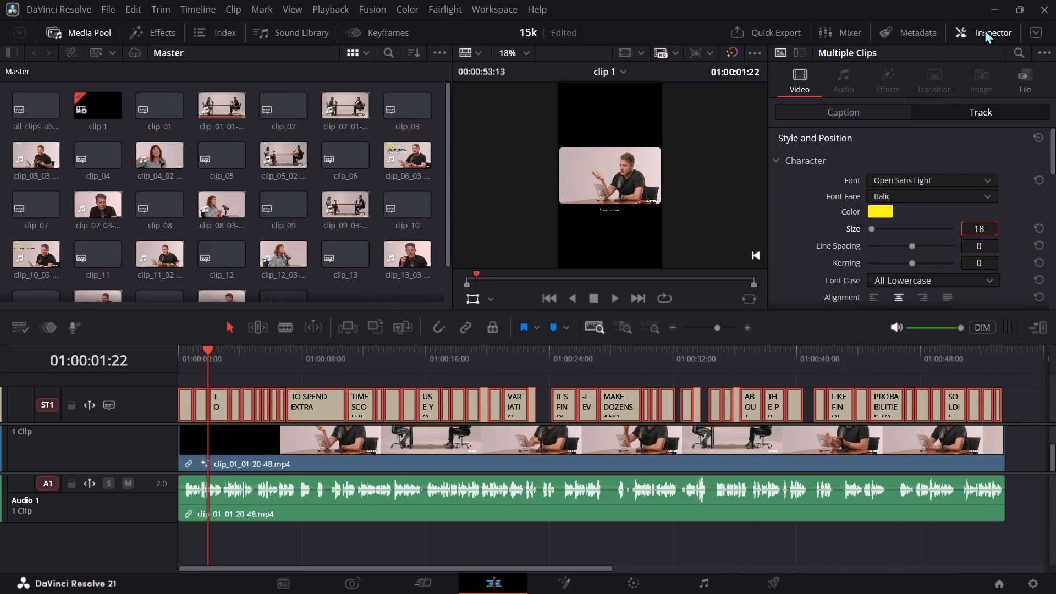
{"action": "left_click", "coordinate": [979, 34]}
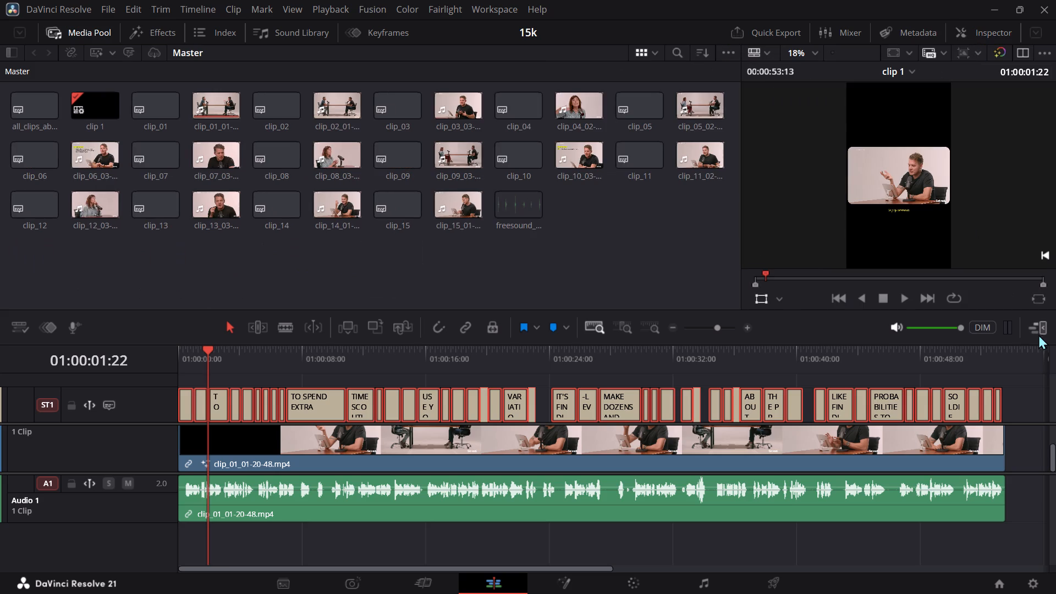
{"action": "left_click", "coordinate": [1043, 319]}
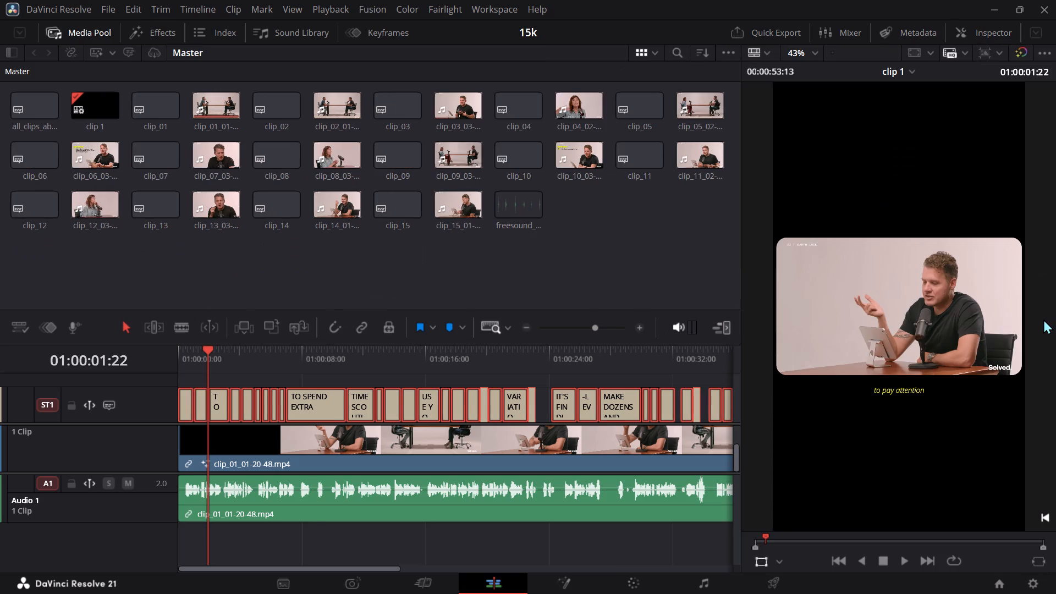
{"action": "key", "text": "space"}
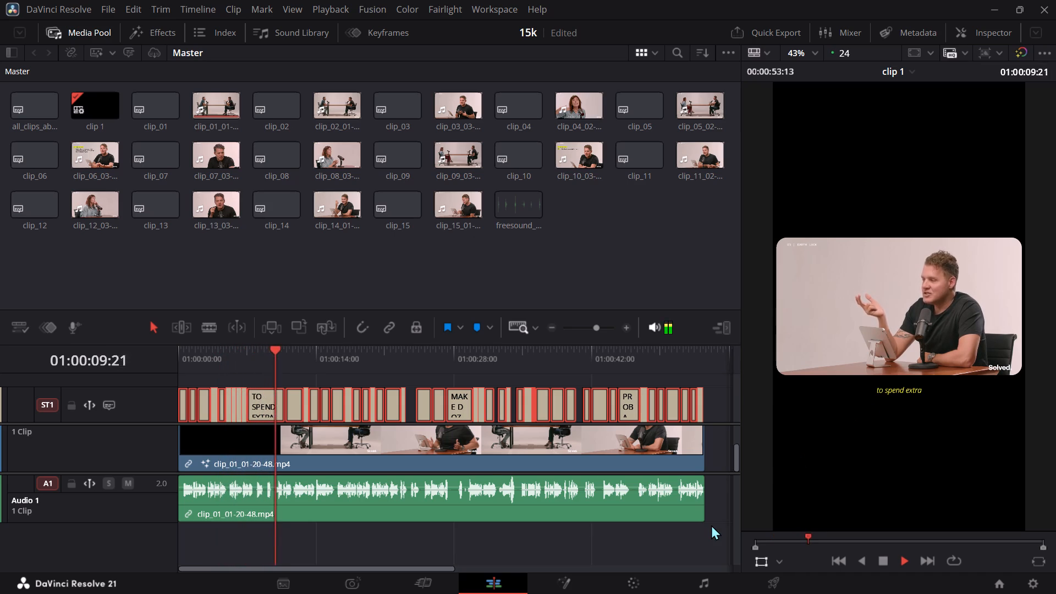
{"action": "left_click", "coordinate": [609, 540]}
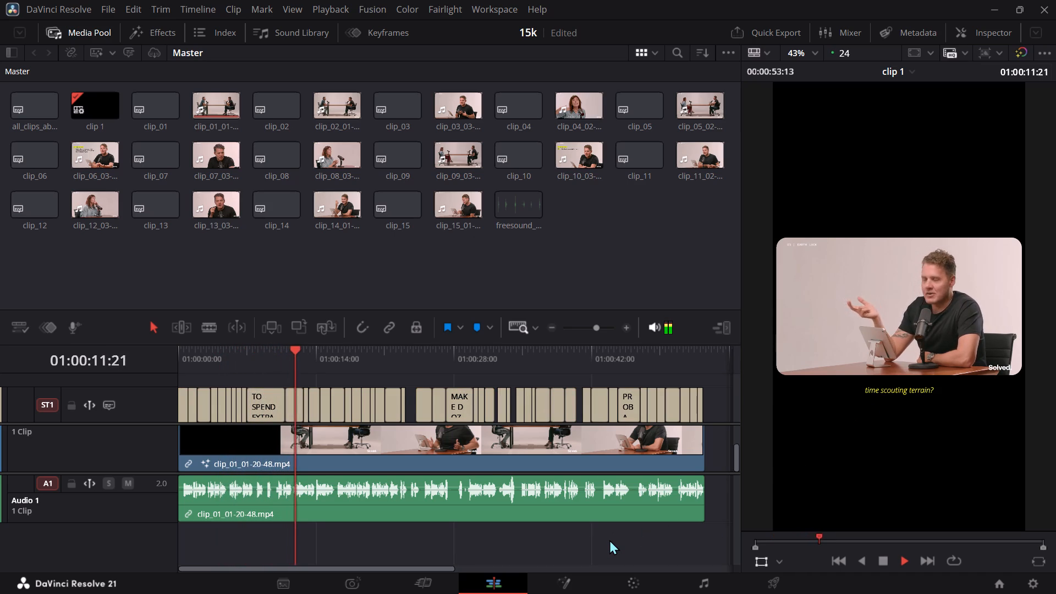
{"action": "key", "text": "space"}
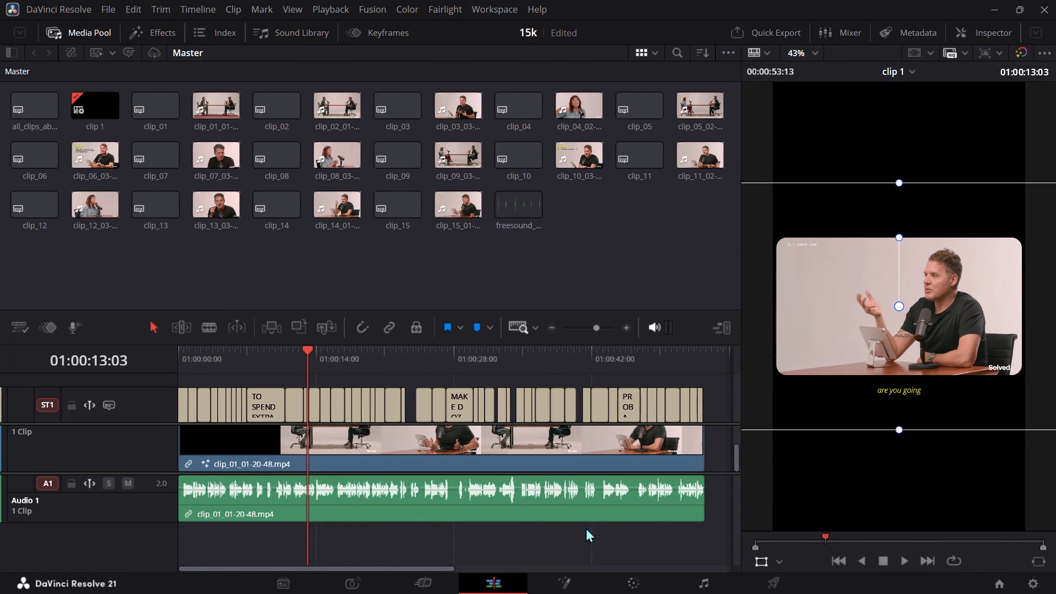
{"action": "scroll", "coordinate": [226, 441], "scroll_direction": "up", "scroll_amount": 2}
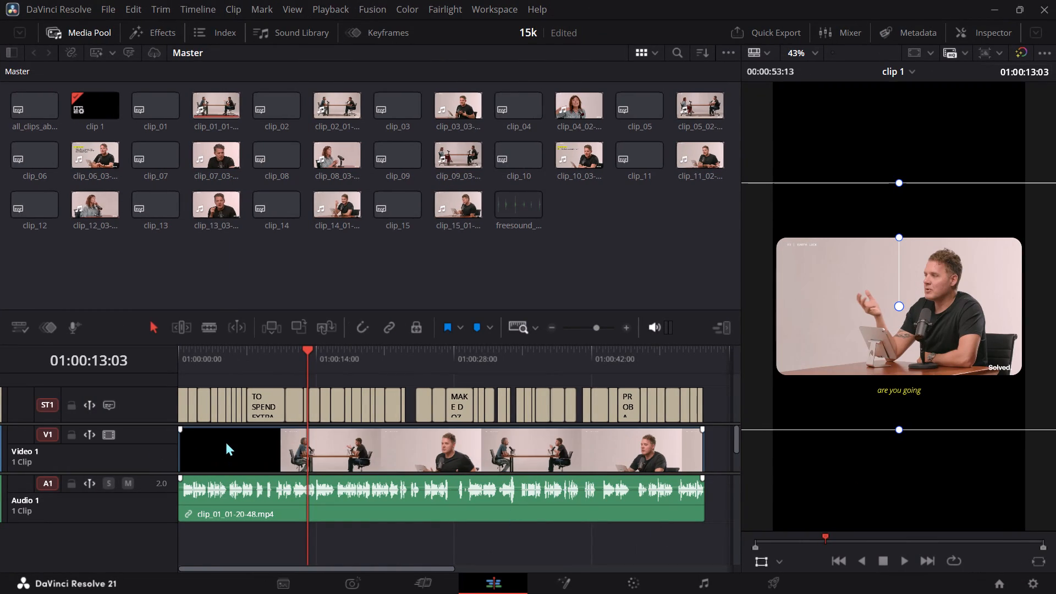
{"action": "scroll", "coordinate": [226, 441], "scroll_direction": "up", "scroll_amount": 1}
{"action": "left_click_drag", "start_coordinate": [132, 424], "coordinate": [133, 380]}
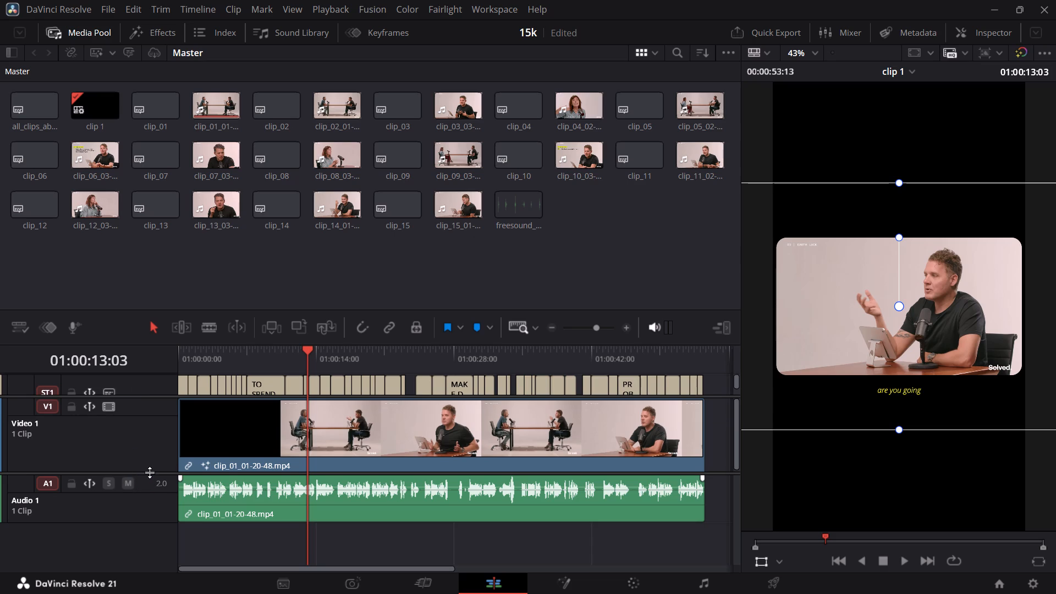
{"action": "left_click_drag", "start_coordinate": [151, 472], "coordinate": [144, 577]}
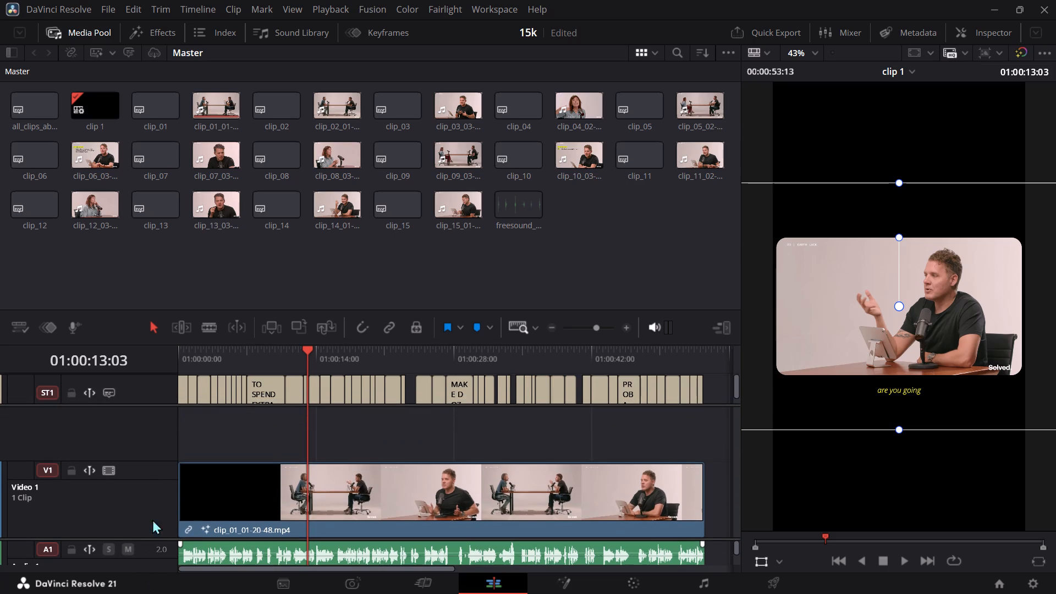
{"action": "scroll", "coordinate": [142, 489], "scroll_direction": "up", "scroll_amount": 1}
Place a Text+ title on top of clip_01_01-20-48.mp4 at timecode 01:00:13:03.
{"action": "left_click", "coordinate": [148, 34]}
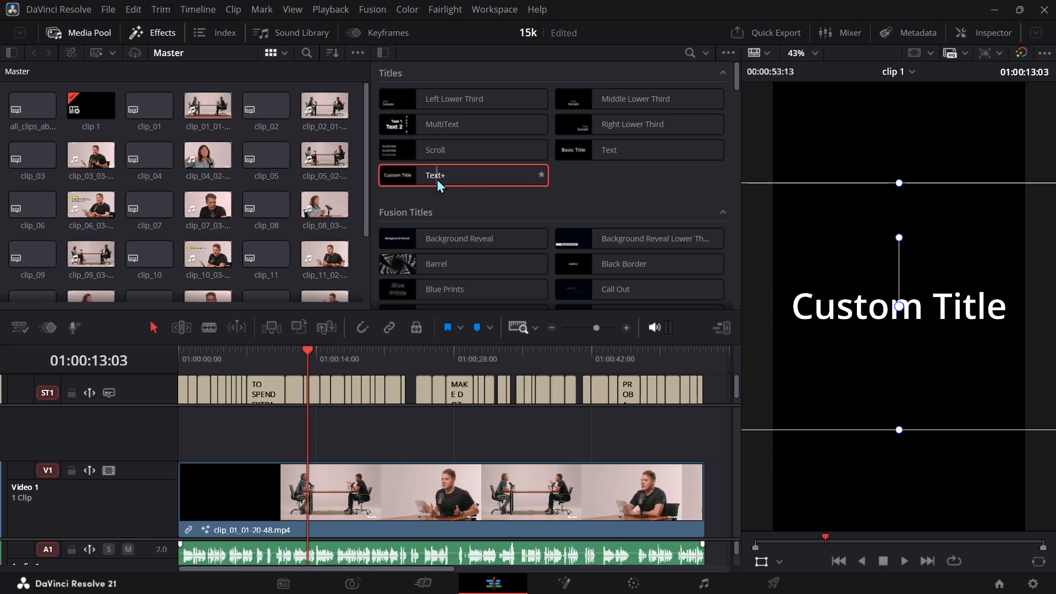
{"action": "left_click_drag", "start_coordinate": [437, 178], "coordinate": [952, 359]}
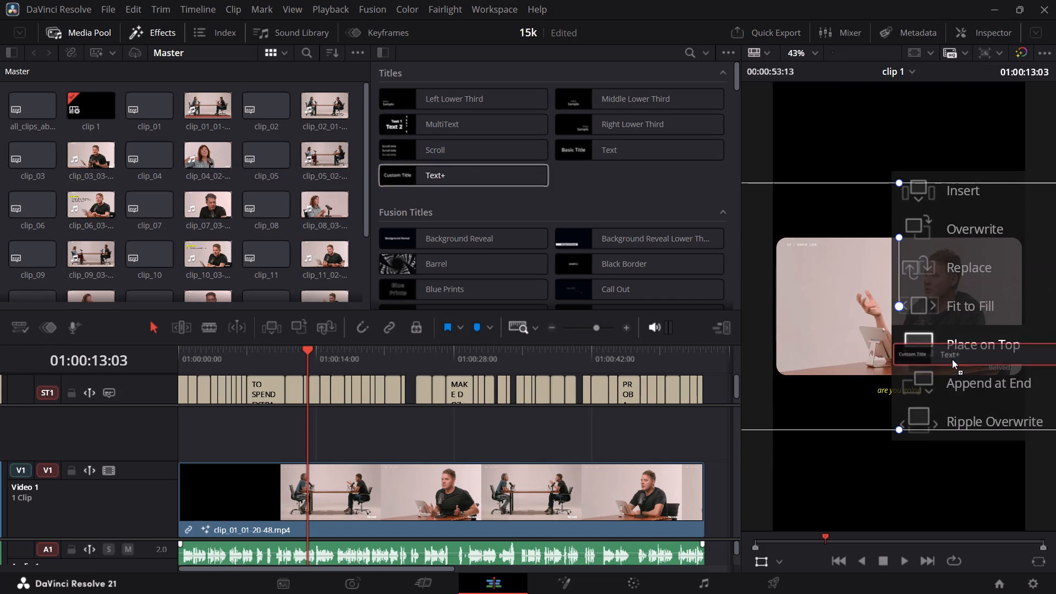
{"action": "left_click_drag", "start_coordinate": [952, 359], "coordinate": [954, 351]}
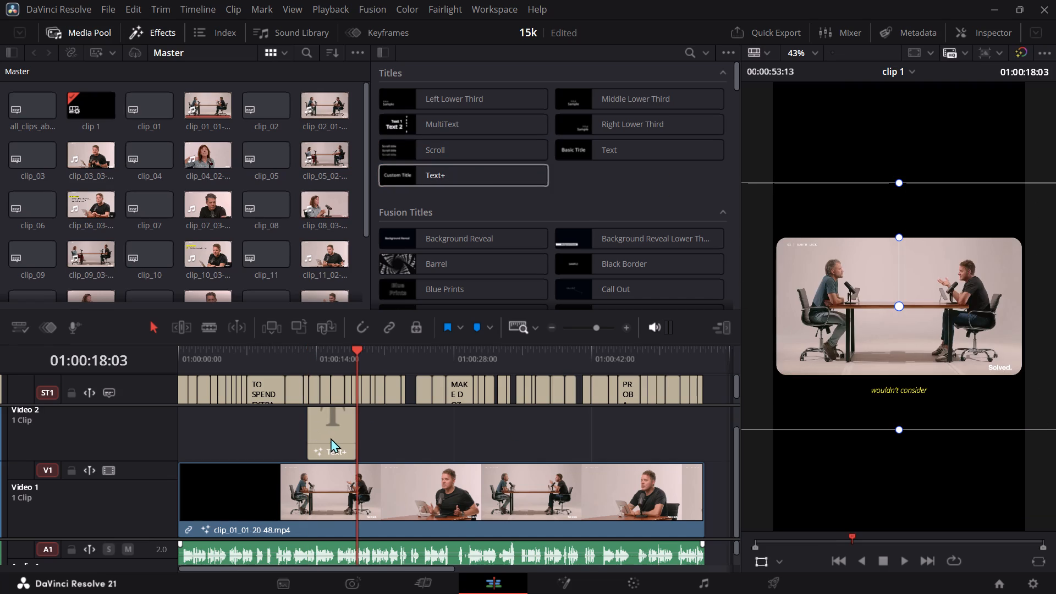
Move the Text+ title to the start of the timeline and extend it to the end of clip_01_01-20-48.mp4, about 53:12 long.
{"action": "left_click_drag", "start_coordinate": [331, 438], "coordinate": [180, 444]}
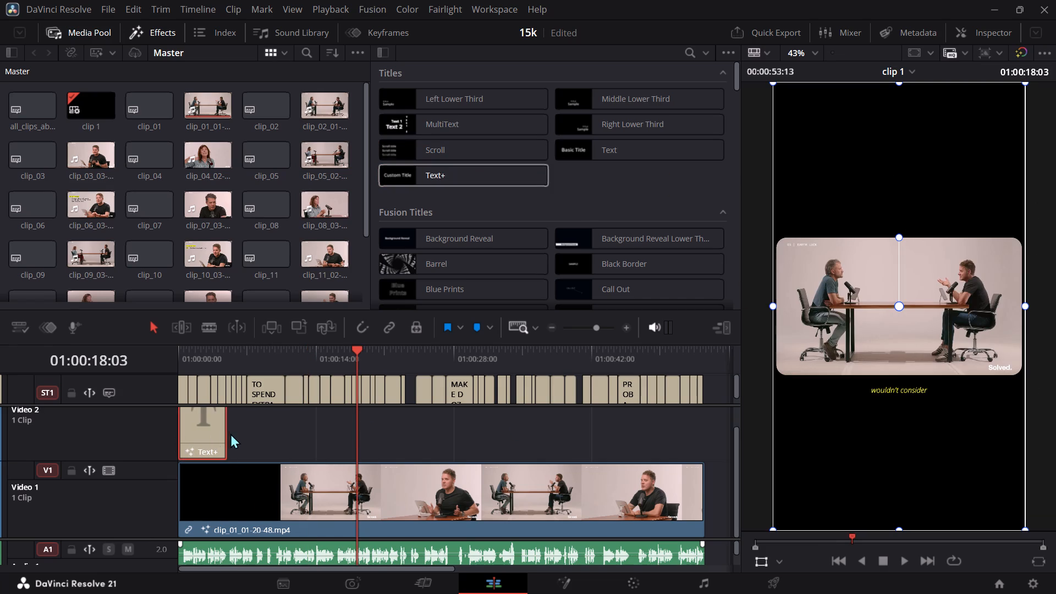
{"action": "left_click_drag", "start_coordinate": [226, 433], "coordinate": [696, 446]}
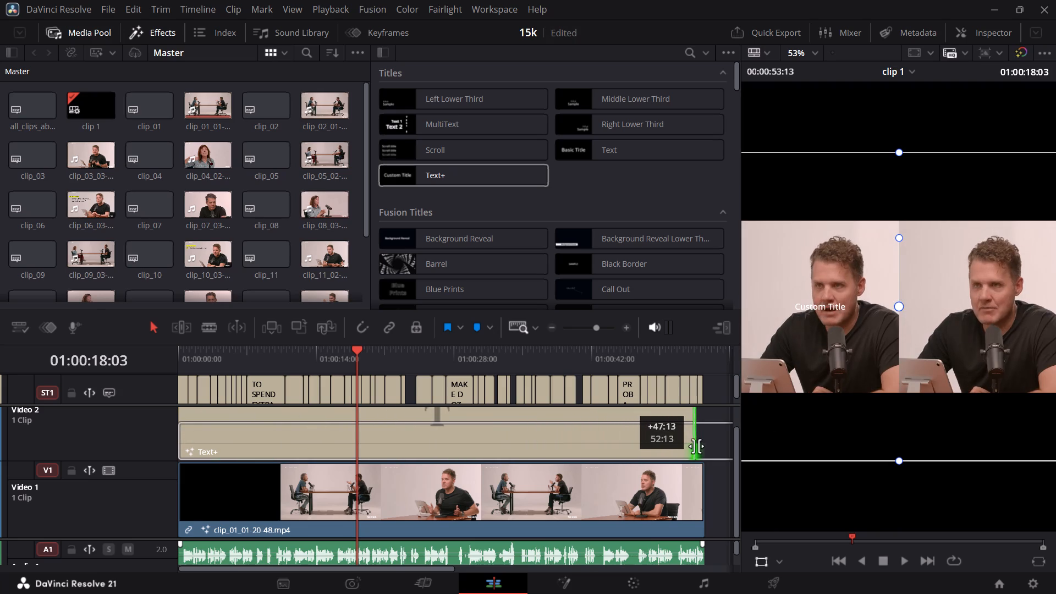
{"action": "left_click_drag", "start_coordinate": [696, 446], "coordinate": [703, 449]}
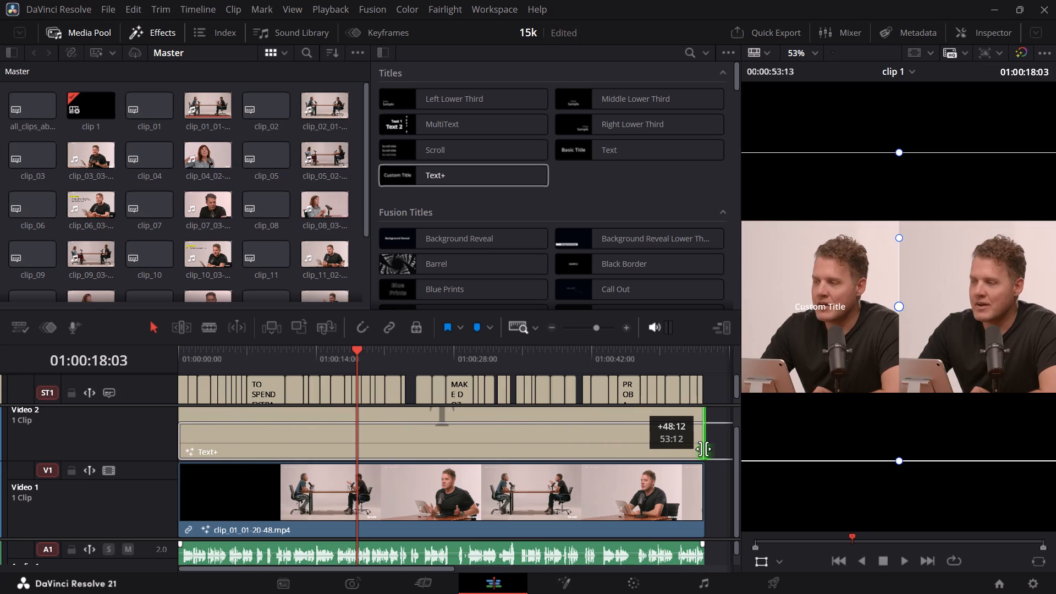
{"action": "left_click_drag", "start_coordinate": [703, 449], "coordinate": [703, 449]}
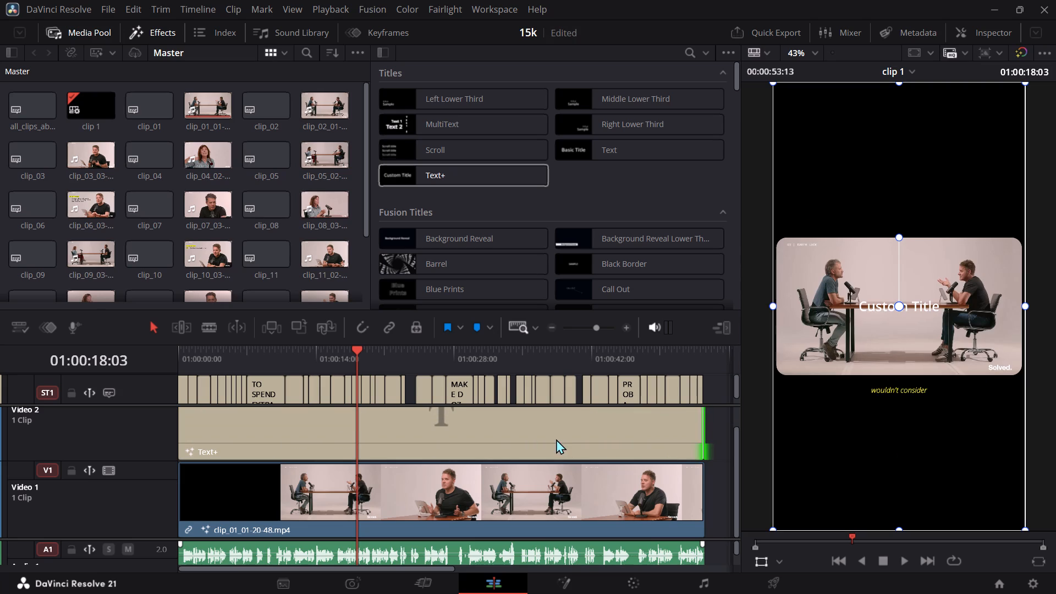
Replace the Text+ placeholder text with "Earth Luck: The Secret to Success", copied from the rank 1 title in the Excel clips sheet.
{"action": "left_click", "coordinate": [991, 31]}
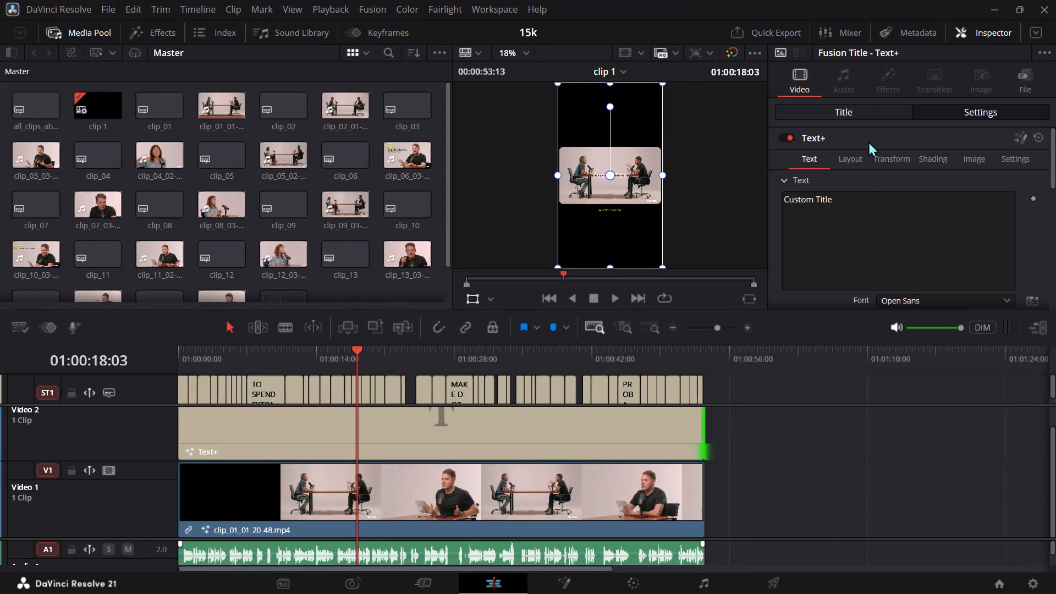
{"action": "double_click", "coordinate": [866, 205]}
{"action": "triple_click", "coordinate": [866, 205]}
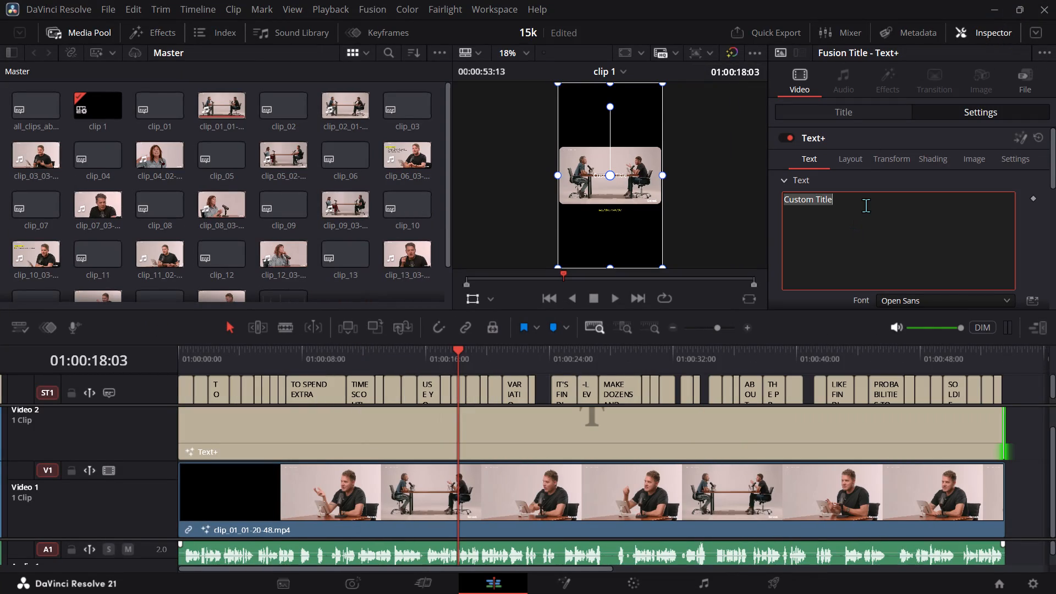
{"action": "key", "text": "ctrl+v"}
{"action": "key", "text": "ctrl+v"}
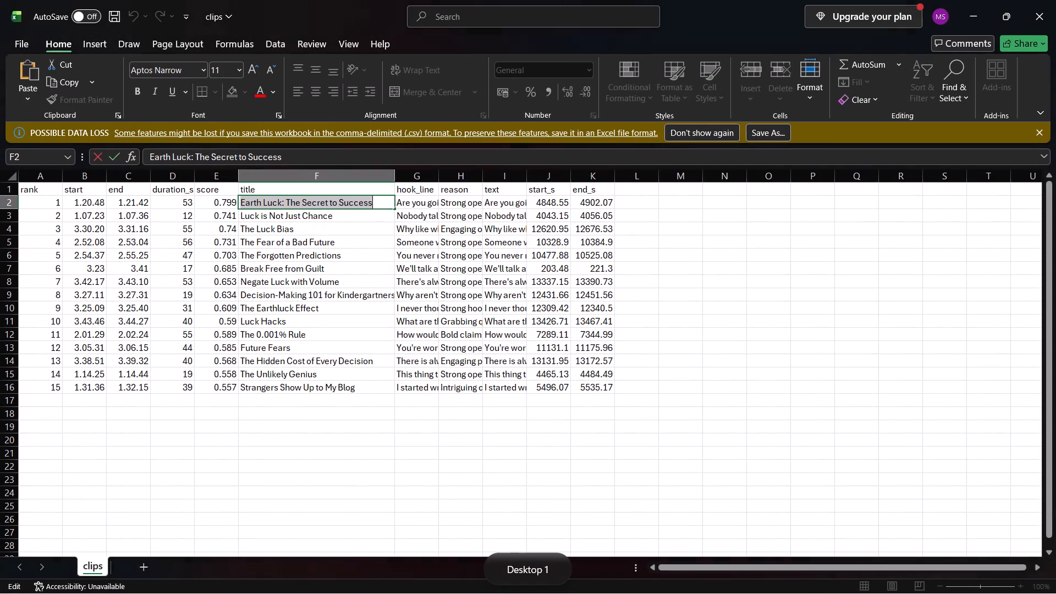
{"action": "triple_click", "coordinate": [340, 204]}
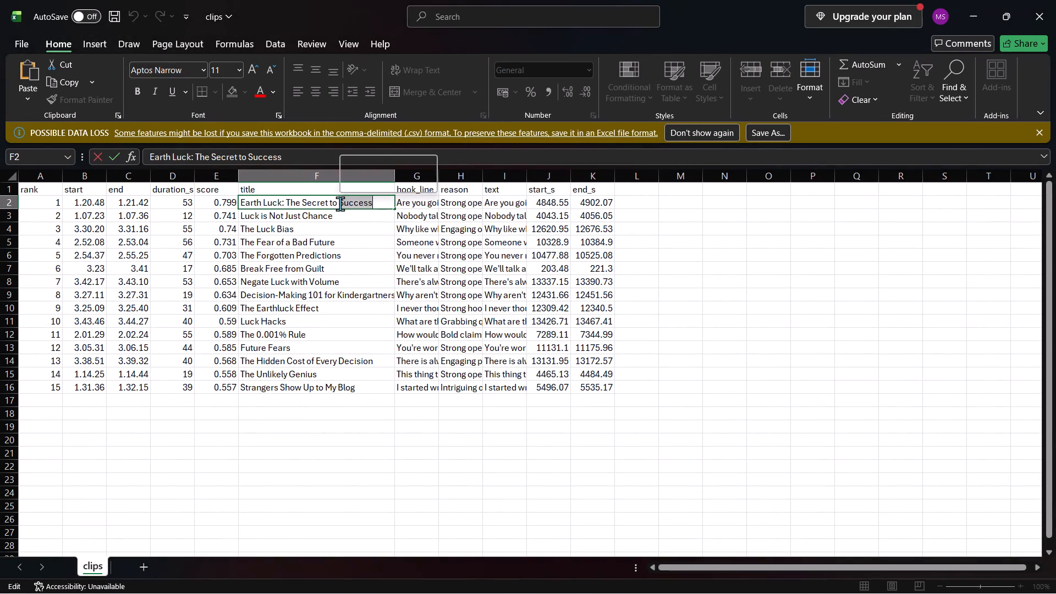
{"action": "key", "text": "ctrl+c"}
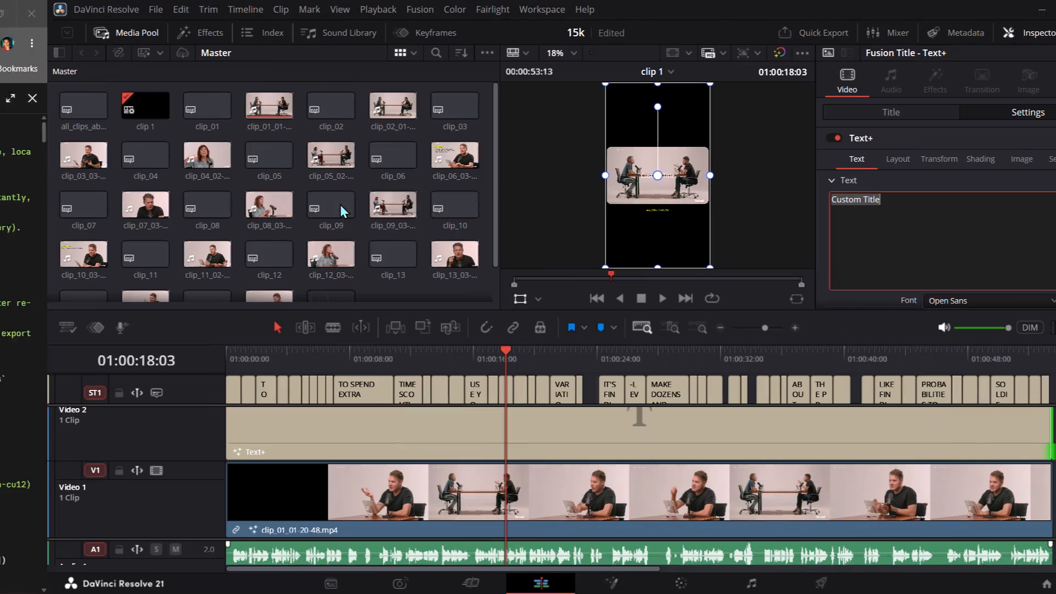
{"action": "key", "text": "ctrl+v"}
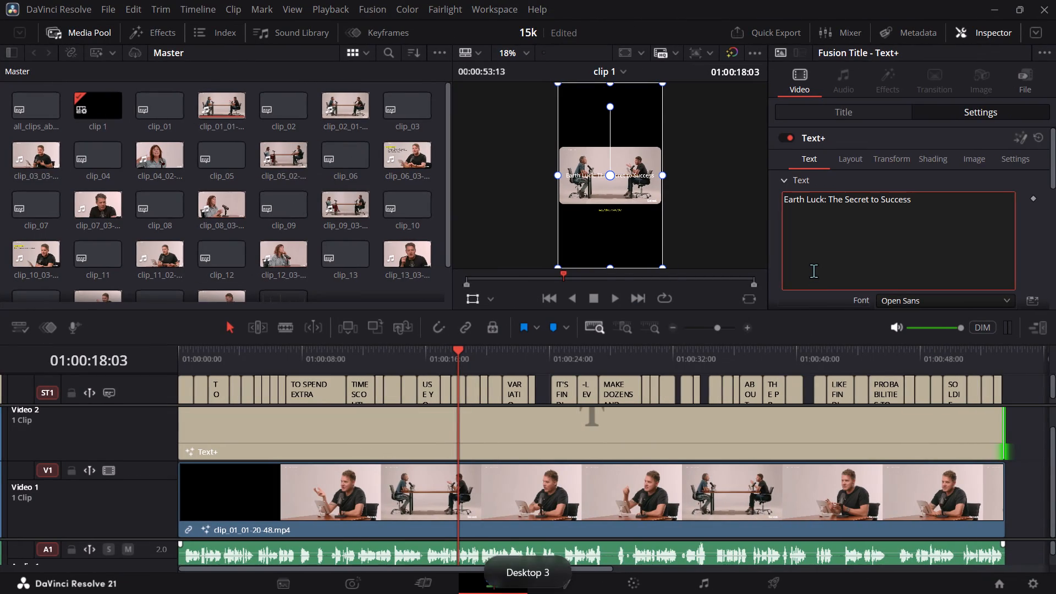
Raise the title above the video frame by setting its layout Center Y to 0.693.
{"action": "left_click", "coordinate": [857, 156]}
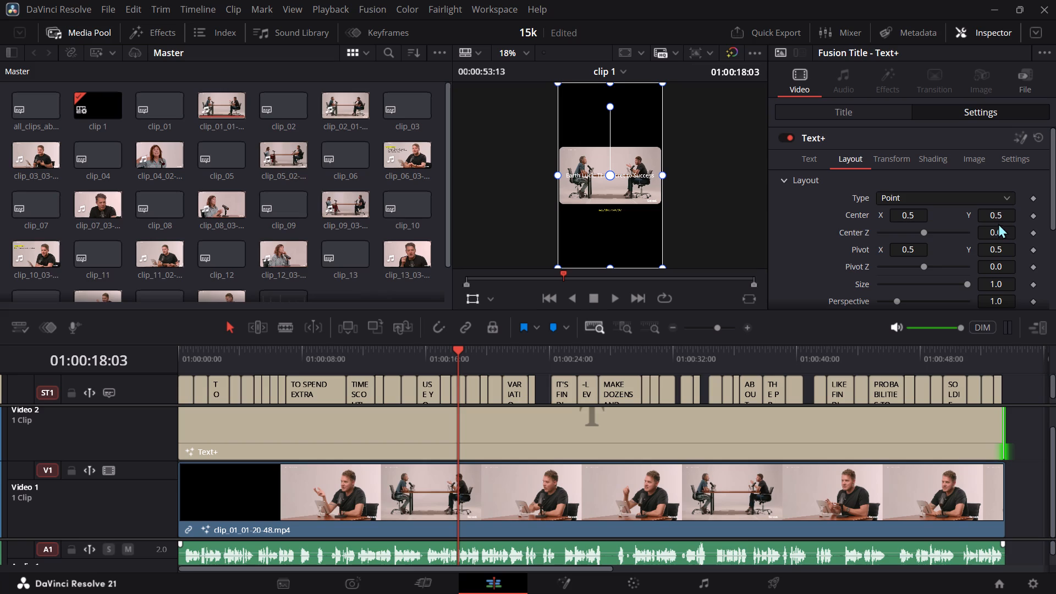
{"action": "left_click_drag", "start_coordinate": [999, 216], "coordinate": [533, 215]}
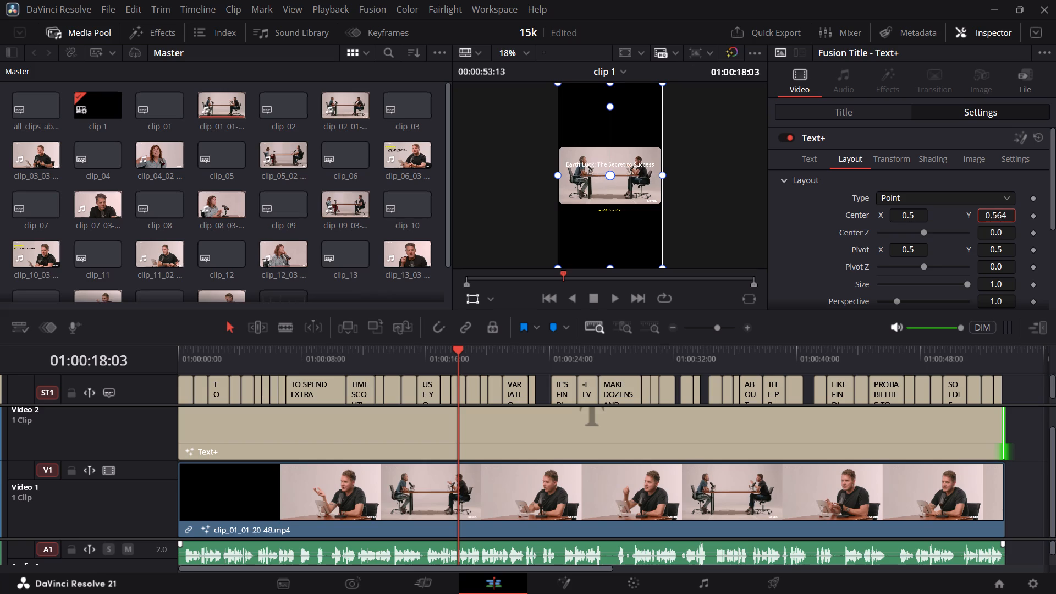
{"action": "left_click_drag", "start_coordinate": [533, 215], "coordinate": [640, 217]}
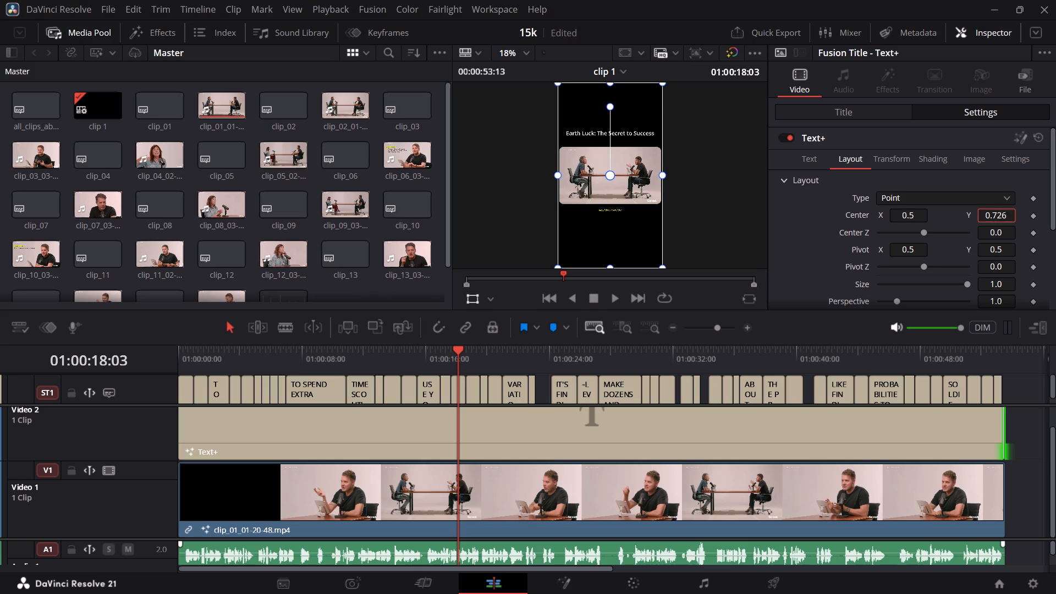
{"action": "left_click_drag", "start_coordinate": [640, 217], "coordinate": [615, 210]}
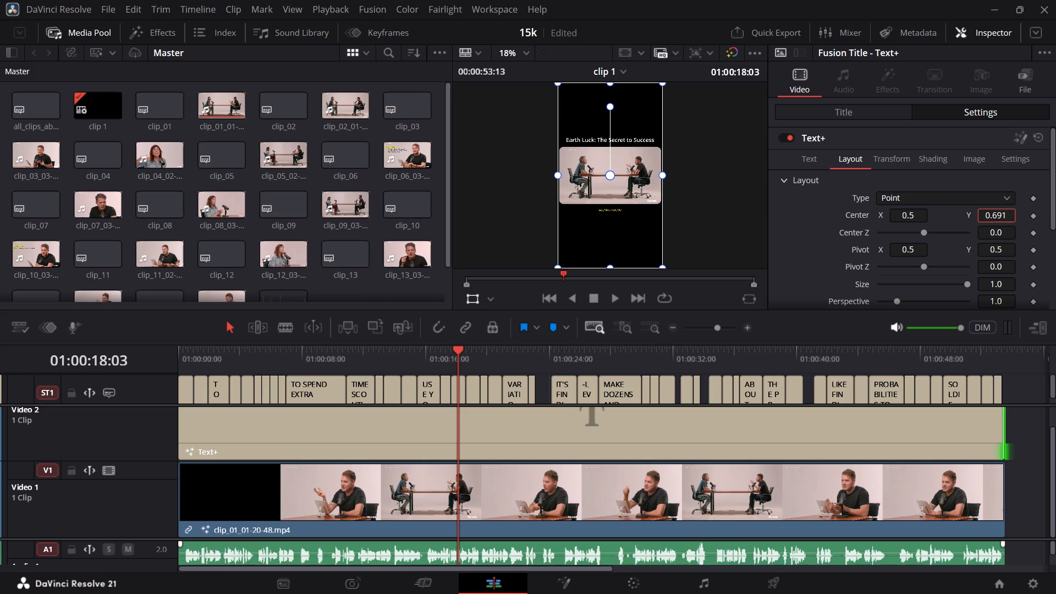
{"action": "left_click_drag", "start_coordinate": [615, 210], "coordinate": [617, 211]}
Select the words "Earth Luck" in the title text and set the Open Sans font style to Extrabold.
{"action": "left_click", "coordinate": [817, 154]}
{"action": "double_click", "coordinate": [806, 199]}
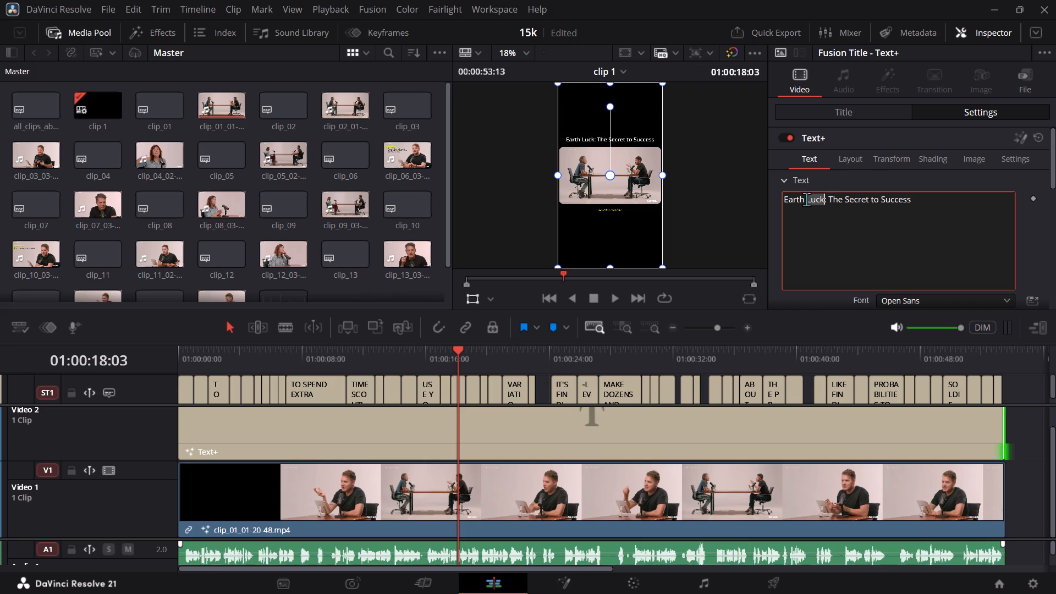
{"action": "left_click", "coordinate": [818, 200]}
{"action": "key", "text": "Right"}
{"action": "key", "text": "shift+Left"}
{"action": "key", "text": "shift+Left"}
{"action": "key", "text": "shift+Left"}
{"action": "key", "text": "shift+Left"}
{"action": "key", "text": "shift+Left"}
{"action": "key", "text": "shift+Left"}
{"action": "key", "text": "shift+Left"}
{"action": "key", "text": "shift+Left"}
{"action": "key", "text": "shift+Left"}
{"action": "key", "text": "shift+Left"}
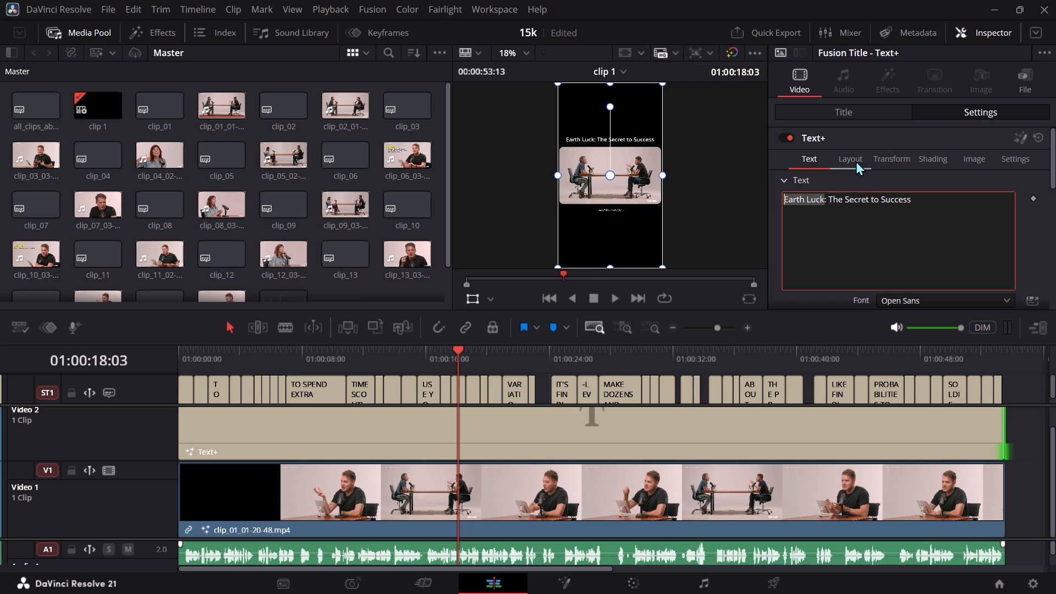
{"action": "scroll", "coordinate": [881, 221], "scroll_direction": "down", "scroll_amount": 1}
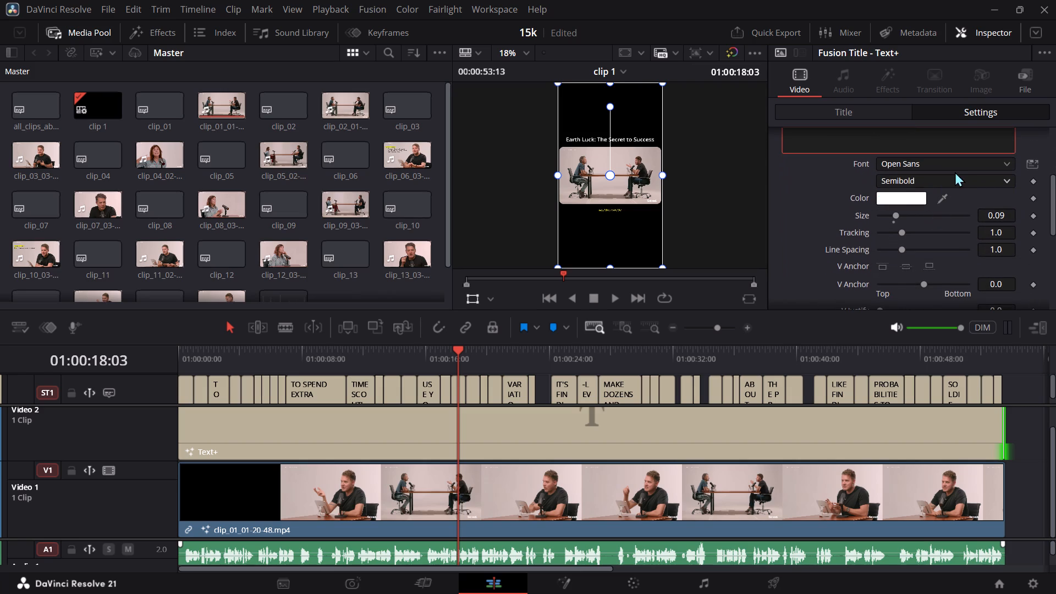
{"action": "left_click", "coordinate": [981, 175]}
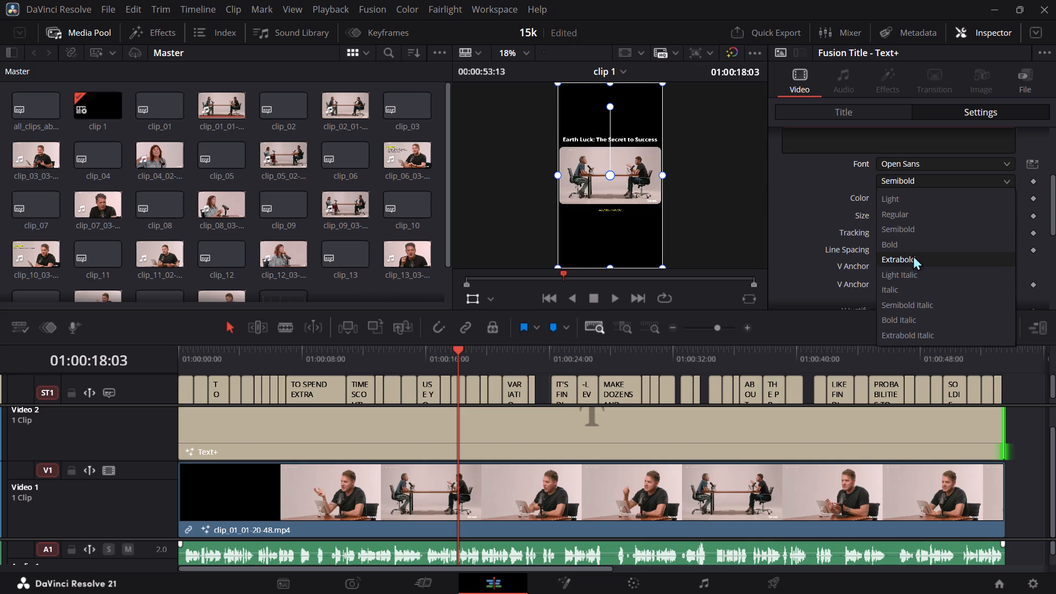
{"action": "left_click", "coordinate": [909, 258]}
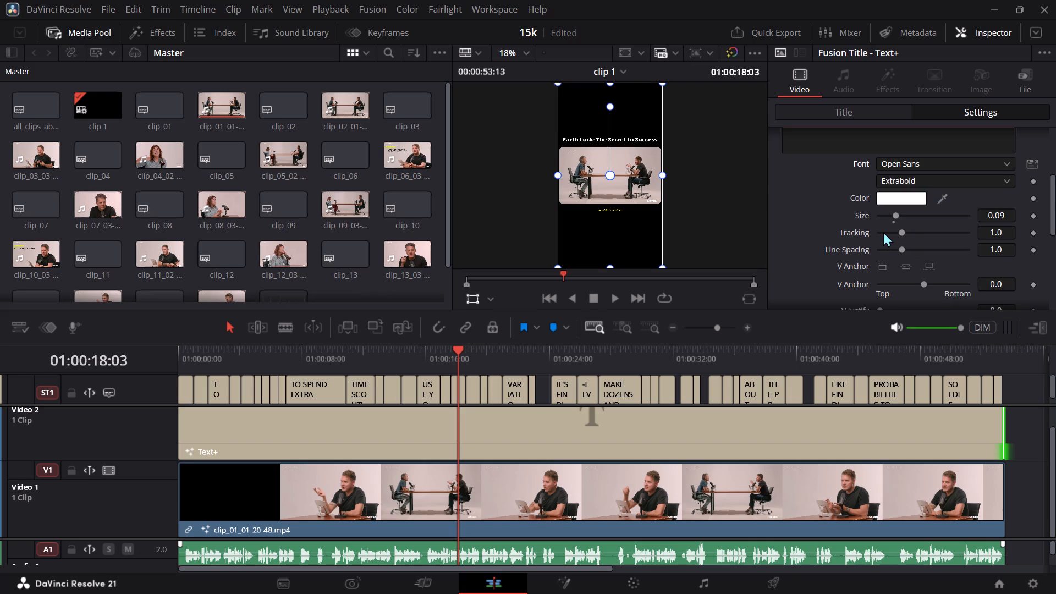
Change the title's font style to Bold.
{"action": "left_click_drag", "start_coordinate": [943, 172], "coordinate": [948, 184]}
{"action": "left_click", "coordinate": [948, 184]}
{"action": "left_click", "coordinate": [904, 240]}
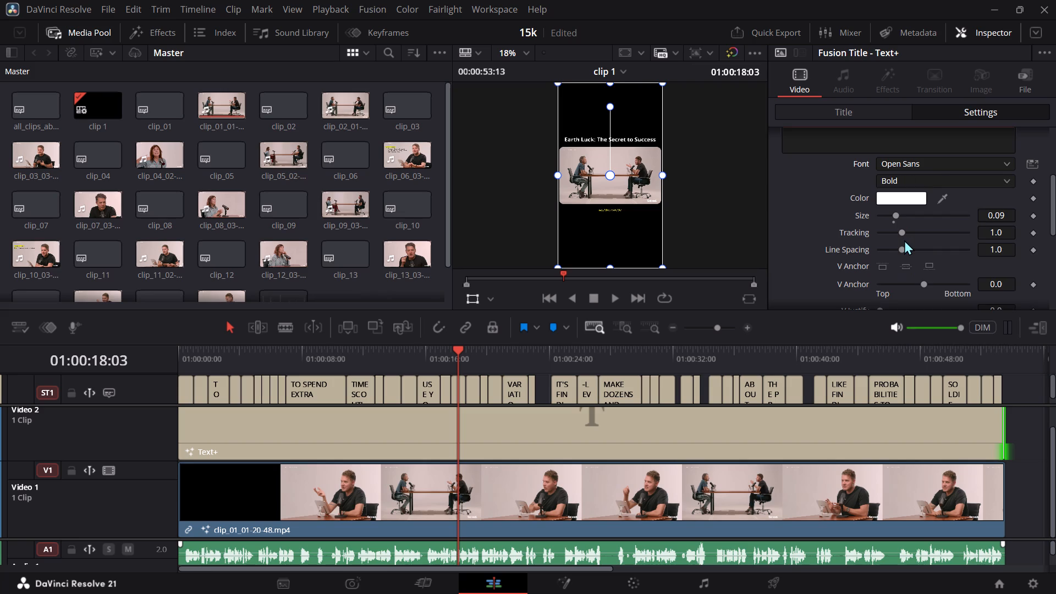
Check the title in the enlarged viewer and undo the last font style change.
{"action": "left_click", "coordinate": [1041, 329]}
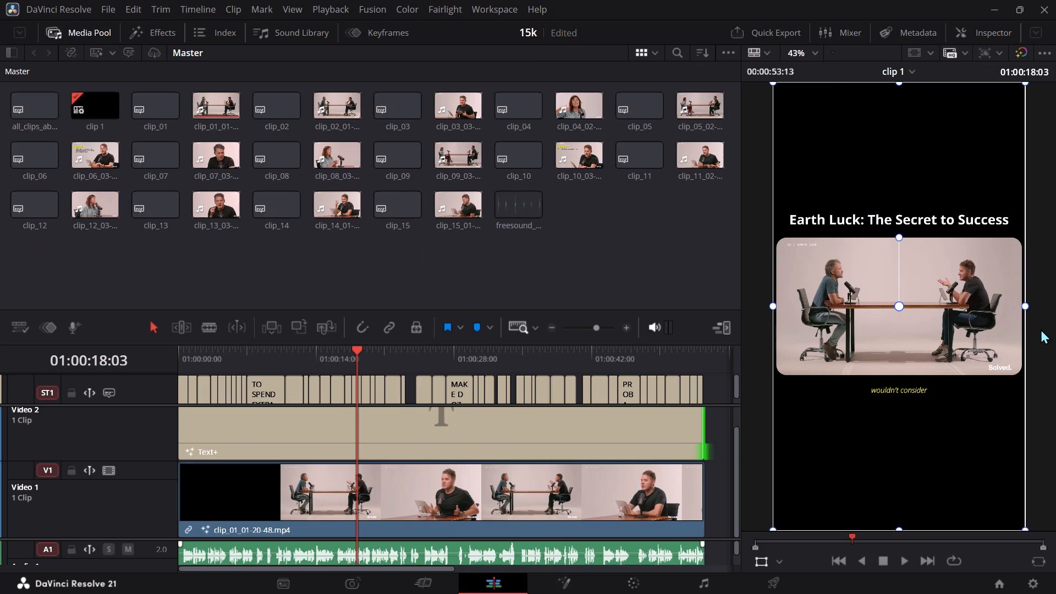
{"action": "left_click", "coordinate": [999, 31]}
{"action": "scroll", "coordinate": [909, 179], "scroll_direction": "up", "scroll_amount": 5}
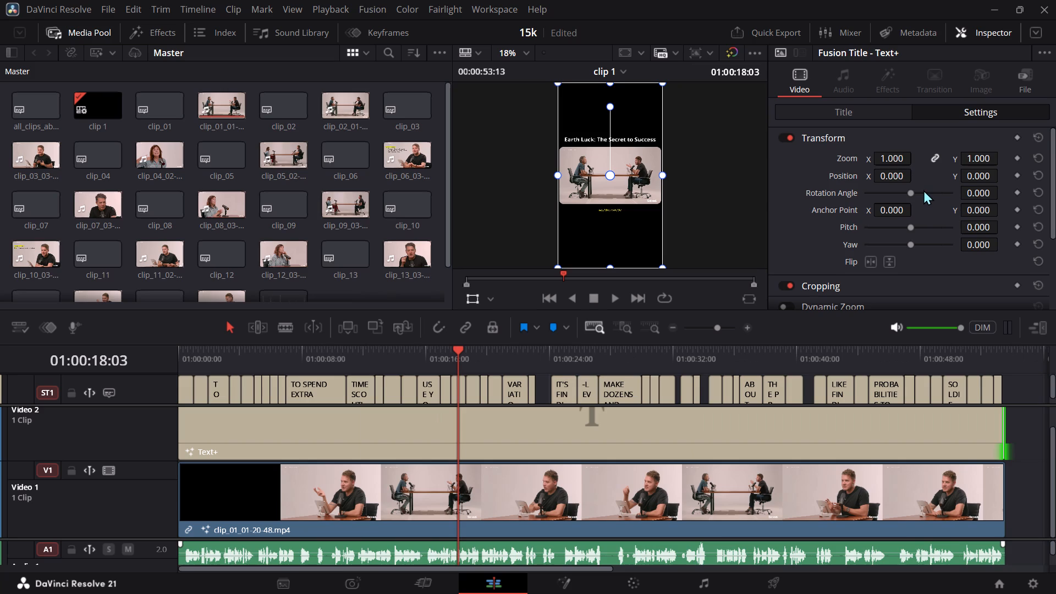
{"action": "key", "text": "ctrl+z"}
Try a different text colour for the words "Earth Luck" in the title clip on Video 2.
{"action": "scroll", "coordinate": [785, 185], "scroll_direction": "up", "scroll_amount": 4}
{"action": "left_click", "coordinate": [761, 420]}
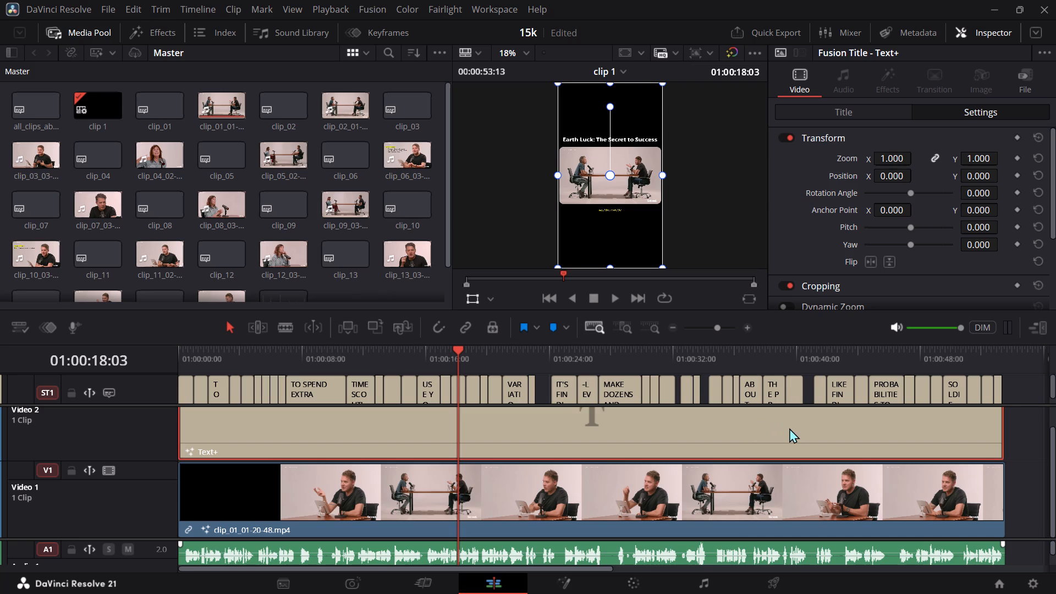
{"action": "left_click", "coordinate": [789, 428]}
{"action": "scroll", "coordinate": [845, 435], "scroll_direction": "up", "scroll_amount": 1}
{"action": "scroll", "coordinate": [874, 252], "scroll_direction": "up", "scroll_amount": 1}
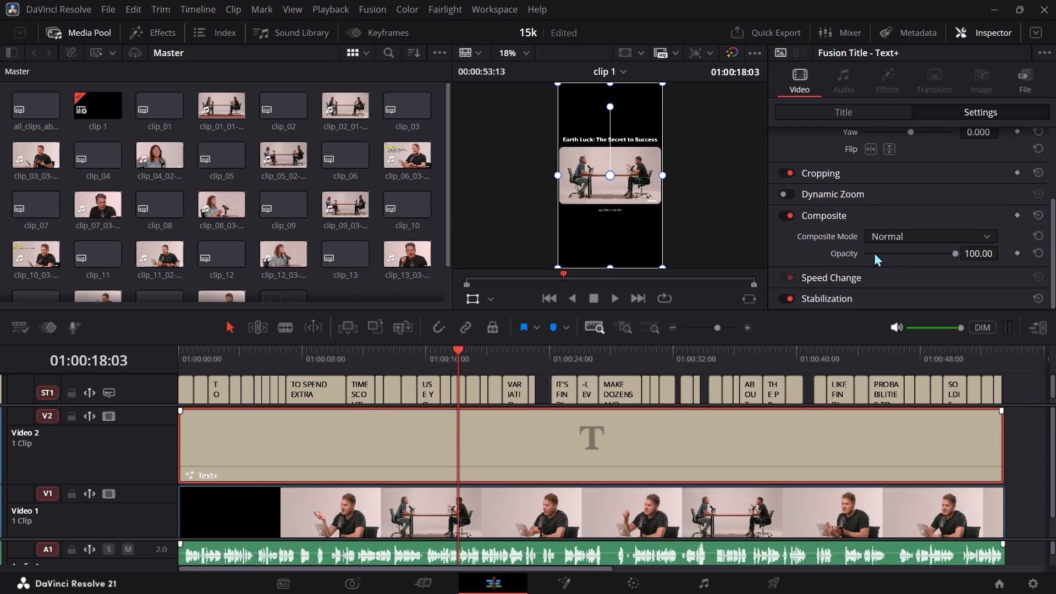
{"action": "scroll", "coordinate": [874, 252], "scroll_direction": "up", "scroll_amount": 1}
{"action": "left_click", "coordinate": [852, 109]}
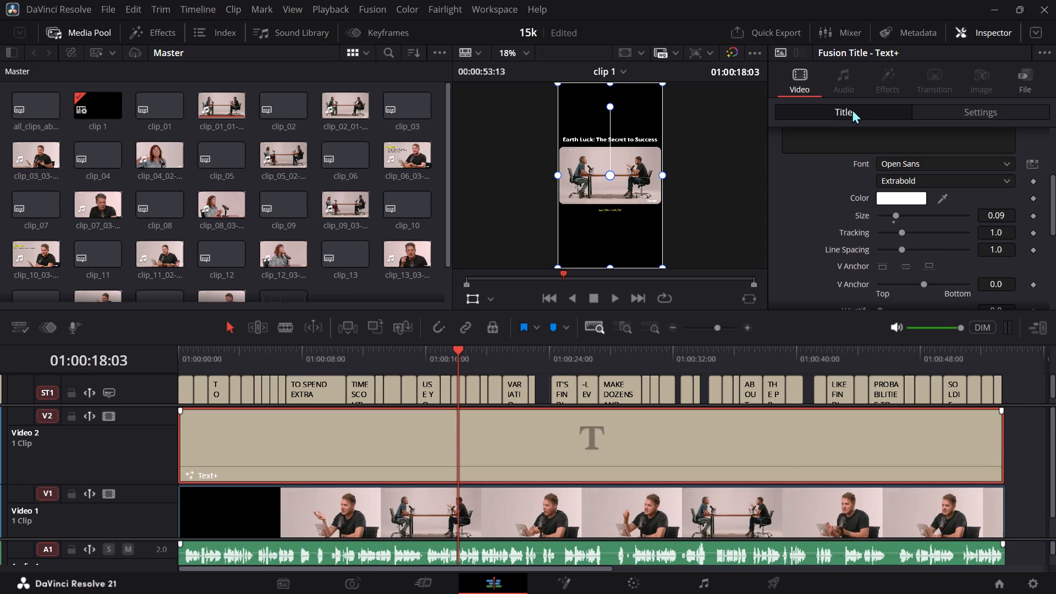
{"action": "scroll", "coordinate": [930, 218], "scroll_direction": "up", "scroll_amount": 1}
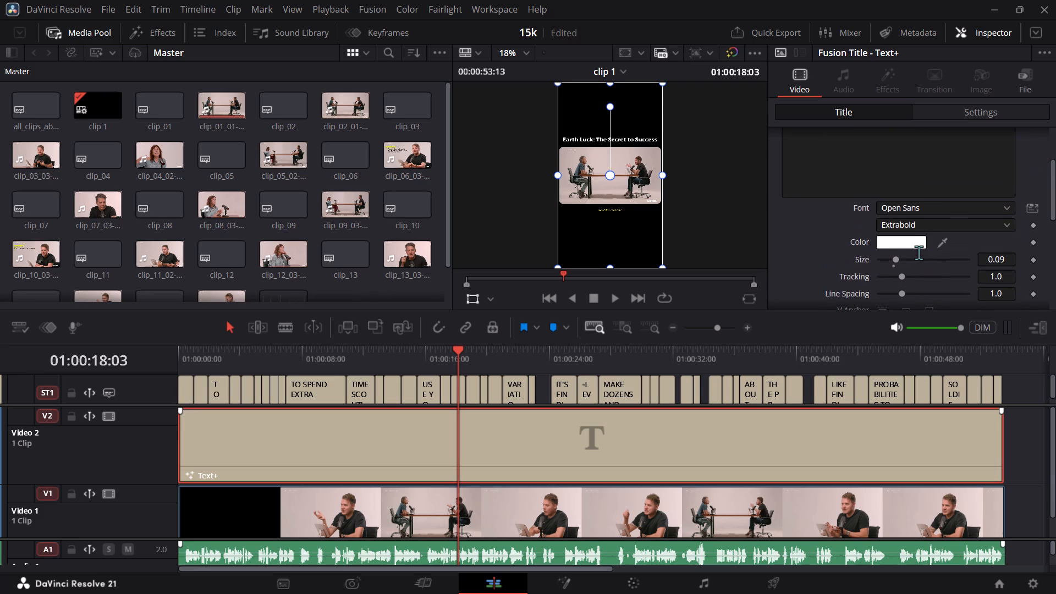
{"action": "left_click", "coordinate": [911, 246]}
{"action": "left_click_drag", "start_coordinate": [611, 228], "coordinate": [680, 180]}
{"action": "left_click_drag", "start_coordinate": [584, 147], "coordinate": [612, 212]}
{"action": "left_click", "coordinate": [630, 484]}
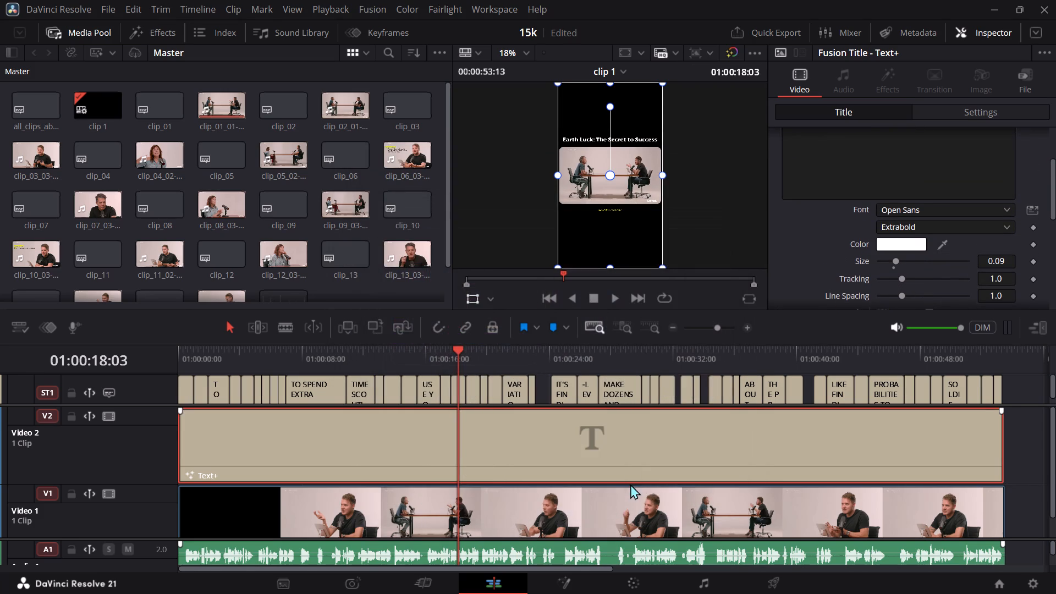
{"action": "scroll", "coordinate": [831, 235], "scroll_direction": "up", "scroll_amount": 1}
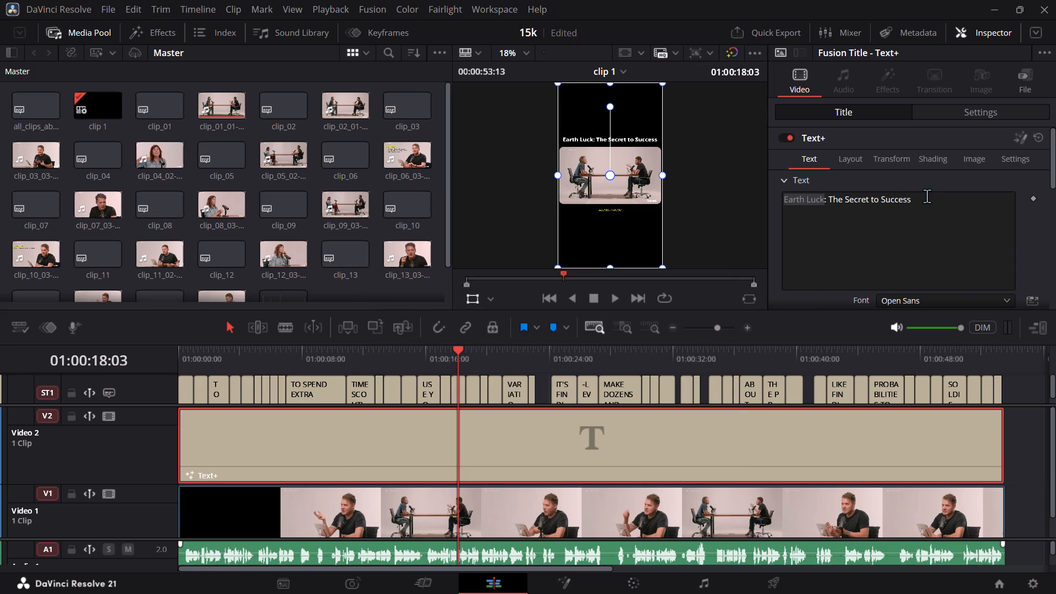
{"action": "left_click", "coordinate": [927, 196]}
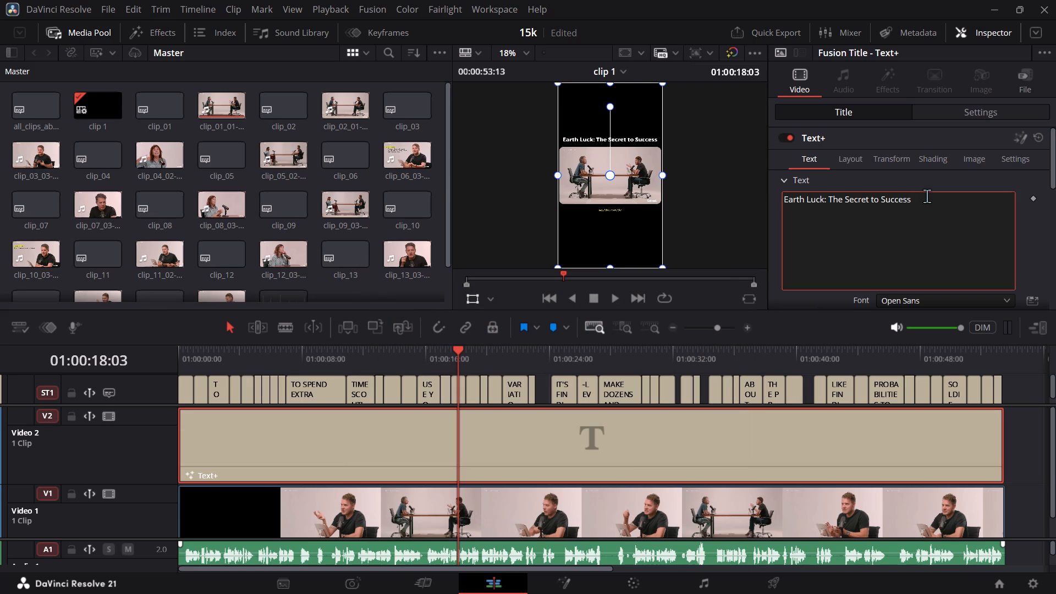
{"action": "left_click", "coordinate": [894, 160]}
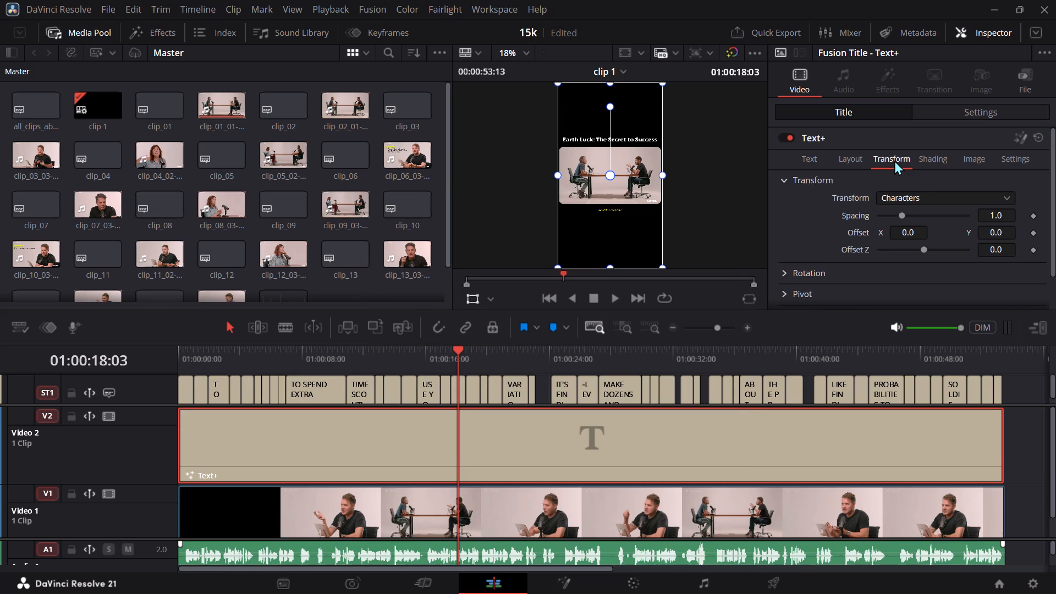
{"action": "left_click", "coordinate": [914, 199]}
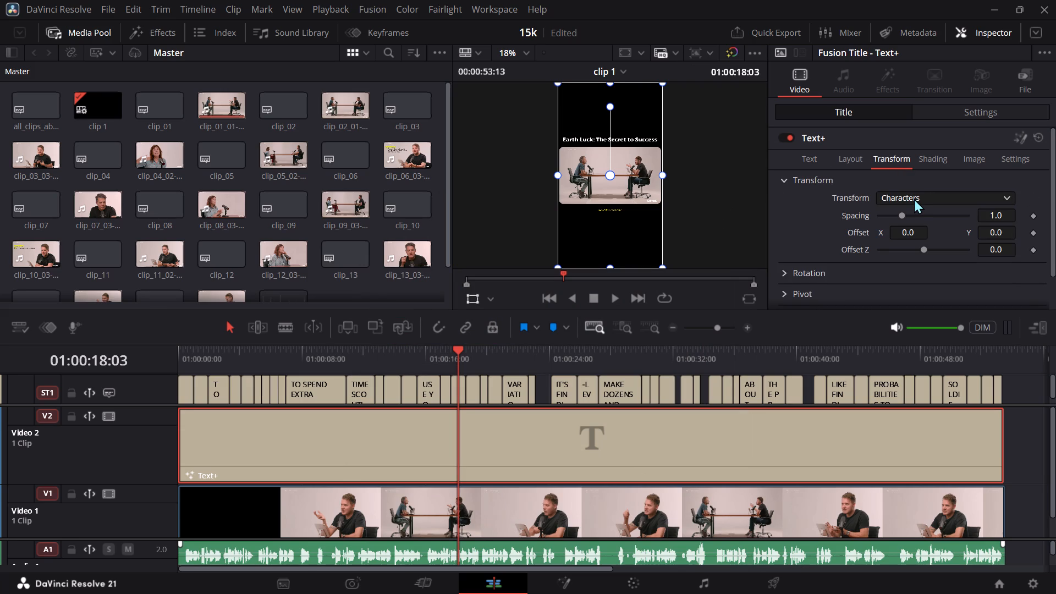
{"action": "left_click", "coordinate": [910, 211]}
Shorten the title text to "Earth Luck:" by deleting the words "The Secret to Success".
{"action": "left_click", "coordinate": [805, 162]}
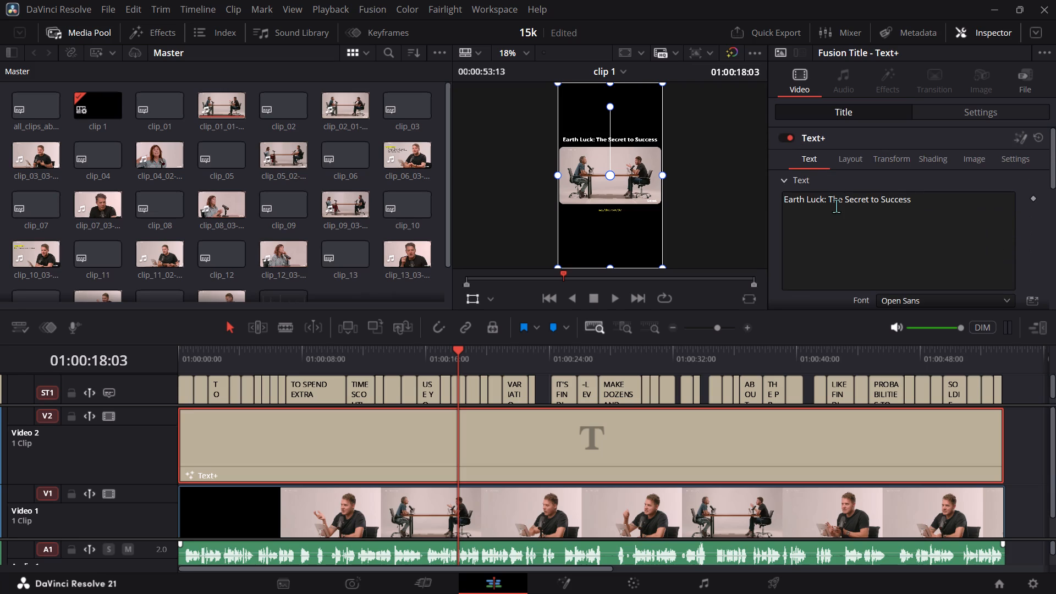
{"action": "left_click", "coordinate": [932, 203]}
{"action": "key", "text": "BackSpace"}
{"action": "key", "text": "BackSpace"}
{"action": "key", "text": "BackSpace"}
{"action": "key", "text": "BackSpace"}
{"action": "key", "text": "BackSpace"}
{"action": "key", "text": "BackSpace"}
{"action": "key", "text": "BackSpace"}
{"action": "key", "text": "BackSpace"}
{"action": "key", "text": "BackSpace"}
{"action": "key", "text": "BackSpace"}
{"action": "key", "text": "BackSpace"}
{"action": "key", "text": "BackSpace"}
{"action": "key", "text": "BackSpace"}
{"action": "key", "text": "BackSpace"}
{"action": "key", "text": "BackSpace"}
{"action": "key", "text": "BackSpace"}
{"action": "key", "text": "BackSpace"}
{"action": "key", "text": "BackSpace"}
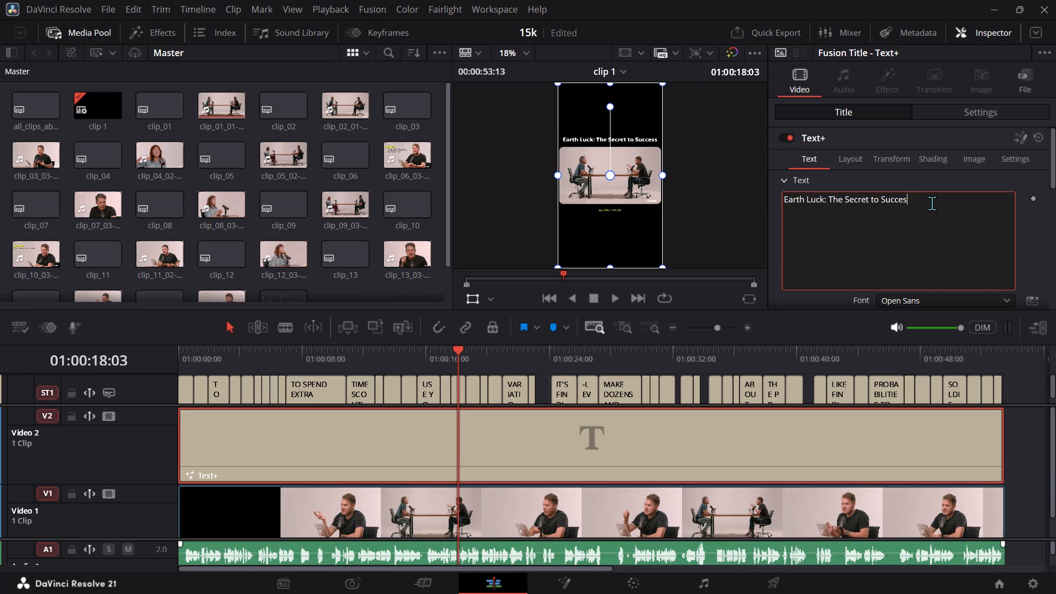
{"action": "key", "text": "BackSpace"}
{"action": "key", "text": "BackSpace"}
{"action": "key", "text": "BackSpace"}
{"action": "key", "text": "BackSpace"}
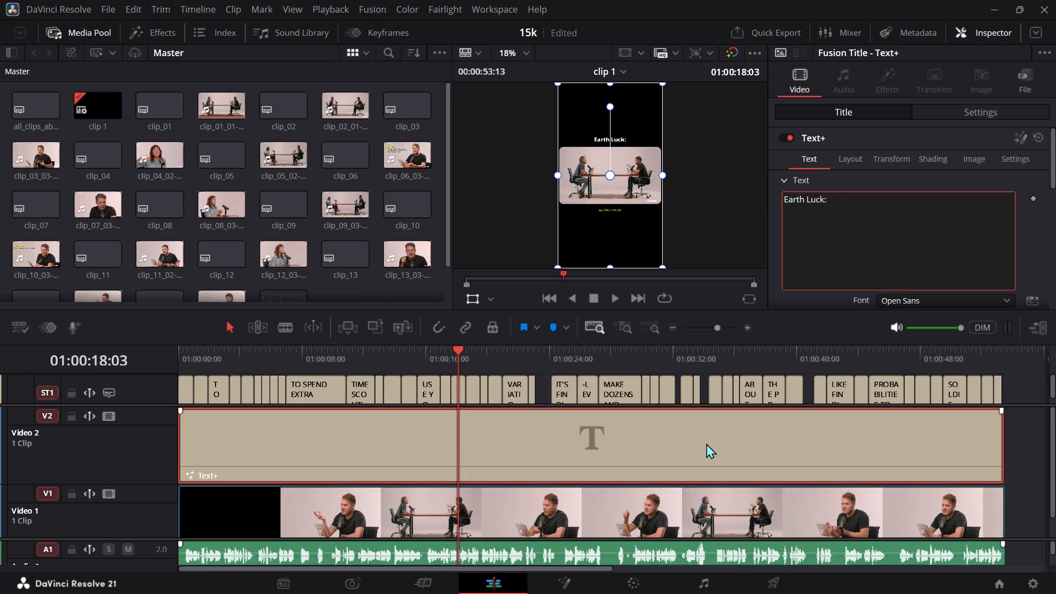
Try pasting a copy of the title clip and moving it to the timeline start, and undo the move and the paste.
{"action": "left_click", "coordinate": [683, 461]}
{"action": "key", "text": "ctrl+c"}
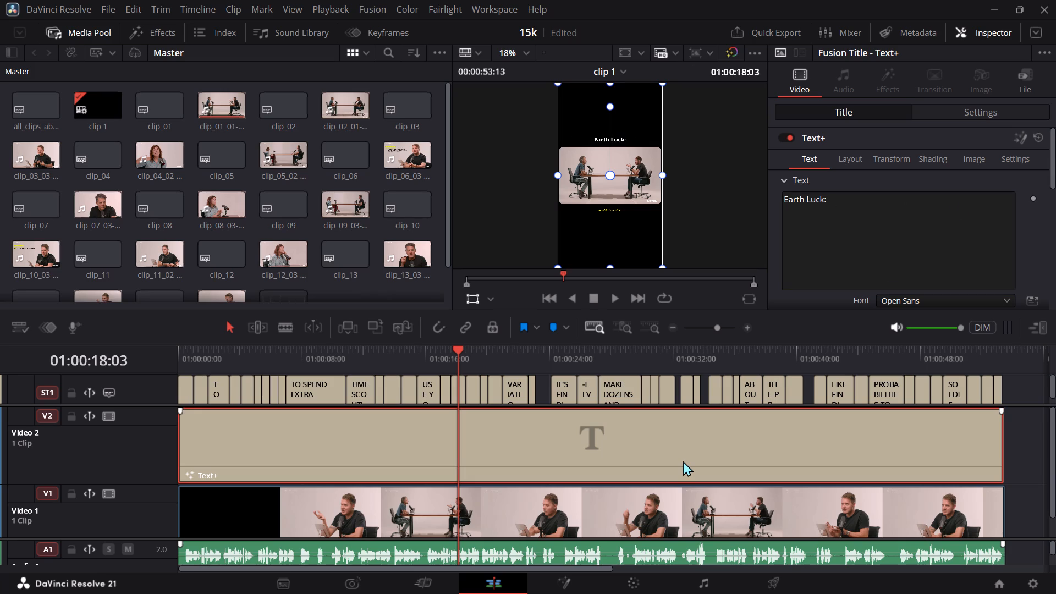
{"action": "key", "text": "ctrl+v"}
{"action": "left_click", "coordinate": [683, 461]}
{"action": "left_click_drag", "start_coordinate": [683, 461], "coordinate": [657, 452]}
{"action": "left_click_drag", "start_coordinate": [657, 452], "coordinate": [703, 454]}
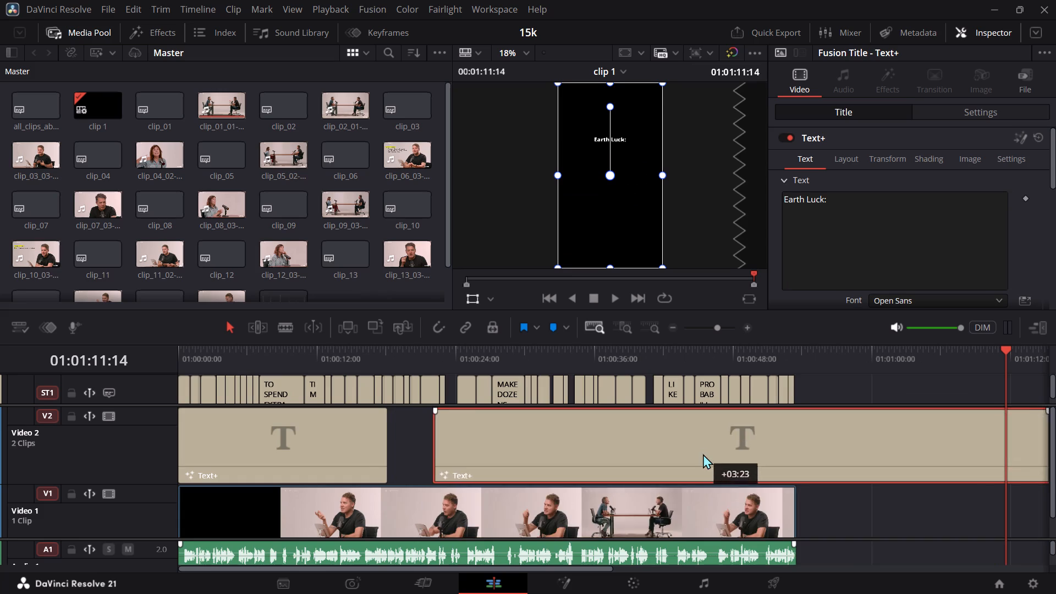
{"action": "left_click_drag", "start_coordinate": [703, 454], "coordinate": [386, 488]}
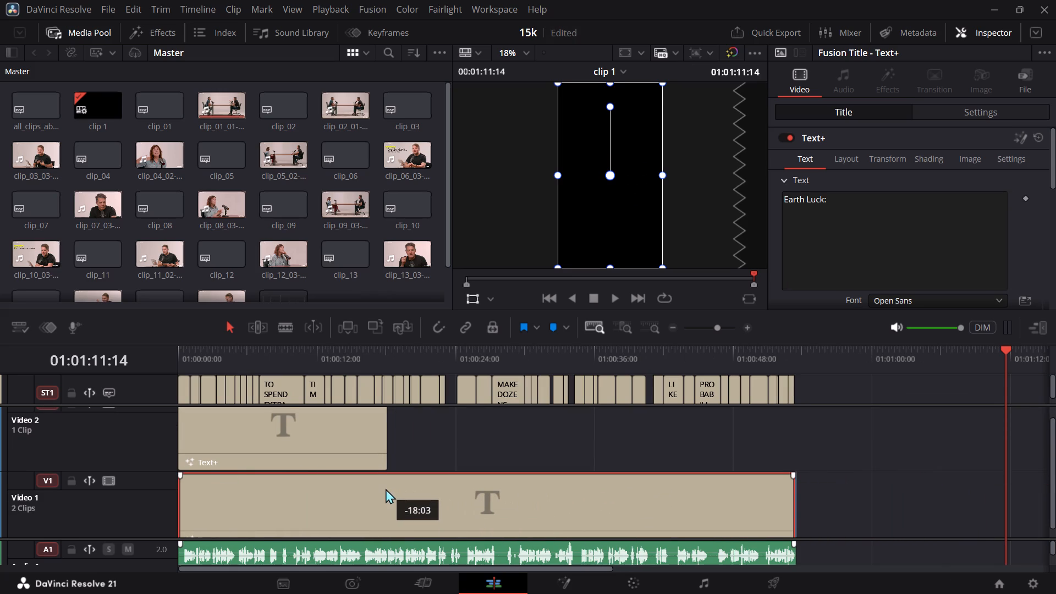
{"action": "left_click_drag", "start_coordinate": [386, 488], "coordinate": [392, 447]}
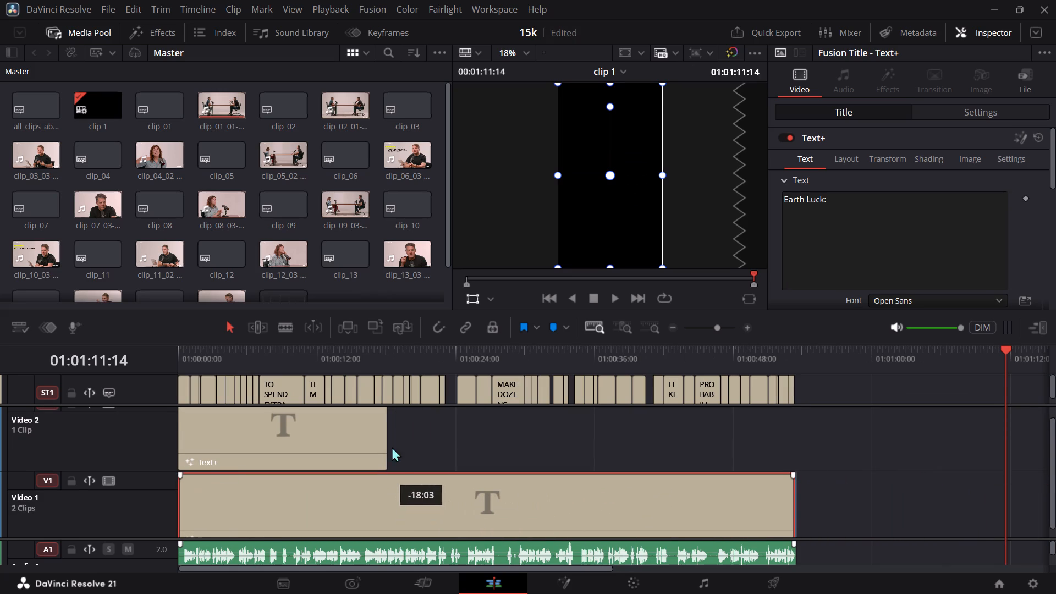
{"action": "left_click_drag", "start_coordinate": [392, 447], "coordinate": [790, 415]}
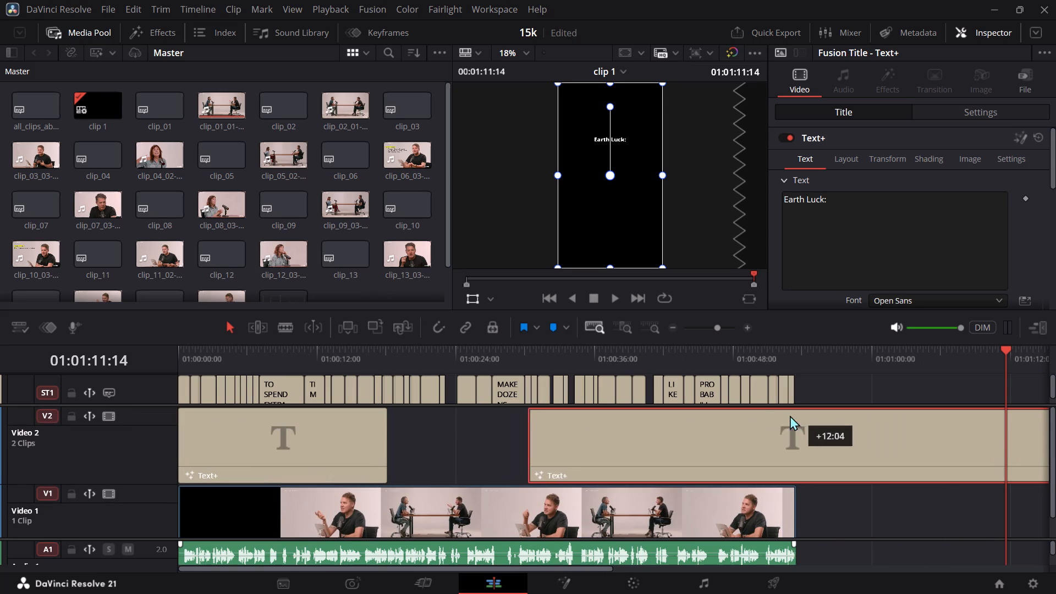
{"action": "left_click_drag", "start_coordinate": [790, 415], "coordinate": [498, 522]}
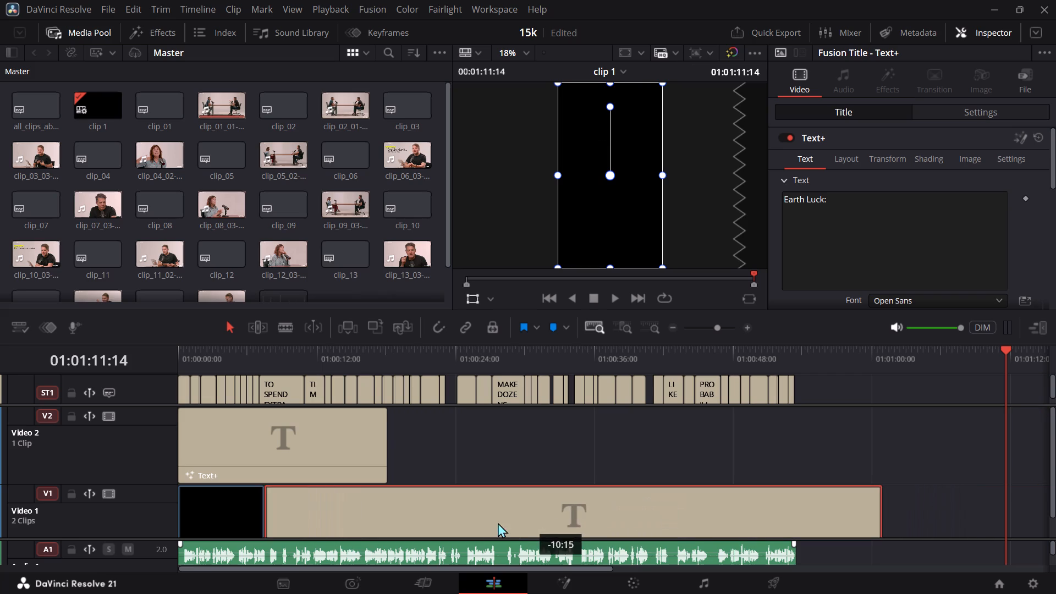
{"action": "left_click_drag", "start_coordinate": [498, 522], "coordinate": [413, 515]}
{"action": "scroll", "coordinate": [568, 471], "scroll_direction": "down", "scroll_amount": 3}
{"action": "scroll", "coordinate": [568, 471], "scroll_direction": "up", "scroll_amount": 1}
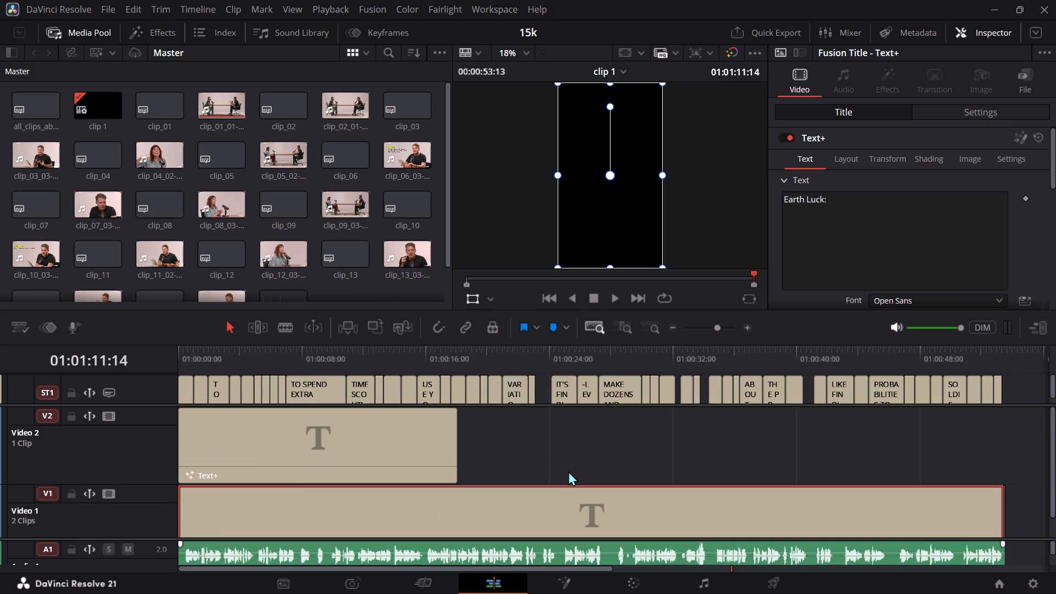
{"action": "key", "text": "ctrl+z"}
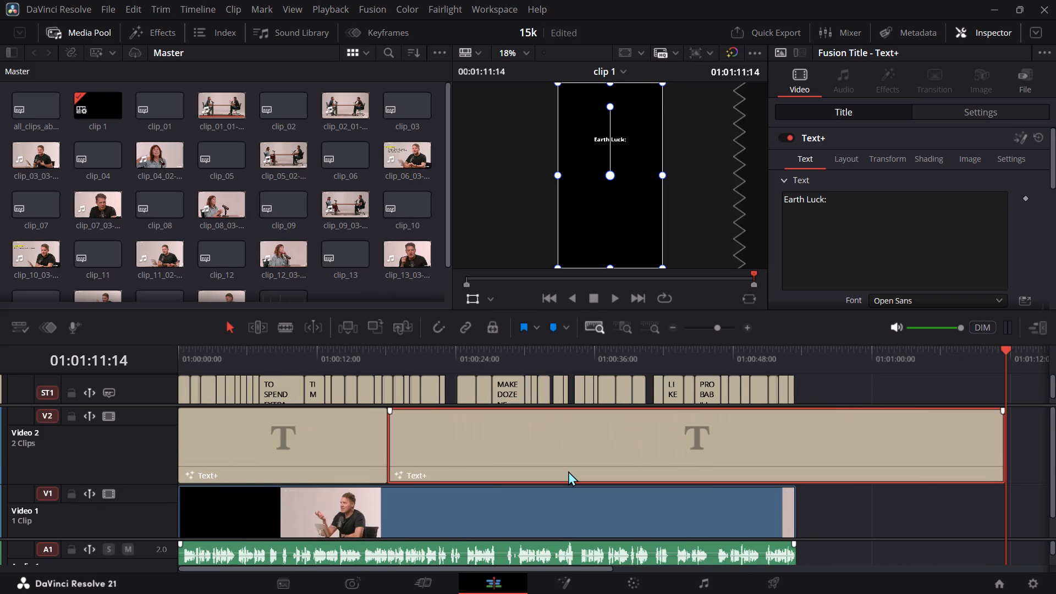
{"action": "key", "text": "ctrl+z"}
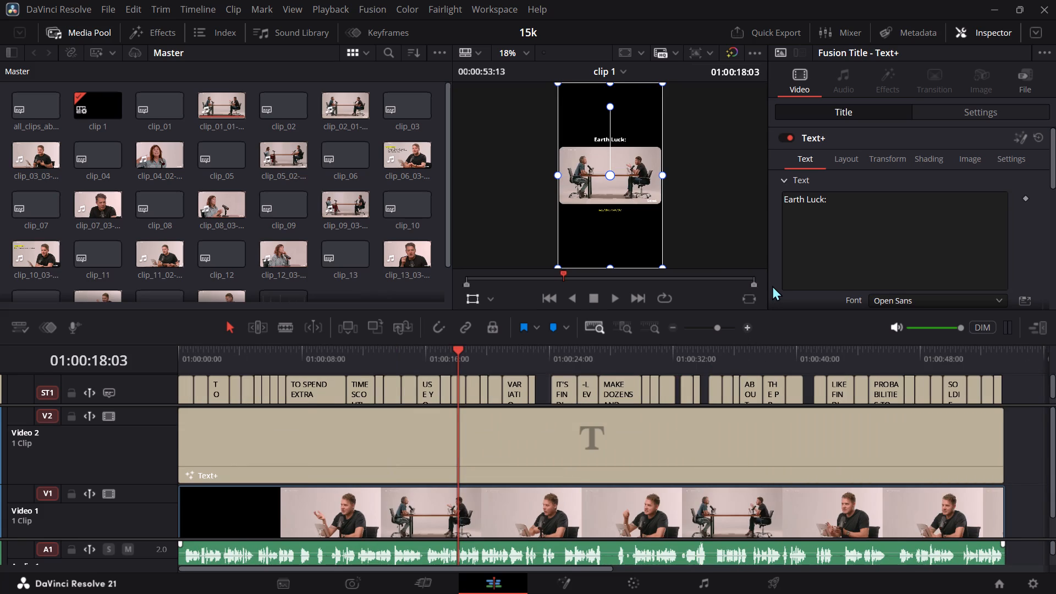
Shift the "Earth Luck:" title horizontally by setting its layout Center X to 0.238.
{"action": "left_click", "coordinate": [843, 158]}
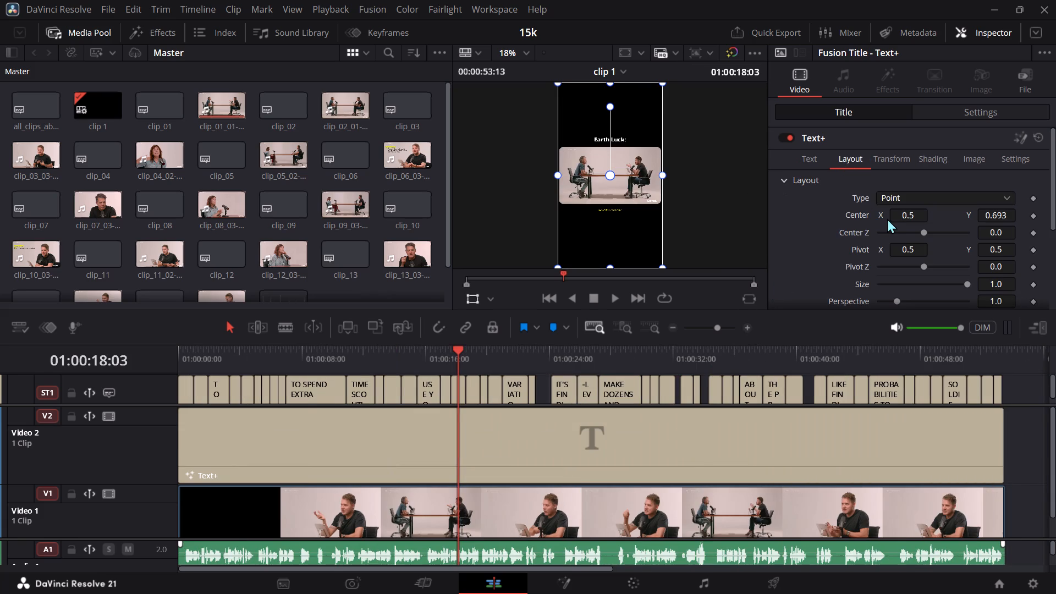
{"action": "left_click", "coordinate": [804, 160]}
{"action": "left_click", "coordinate": [832, 160]}
{"action": "left_click_drag", "start_coordinate": [907, 215], "coordinate": [762, 216]}
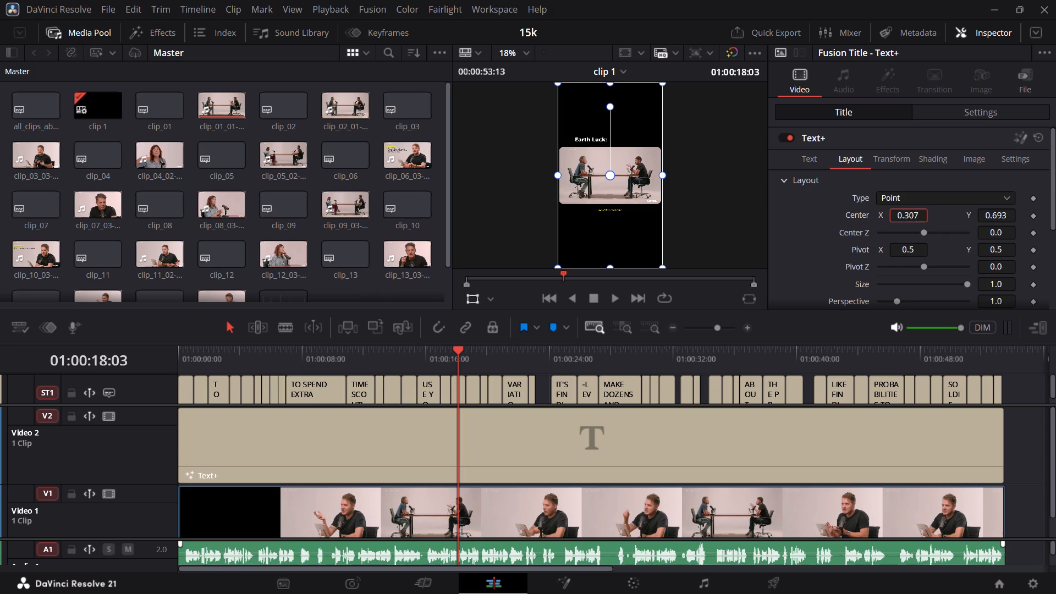
{"action": "left_click_drag", "start_coordinate": [762, 216], "coordinate": [727, 219]}
{"action": "left_click", "coordinate": [1023, 415]}
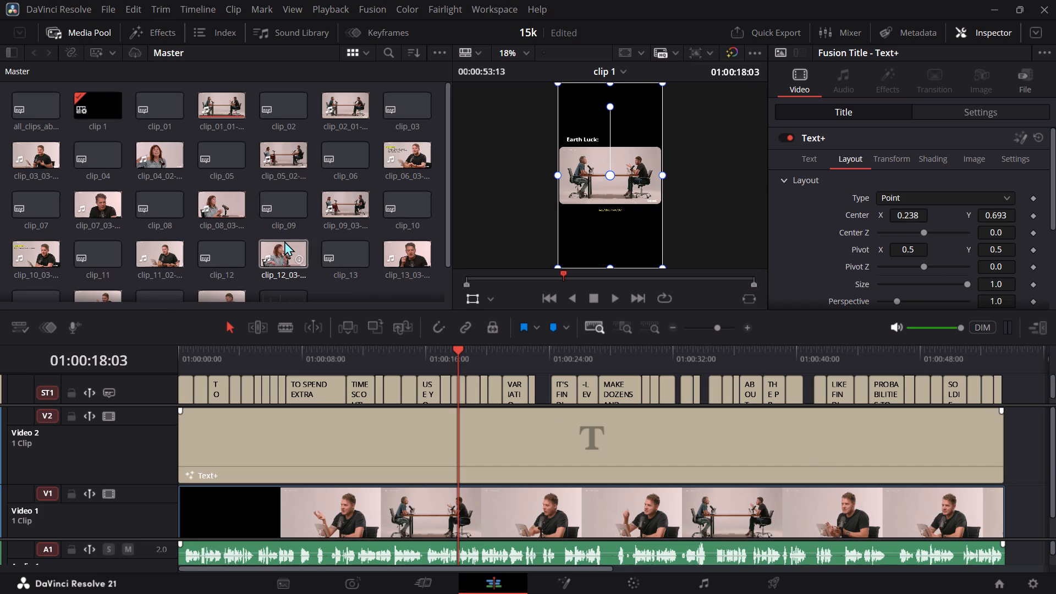
Place a new Text+ title on top as Video 3 and move it to the start of the timeline.
{"action": "left_click", "coordinate": [142, 26]}
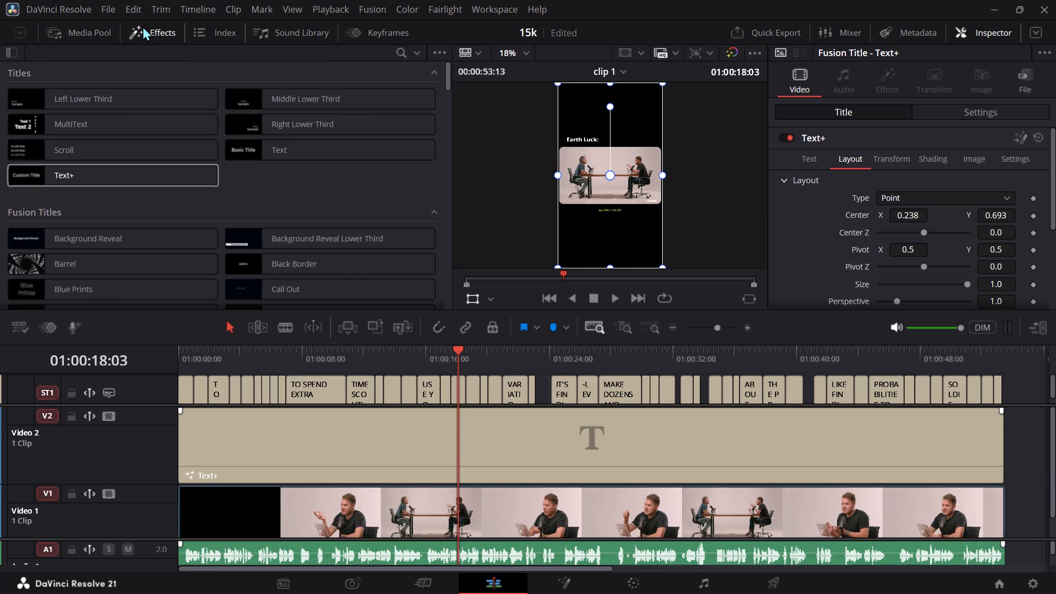
{"action": "left_click_drag", "start_coordinate": [90, 179], "coordinate": [573, 194]}
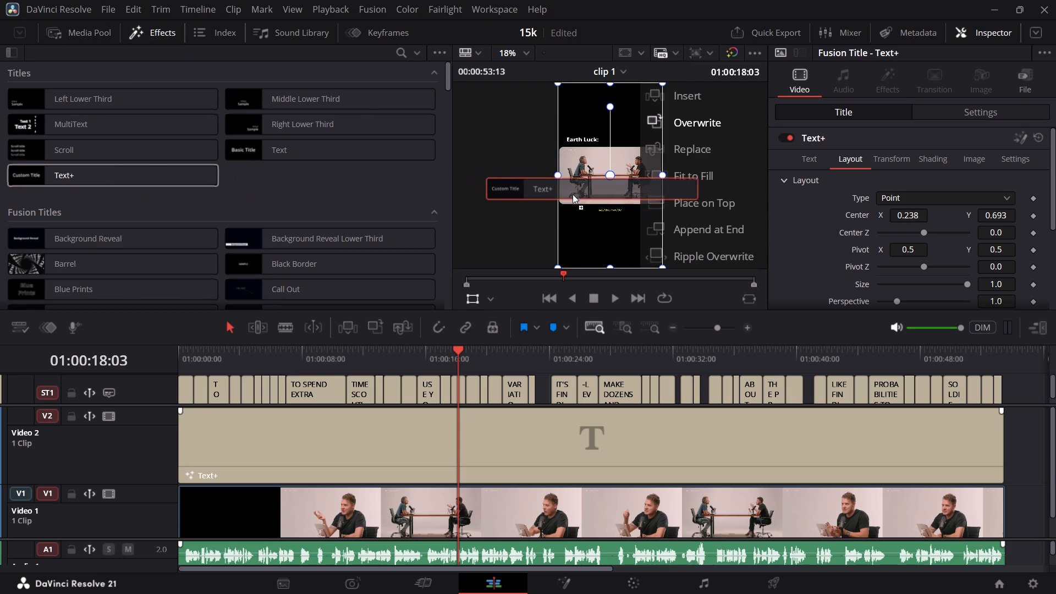
{"action": "left_click_drag", "start_coordinate": [573, 194], "coordinate": [724, 204]}
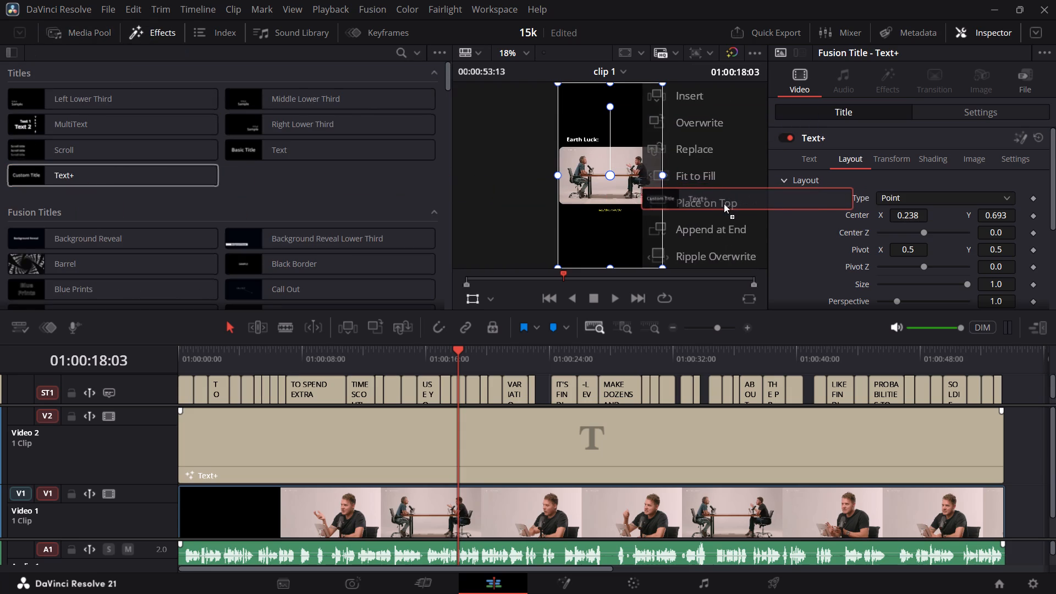
{"action": "left_click_drag", "start_coordinate": [724, 204], "coordinate": [723, 204]}
{"action": "left_click_drag", "start_coordinate": [493, 454], "coordinate": [174, 463]}
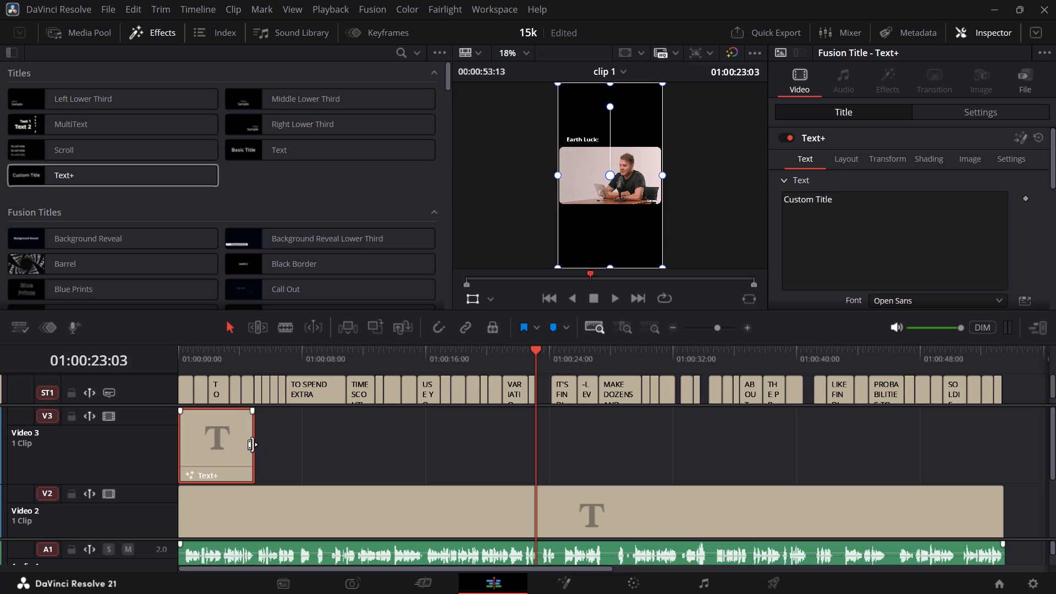
Extend the Video 3 Text+ title to about 53 seconds so it ends level with the title on Video 2.
{"action": "left_click_drag", "start_coordinate": [253, 446], "coordinate": [862, 442]}
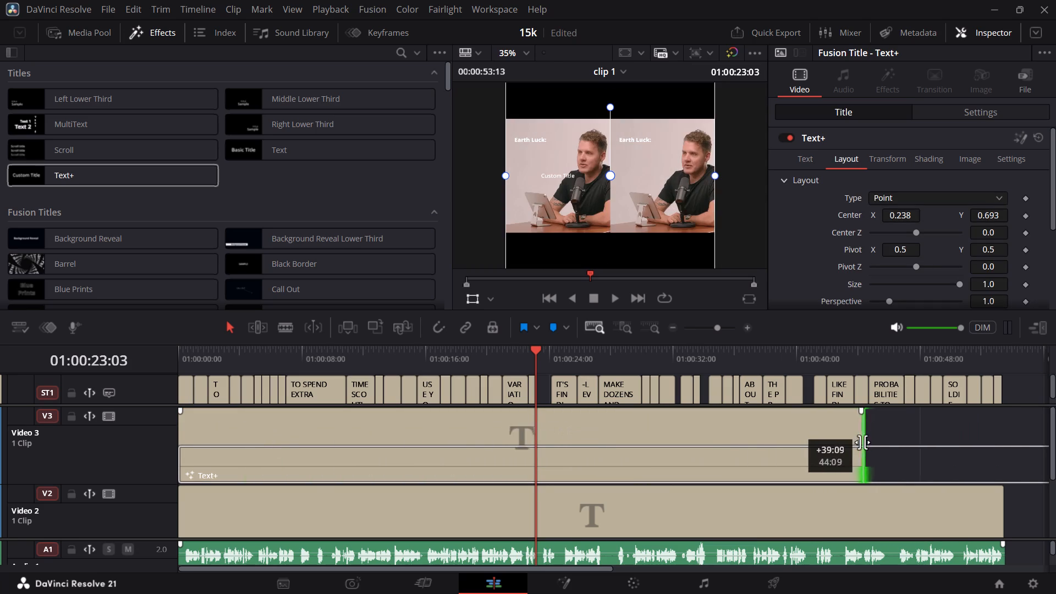
{"action": "left_click_drag", "start_coordinate": [862, 442], "coordinate": [780, 438]}
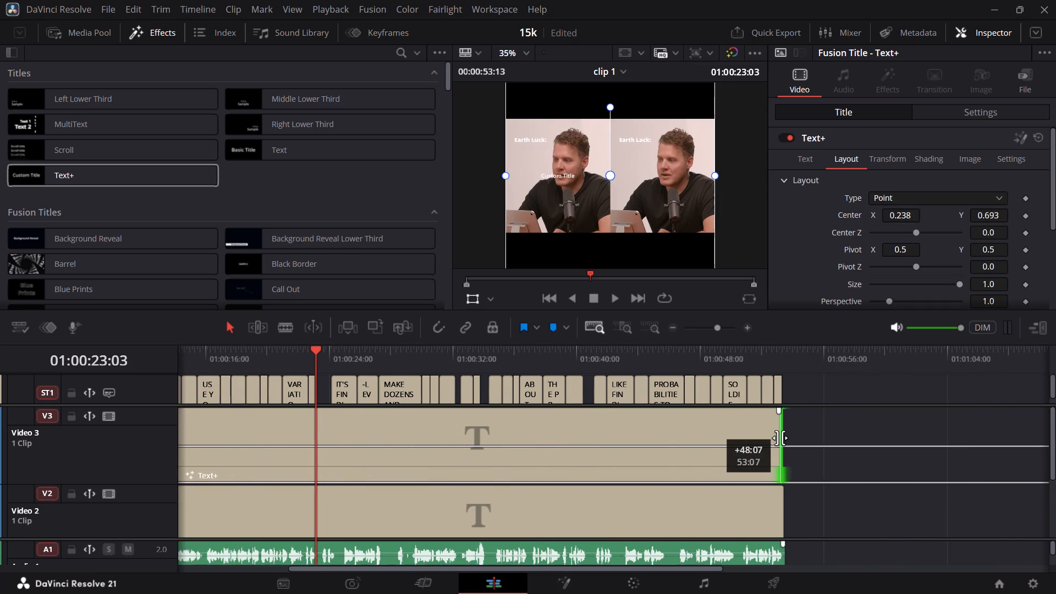
{"action": "left_click_drag", "start_coordinate": [780, 438], "coordinate": [781, 438]}
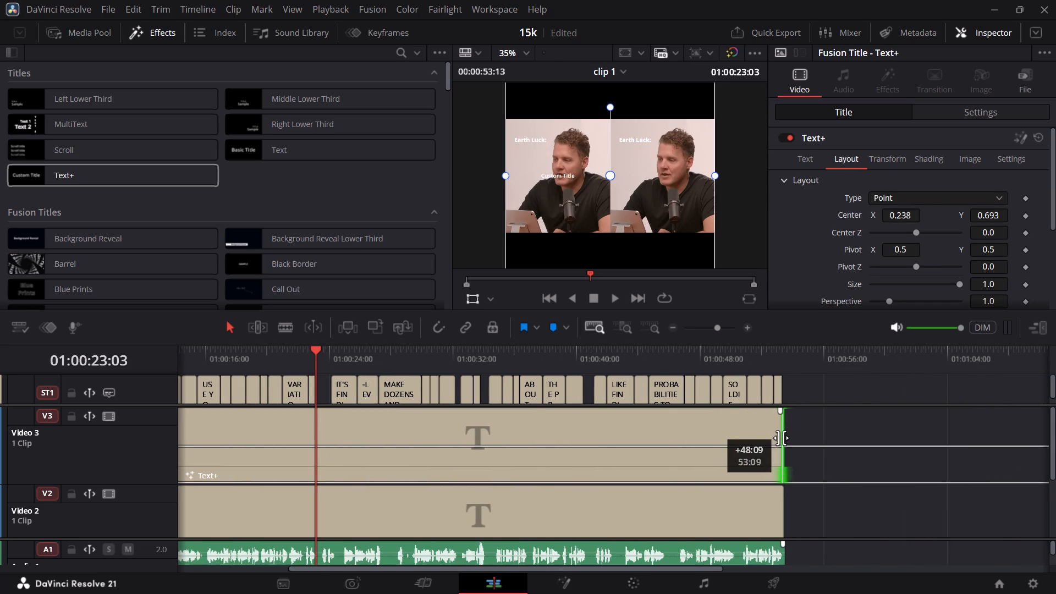
{"action": "left_click_drag", "start_coordinate": [781, 438], "coordinate": [780, 438]}
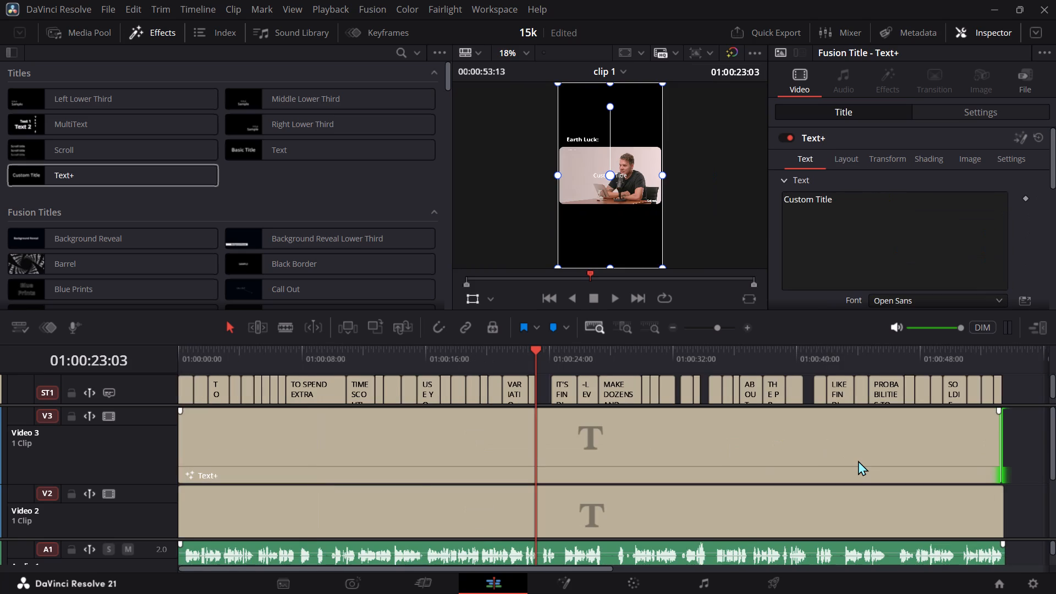
Replace the Video 3 title's placeholder text with the copied title, removing "Earth Luck:" so it reads "The Secret to Success".
{"action": "double_click", "coordinate": [817, 204]}
{"action": "triple_click", "coordinate": [817, 204]}
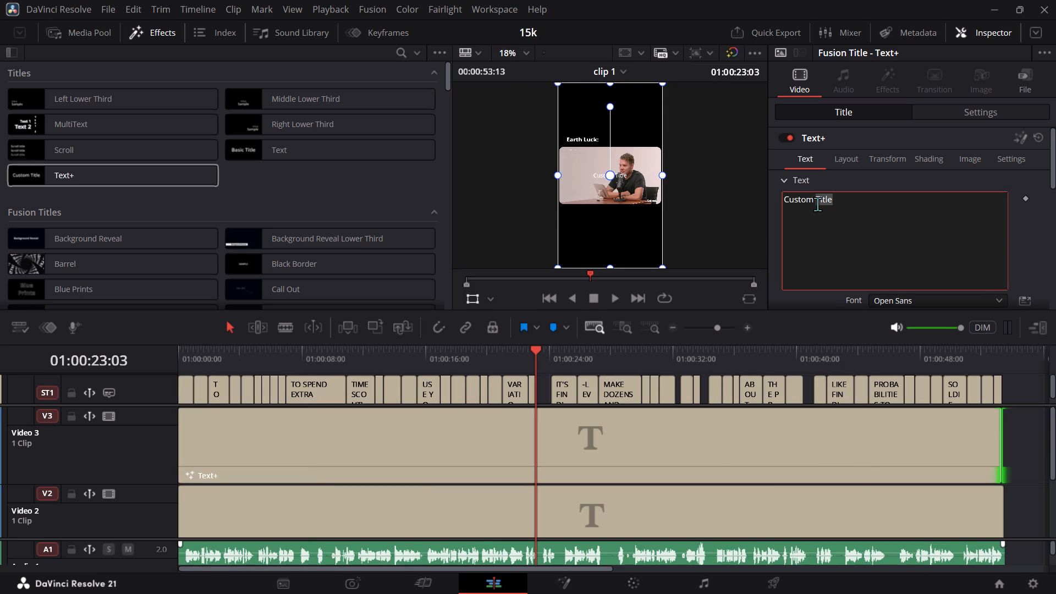
{"action": "key", "text": "ctrl+v"}
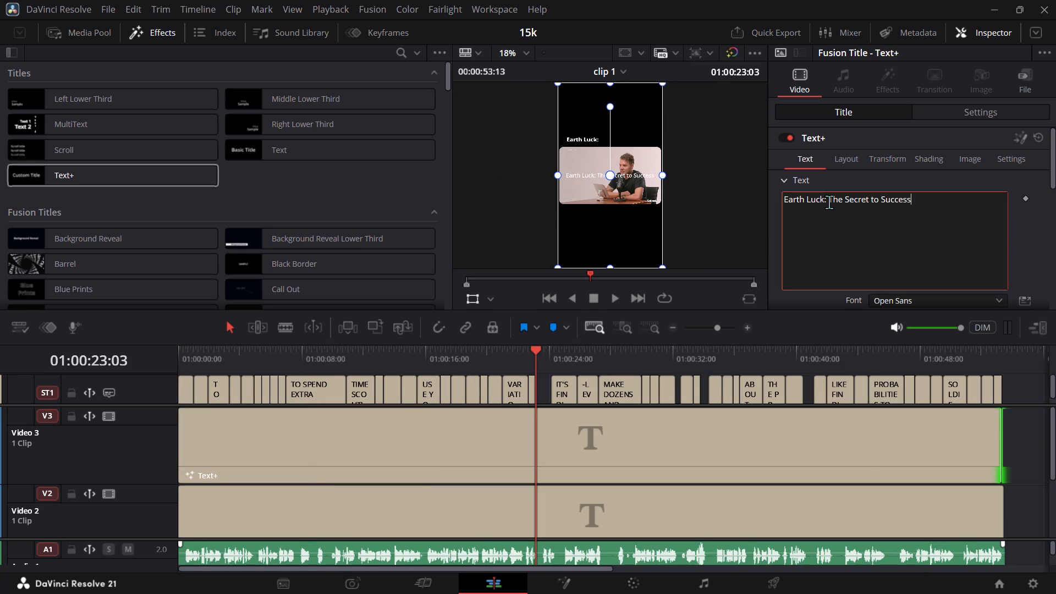
{"action": "left_click", "coordinate": [829, 202]}
{"action": "key", "text": "BackSpace"}
{"action": "key", "text": "BackSpace"}
{"action": "key", "text": "BackSpace"}
{"action": "key", "text": "BackSpace"}
{"action": "key", "text": "BackSpace"}
{"action": "key", "text": "BackSpace"}
{"action": "key", "text": "BackSpace"}
{"action": "key", "text": "BackSpace"}
{"action": "key", "text": "BackSpace"}
{"action": "key", "text": "BackSpace"}
{"action": "key", "text": "BackSpace"}
{"action": "key", "text": "BackSpace"}
{"action": "key", "text": "BackSpace"}
{"action": "key", "text": "BackSpace"}
{"action": "key", "text": "BackSpace"}
{"action": "key", "text": "BackSpace"}
{"action": "key", "text": "BackSpace"}
{"action": "key", "text": "BackSpace"}
{"action": "key", "text": "BackSpace"}
{"action": "key", "text": "BackSpace"}
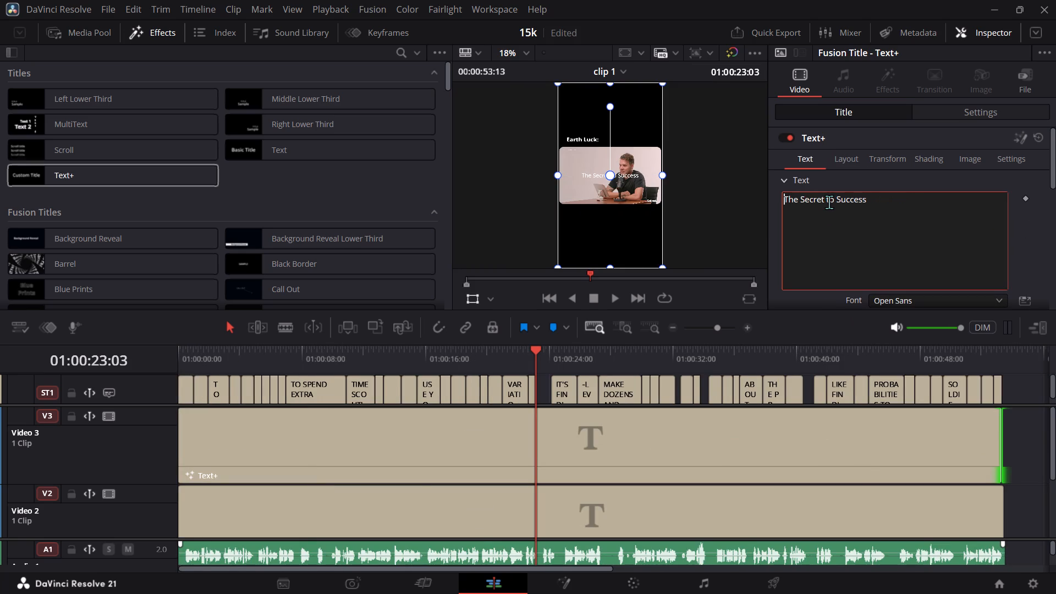
Position the "The Secret to Success" title beside "Earth Luck:" with layout Center X 0.676 and Y 0.694.
{"action": "left_click", "coordinate": [839, 162]}
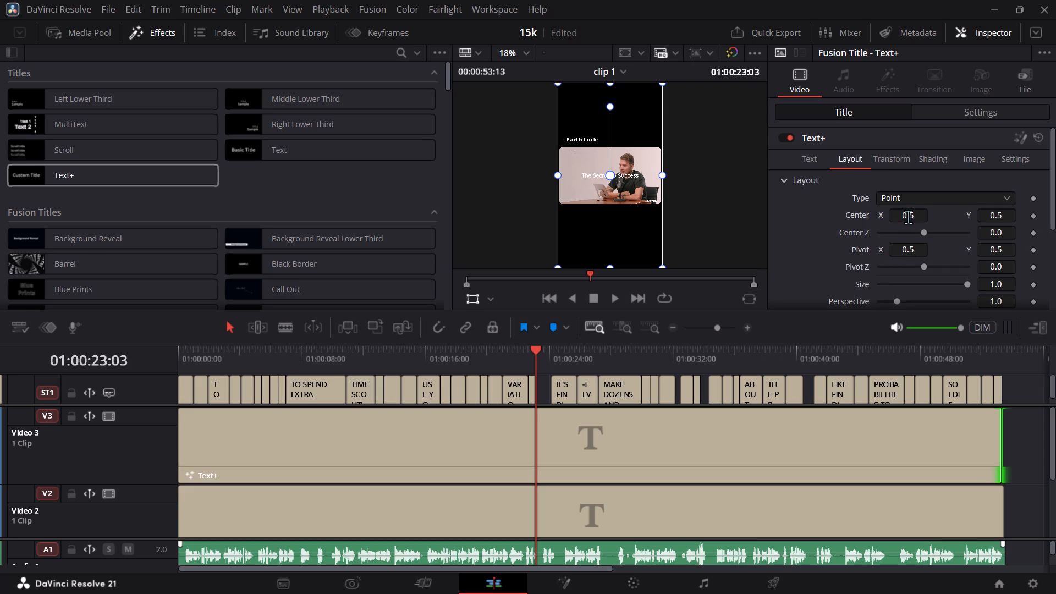
{"action": "left_click_drag", "start_coordinate": [992, 215], "coordinate": [1041, 213]}
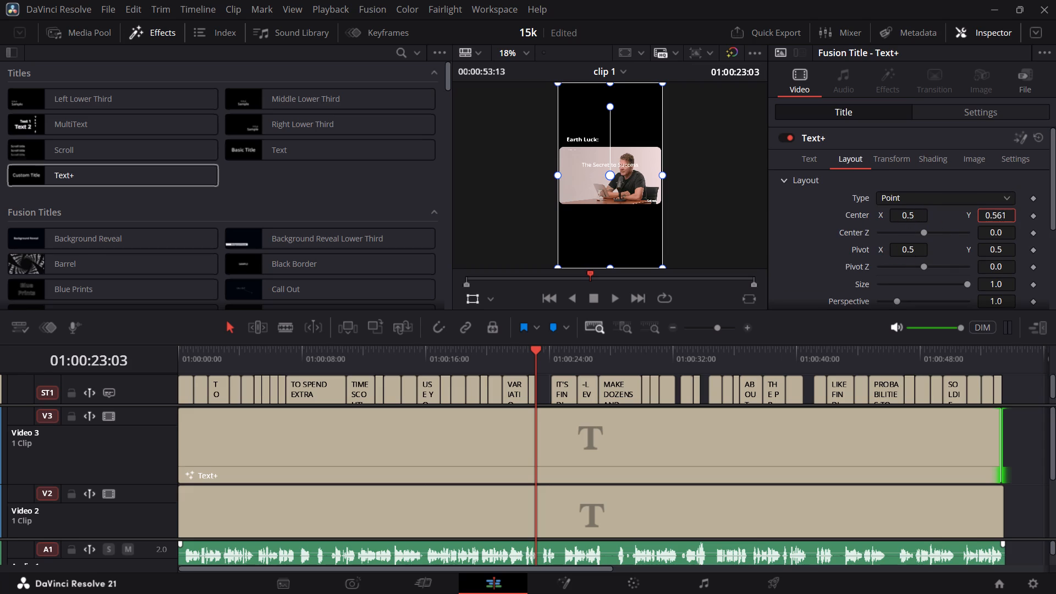
{"action": "left_click_drag", "start_coordinate": [1041, 213], "coordinate": [610, 202]}
{"action": "left_click_drag", "start_coordinate": [901, 217], "coordinate": [959, 212]}
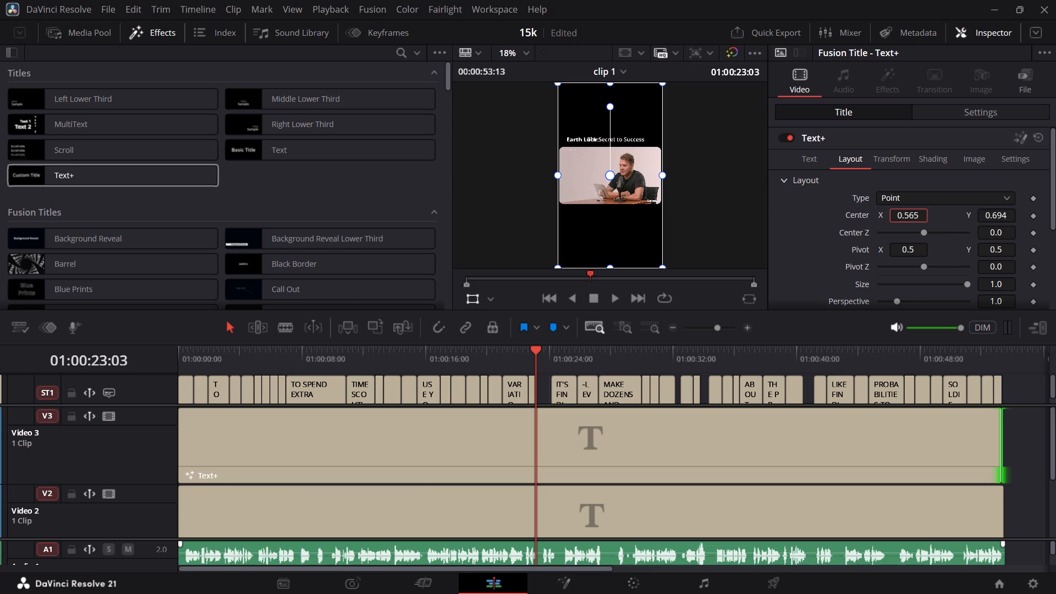
{"action": "left_click_drag", "start_coordinate": [959, 212], "coordinate": [1022, 209]}
Set the font style of the "The Secret to Success" title to Italic.
{"action": "left_click", "coordinate": [812, 163]}
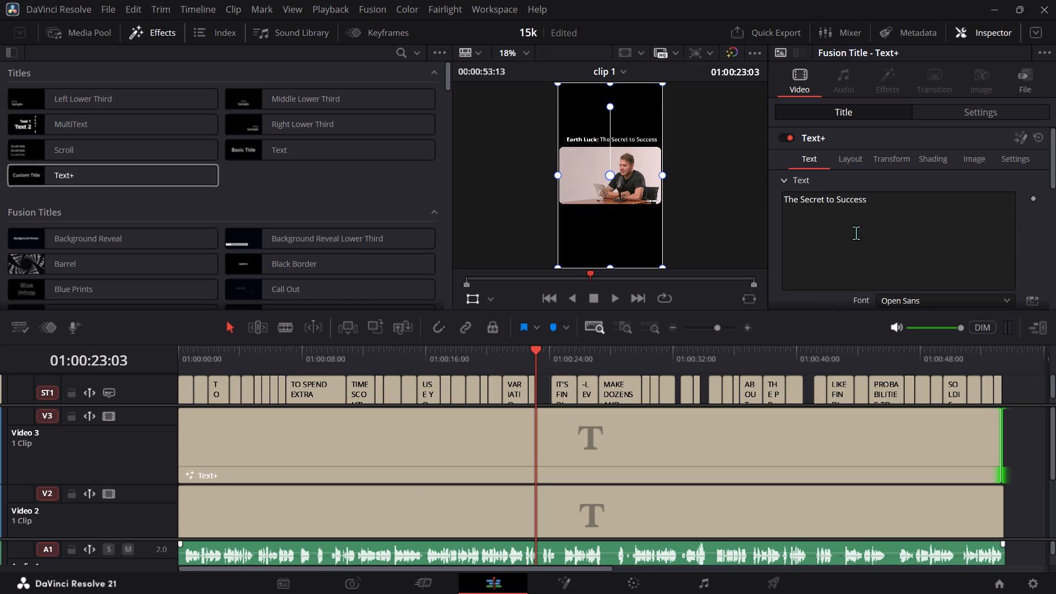
{"action": "scroll", "coordinate": [856, 233], "scroll_direction": "down", "scroll_amount": 1}
{"action": "left_click", "coordinate": [960, 195]}
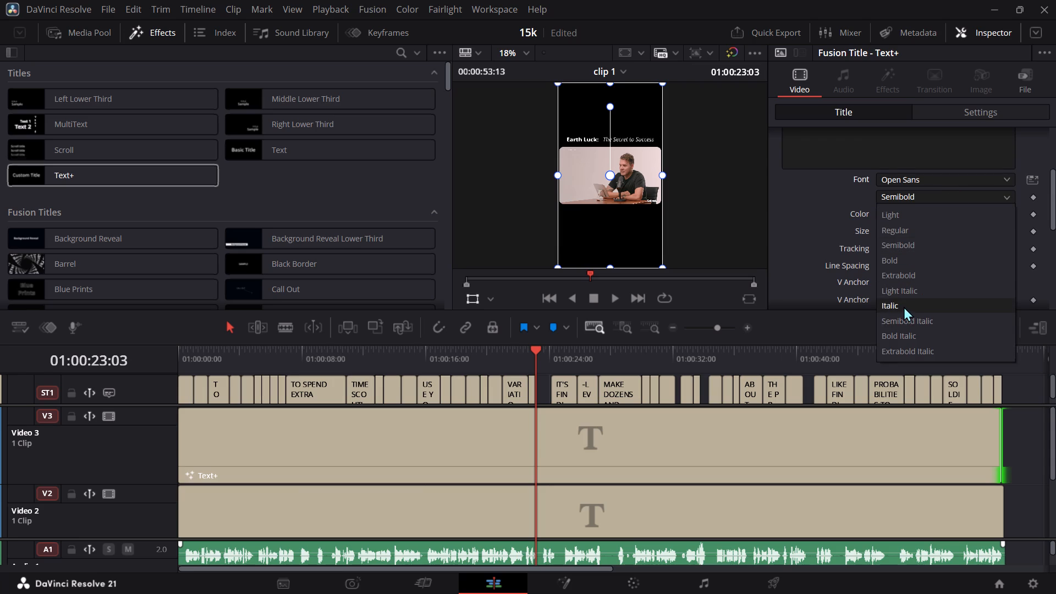
{"action": "left_click", "coordinate": [904, 306]}
Play clip 1 from the start with the larger preview, and replay the section around 18 to 23 seconds to check titles and captions.
{"action": "left_click", "coordinate": [1039, 329]}
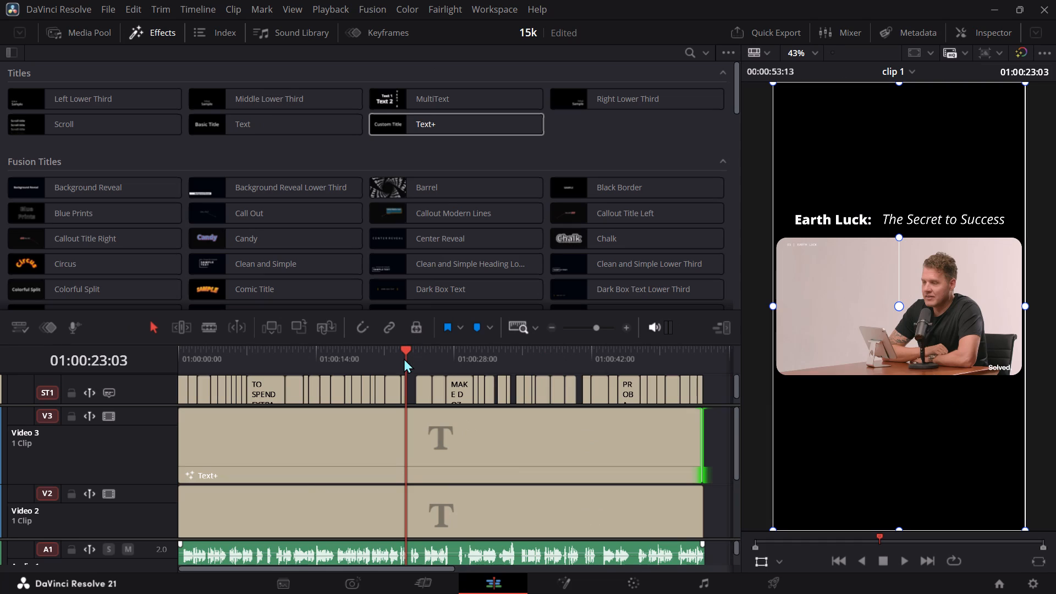
{"action": "left_click_drag", "start_coordinate": [404, 360], "coordinate": [133, 384]}
{"action": "key", "text": "space"}
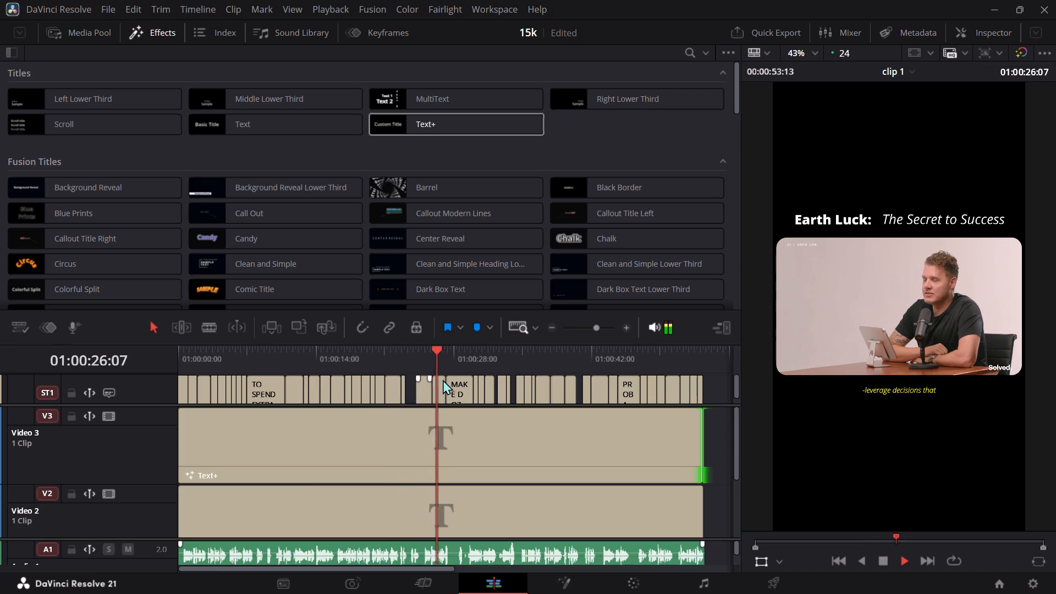
{"action": "left_click_drag", "start_coordinate": [443, 356], "coordinate": [365, 357]}
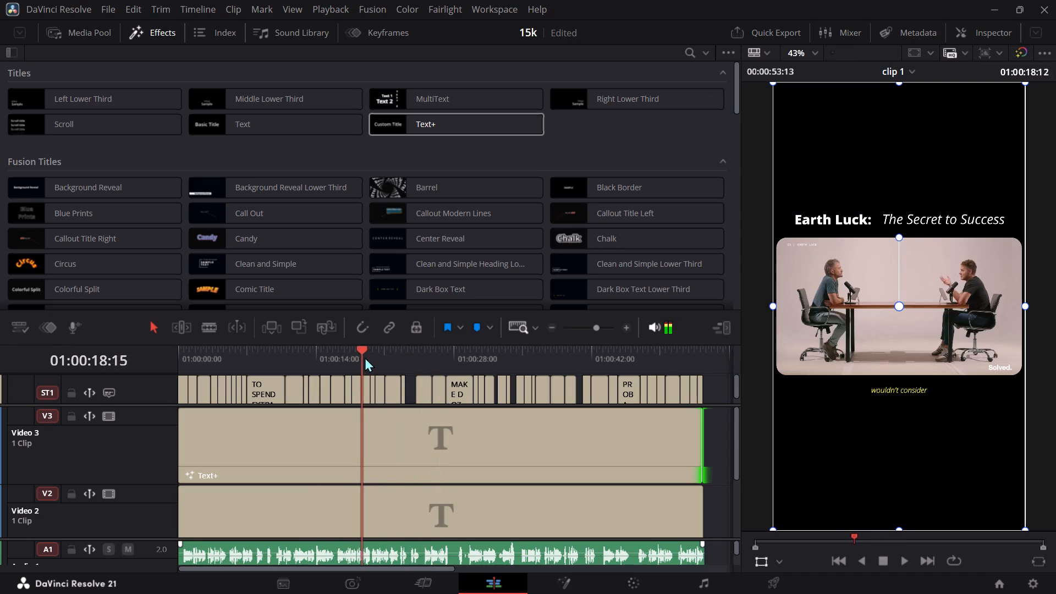
{"action": "left_click_drag", "start_coordinate": [365, 357], "coordinate": [393, 361]}
{"action": "left_click", "coordinate": [393, 389]}
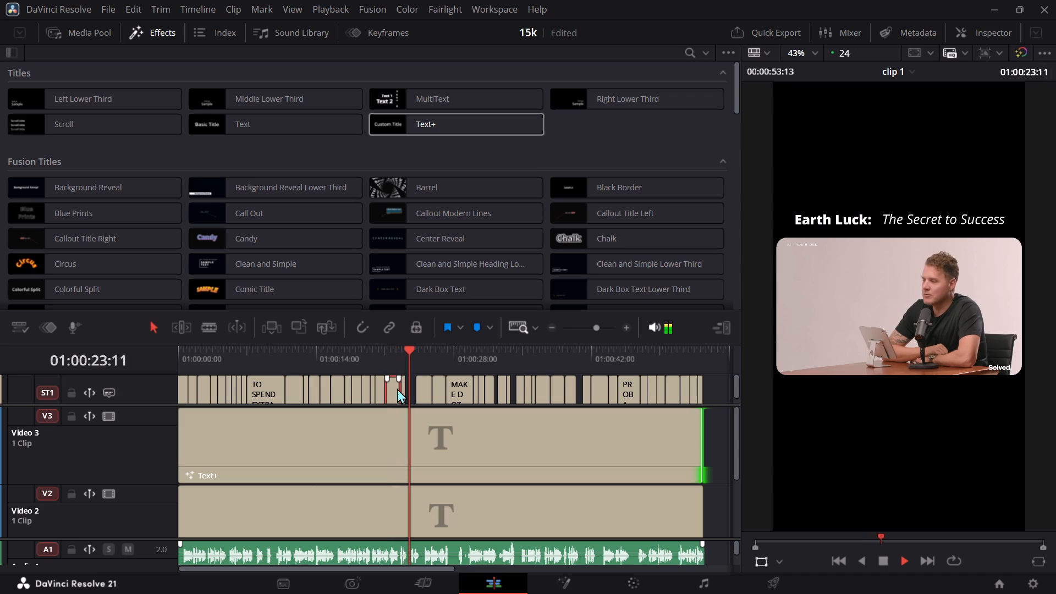
{"action": "left_click_drag", "start_coordinate": [415, 351], "coordinate": [371, 356]}
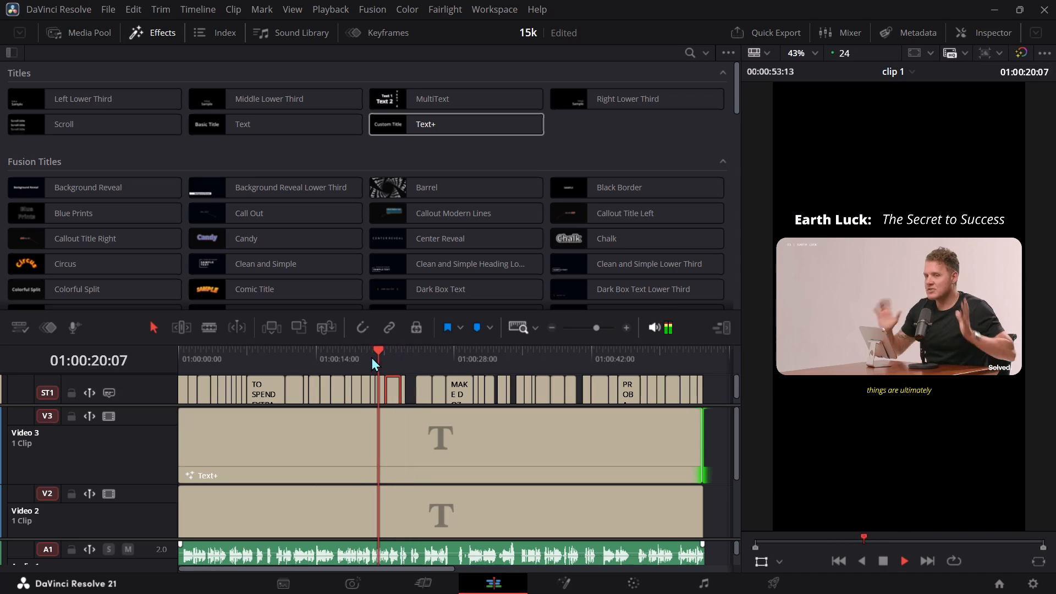
{"action": "key", "text": "space"}
Customize the "VARIATIONS OF EARTH" caption by colouring only the word "EARTH" red (#ff0800).
{"action": "left_click", "coordinate": [393, 383]}
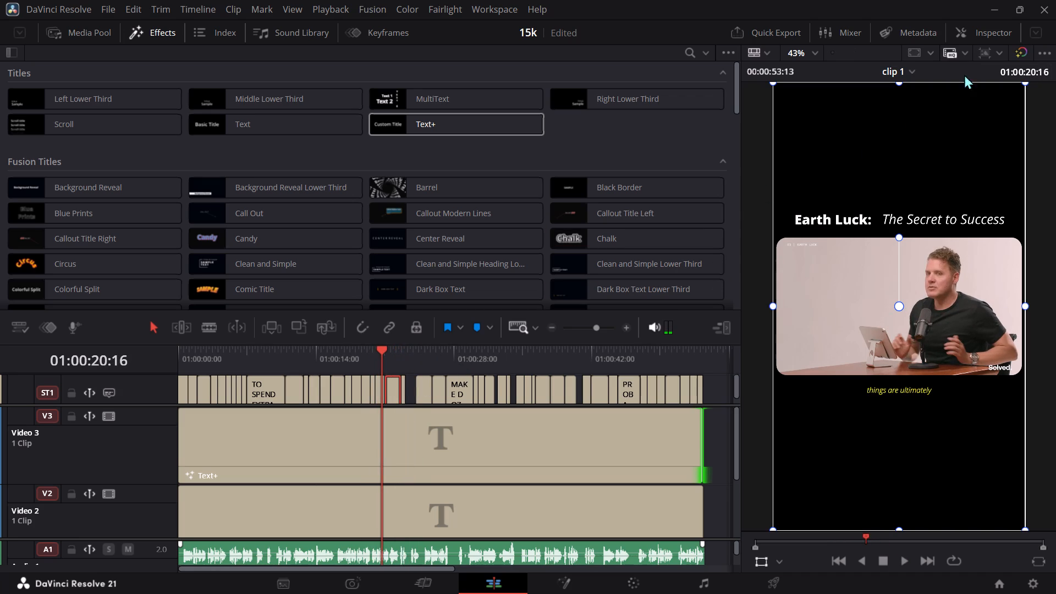
{"action": "left_click", "coordinate": [991, 27]}
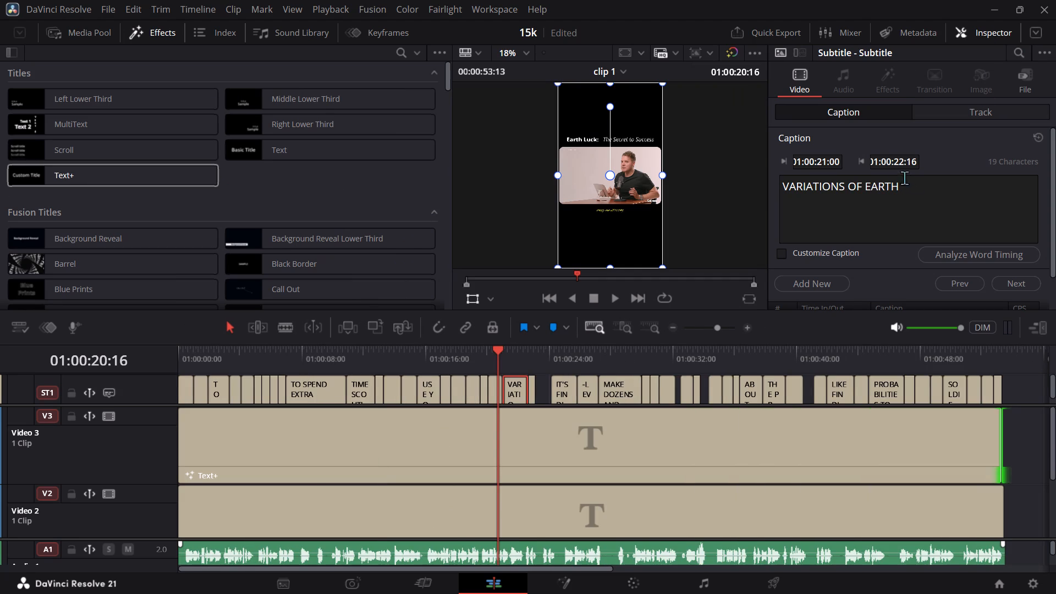
{"action": "double_click", "coordinate": [886, 188]}
{"action": "scroll", "coordinate": [895, 202], "scroll_direction": "down", "scroll_amount": 1}
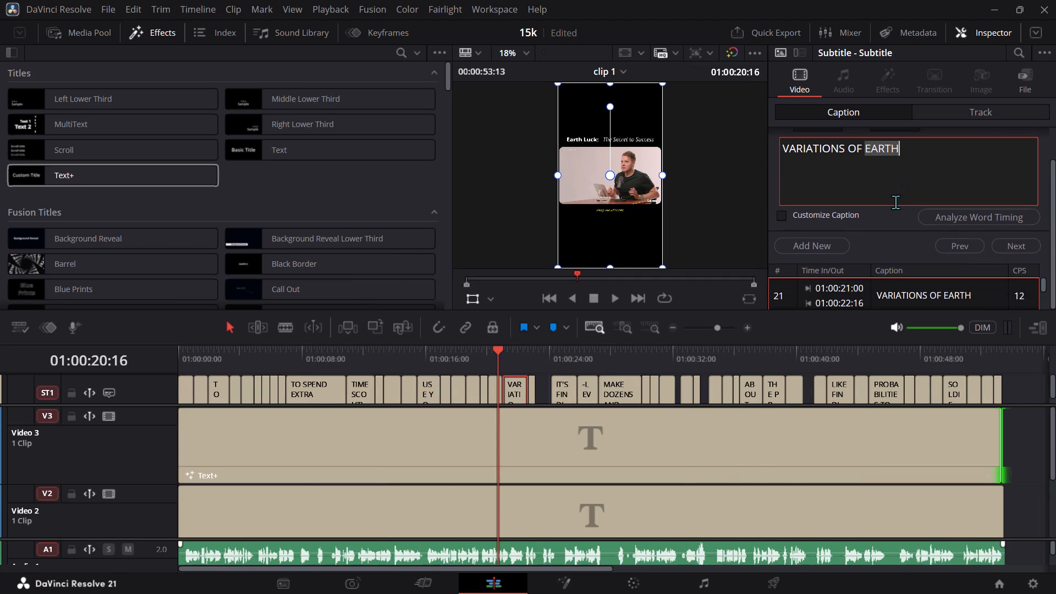
{"action": "scroll", "coordinate": [895, 202], "scroll_direction": "down", "scroll_amount": 2}
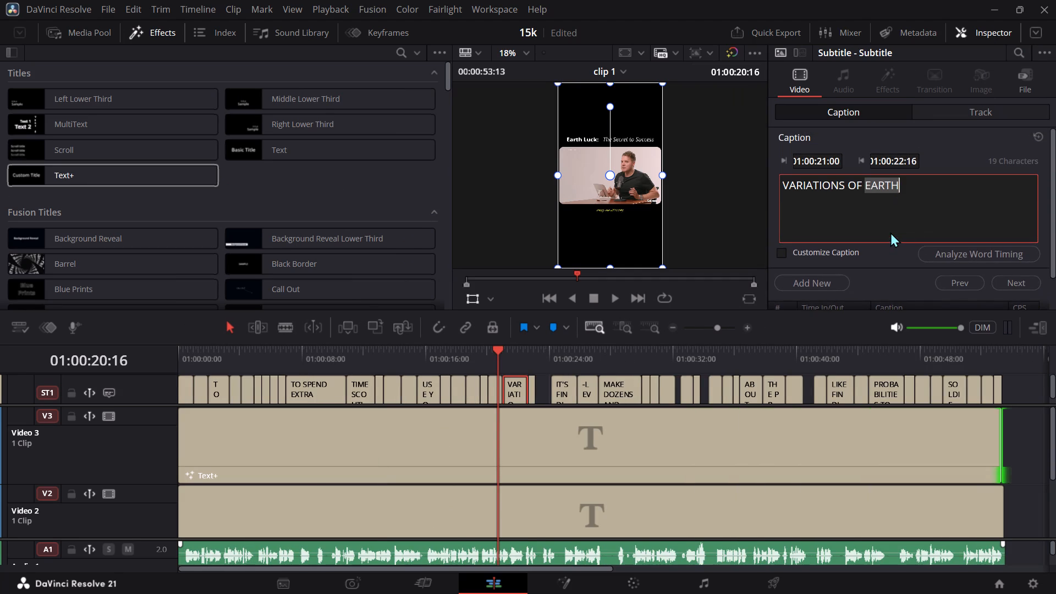
{"action": "left_click", "coordinate": [780, 250]}
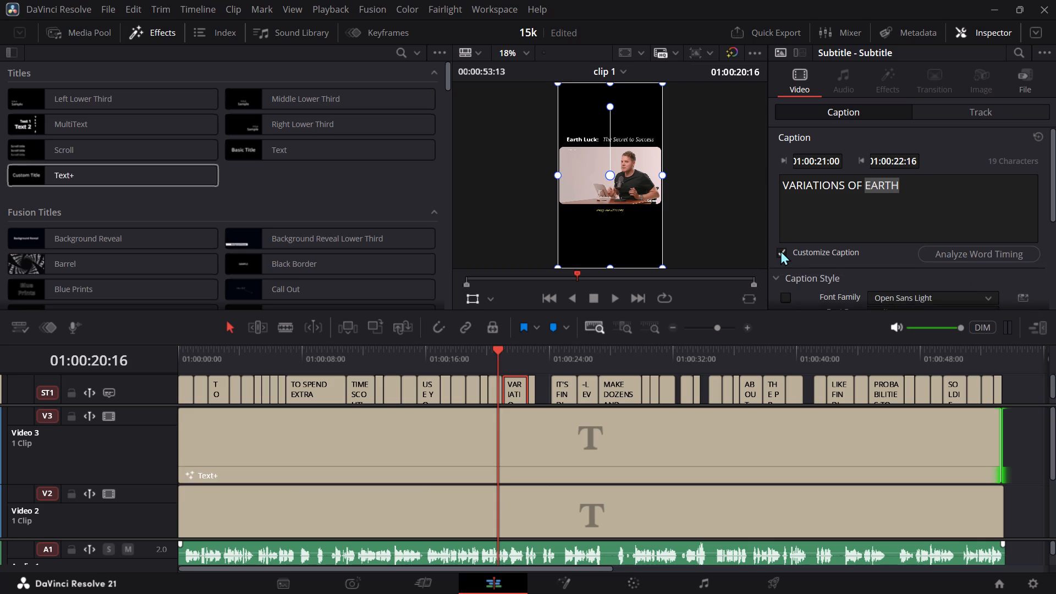
{"action": "scroll", "coordinate": [812, 270], "scroll_direction": "down", "scroll_amount": 1}
{"action": "scroll", "coordinate": [859, 193], "scroll_direction": "up", "scroll_amount": 1}
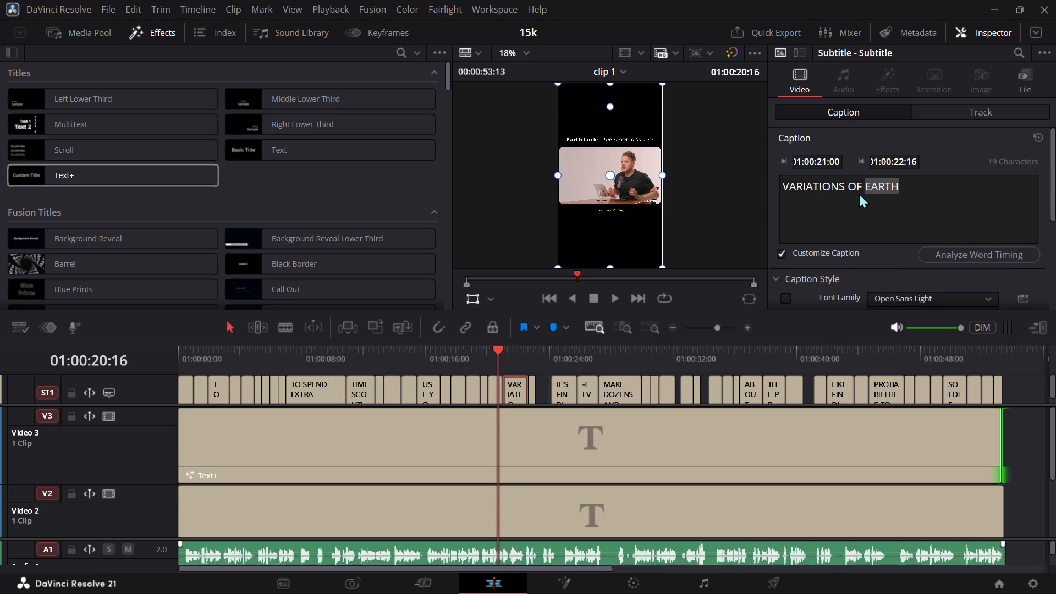
{"action": "scroll", "coordinate": [859, 193], "scroll_direction": "up", "scroll_amount": 1}
{"action": "scroll", "coordinate": [883, 269], "scroll_direction": "down", "scroll_amount": 1}
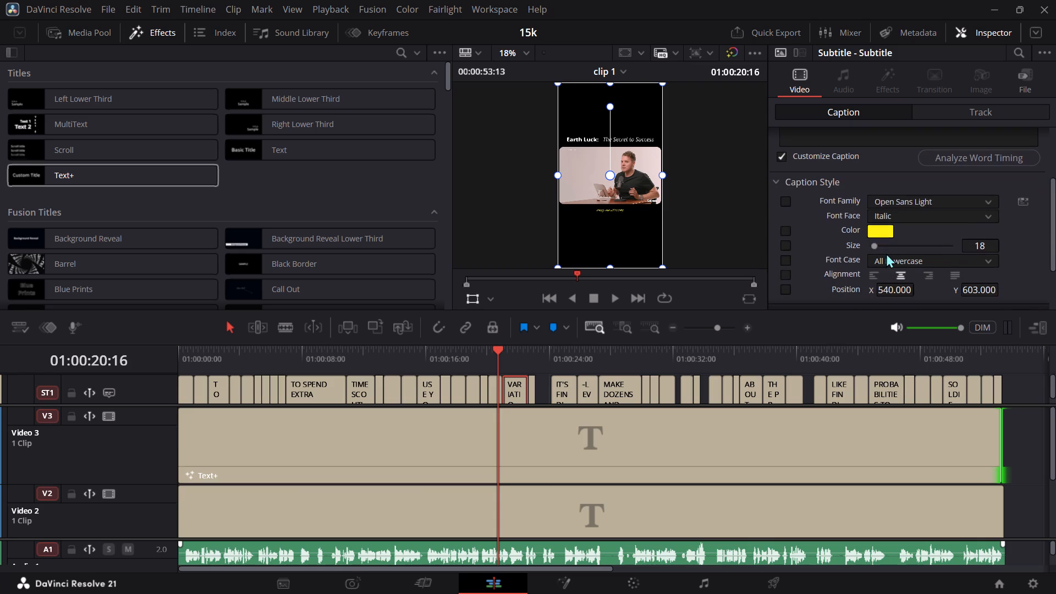
{"action": "left_click", "coordinate": [886, 229]}
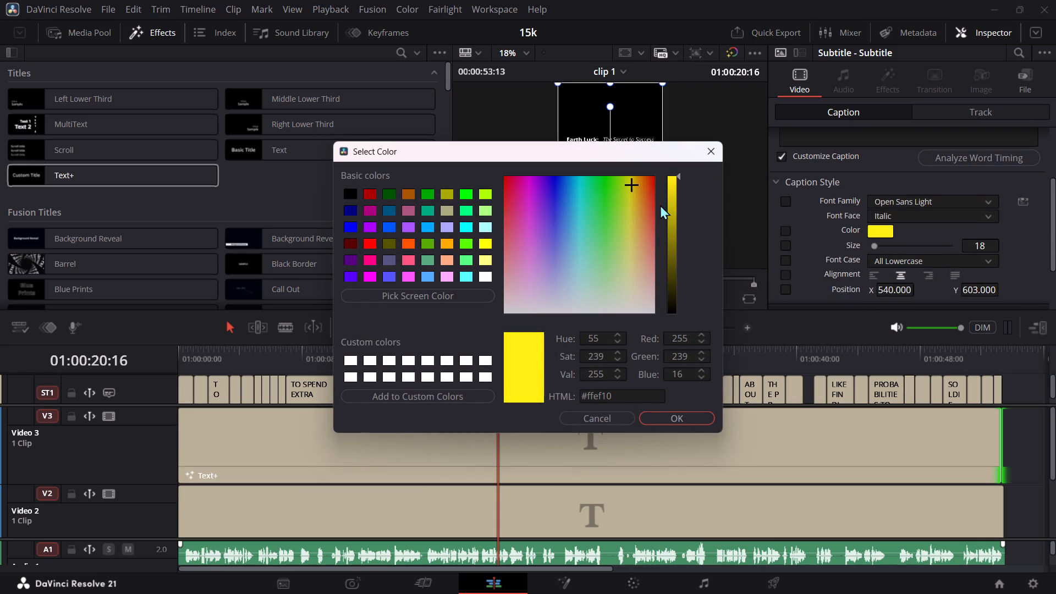
{"action": "left_click_drag", "start_coordinate": [630, 187], "coordinate": [653, 173]}
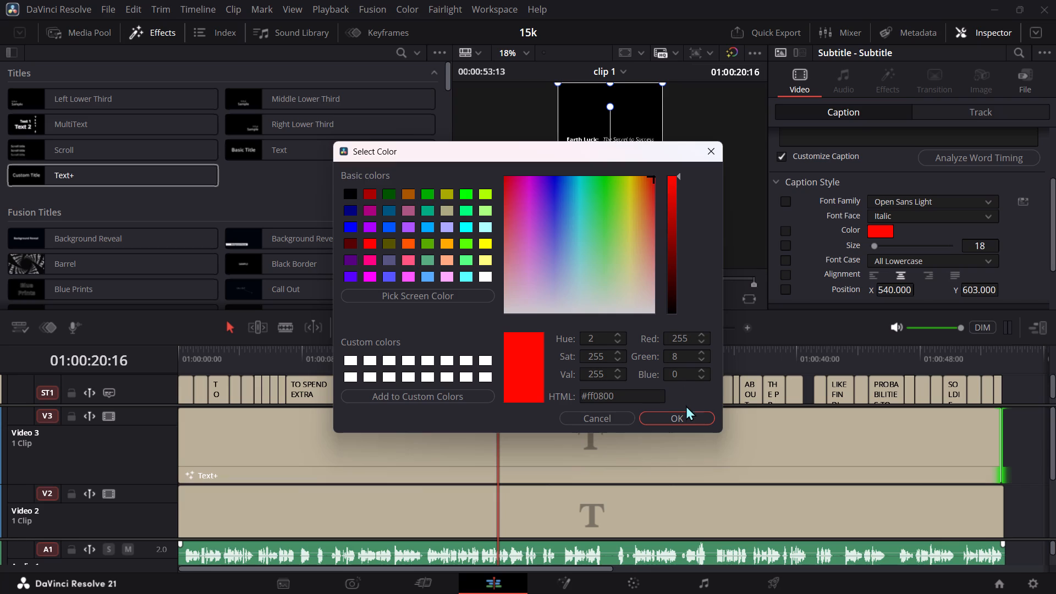
{"action": "left_click", "coordinate": [687, 415]}
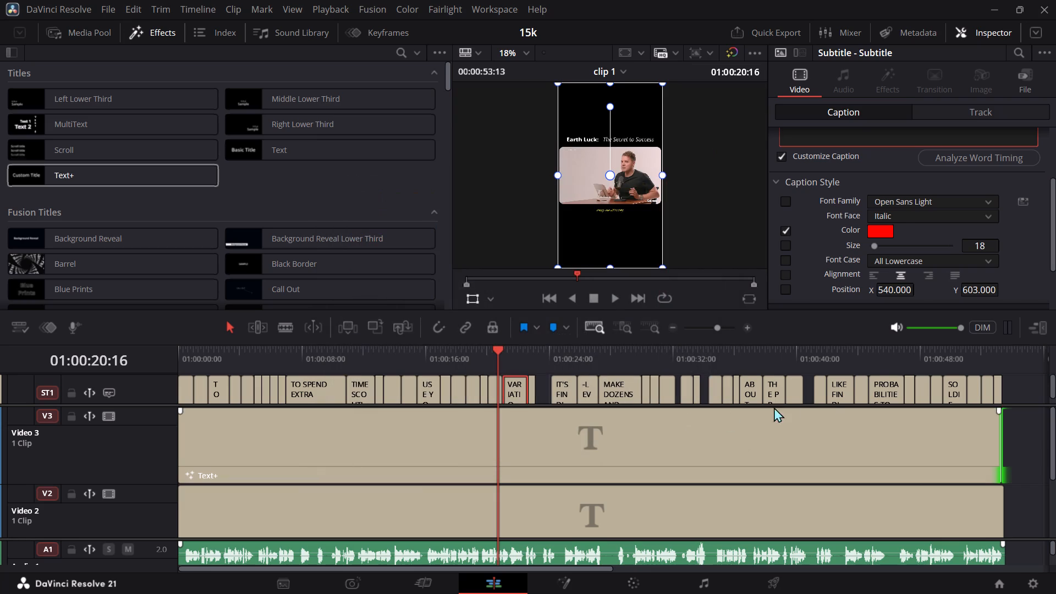
{"action": "scroll", "coordinate": [901, 219], "scroll_direction": "up", "scroll_amount": 1}
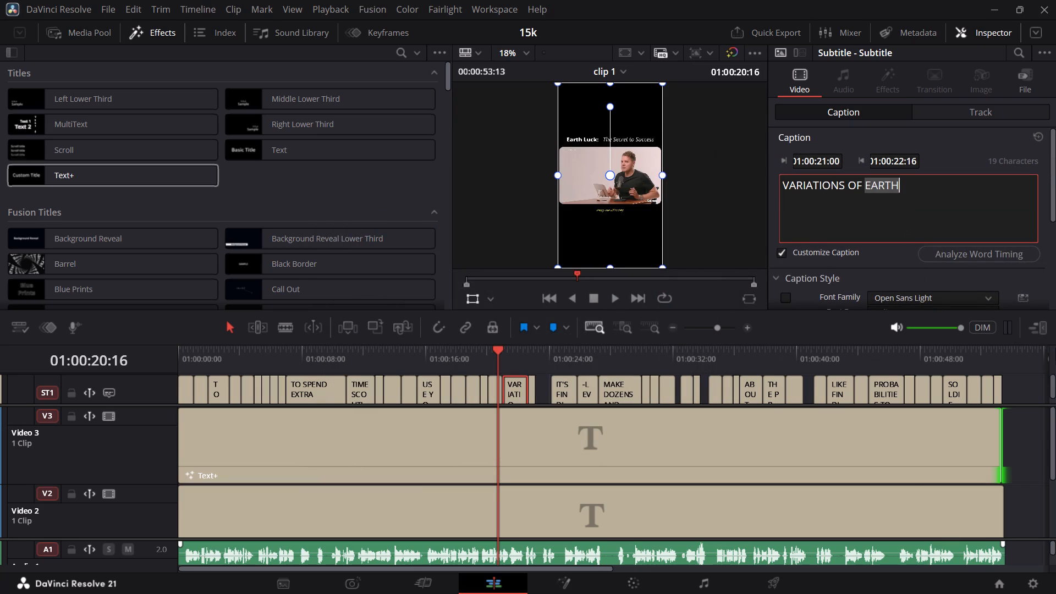
Play back clip 1 from just before the "variations of earth" caption to about 47 seconds to review the captions.
{"action": "left_click", "coordinate": [1043, 325]}
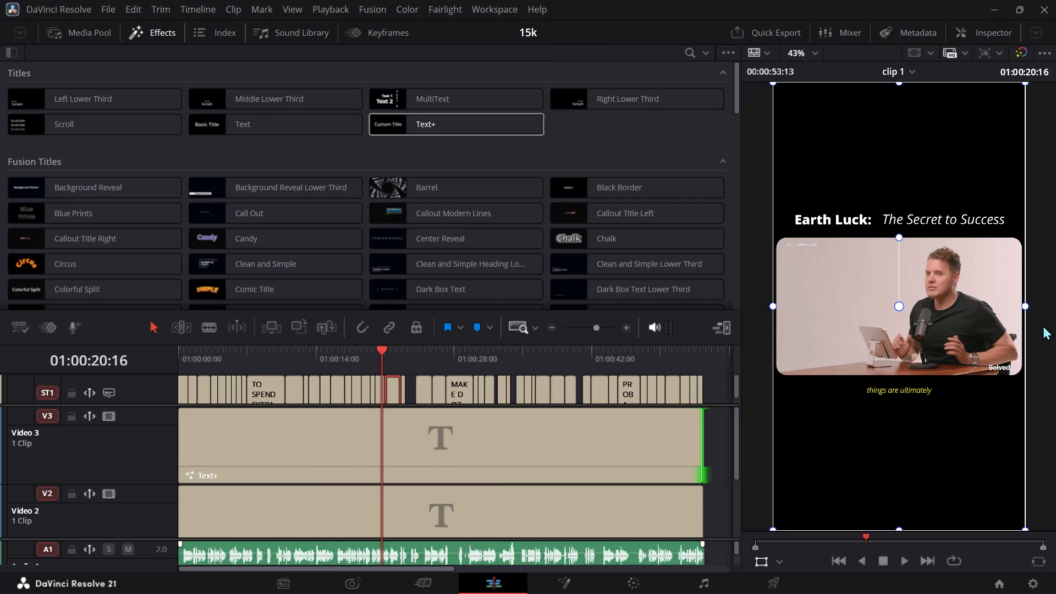
{"action": "key", "text": "space"}
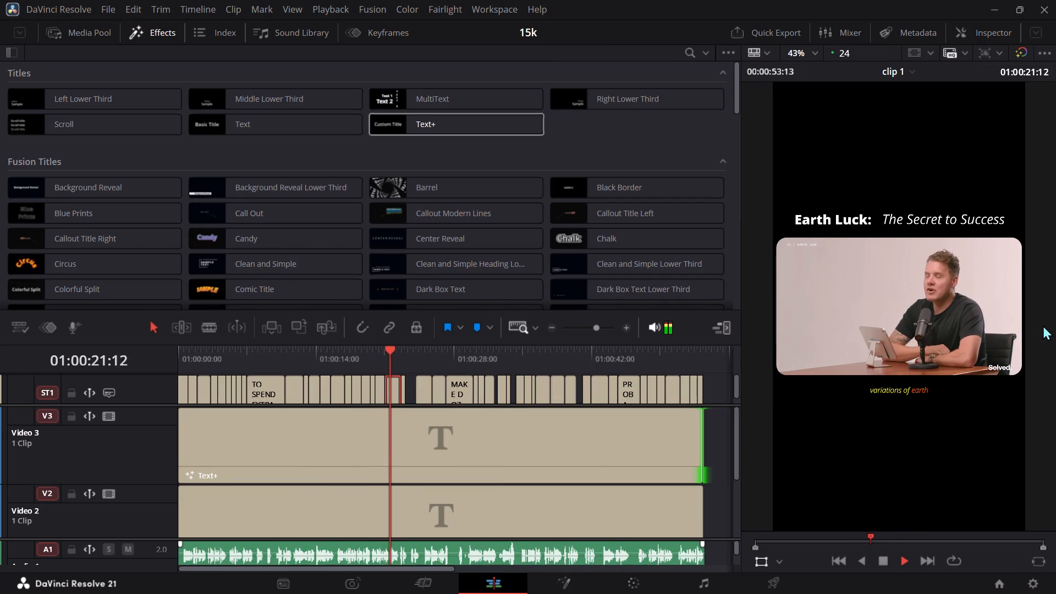
{"action": "key", "text": "space"}
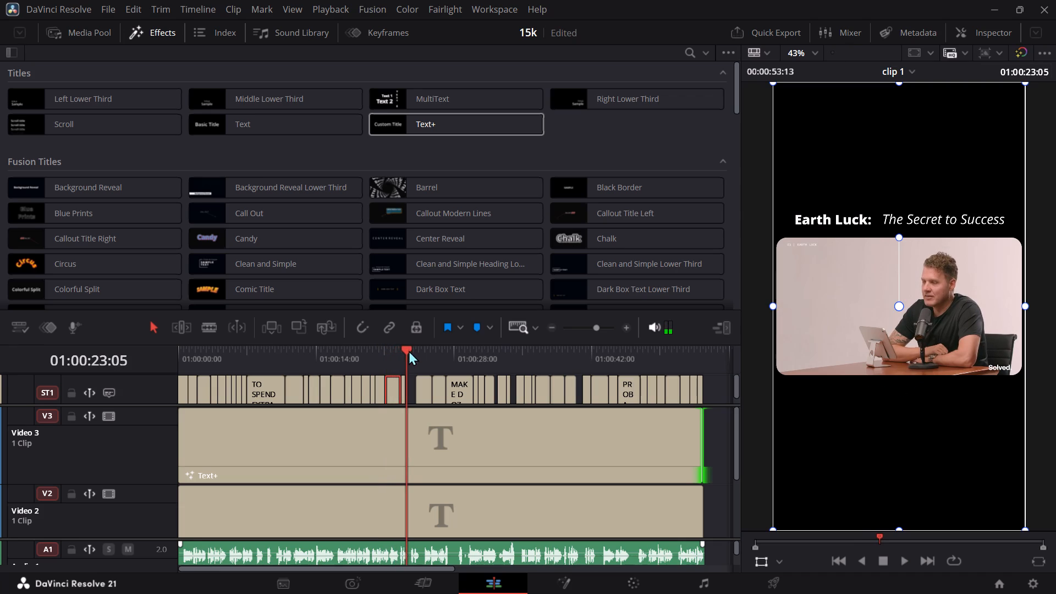
{"action": "left_click_drag", "start_coordinate": [409, 350], "coordinate": [377, 346]}
{"action": "key", "text": "space"}
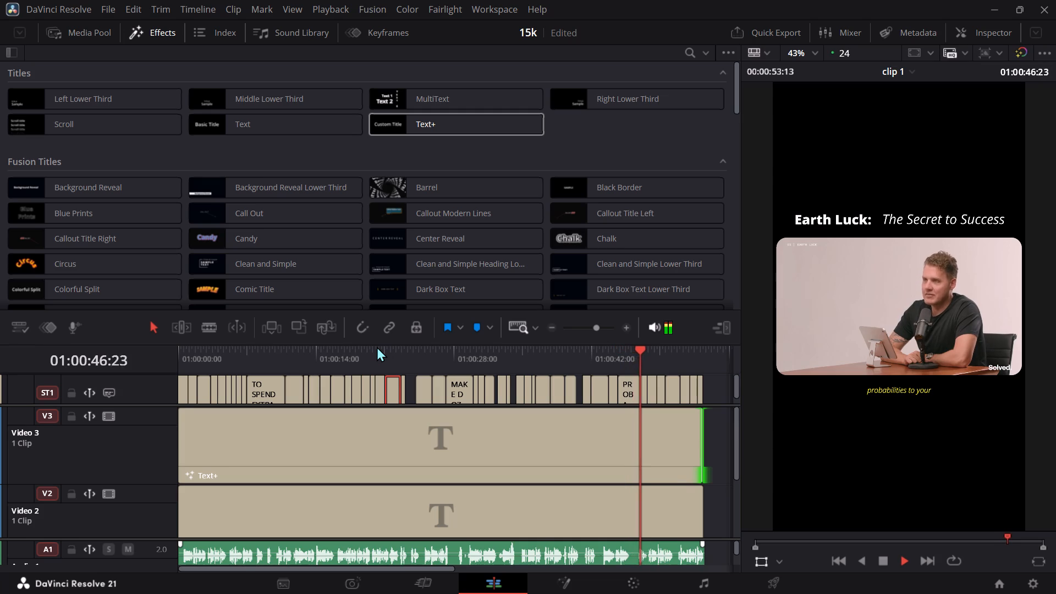
{"action": "key", "text": "space"}
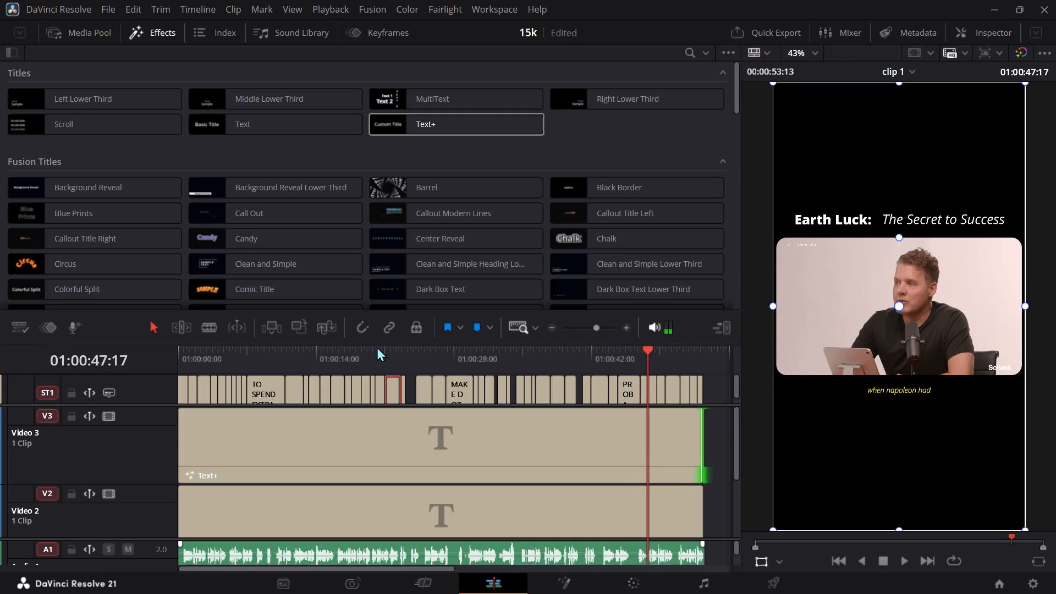
Split the "The Secret to Success" title on Video 3 at about 01:00:47:21 and ripple-delete the piece after the cut.
{"action": "left_click", "coordinate": [677, 442]}
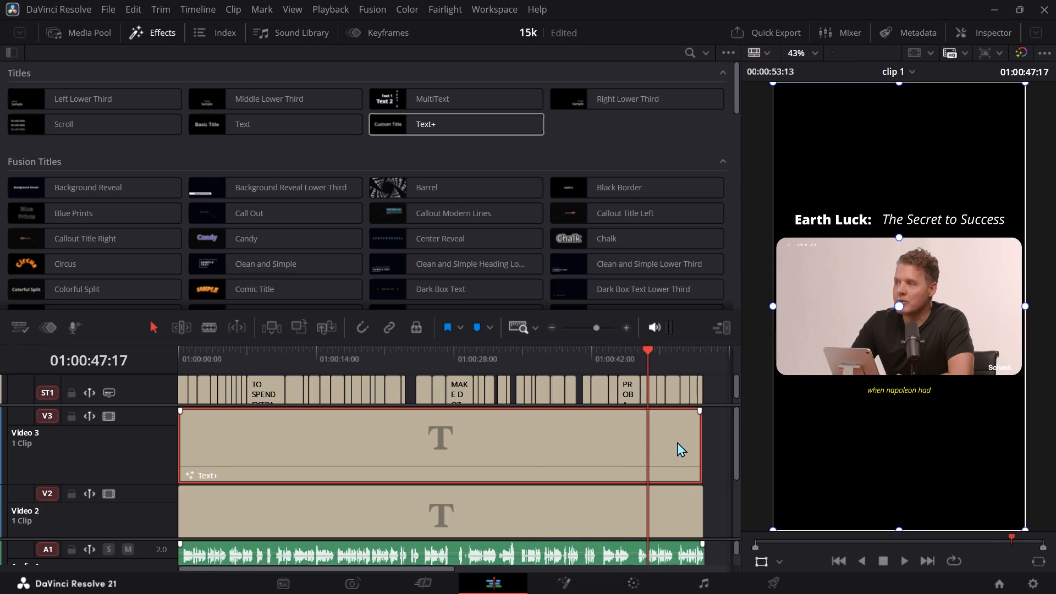
{"action": "left_click", "coordinate": [200, 323]}
{"action": "left_click", "coordinate": [647, 470]}
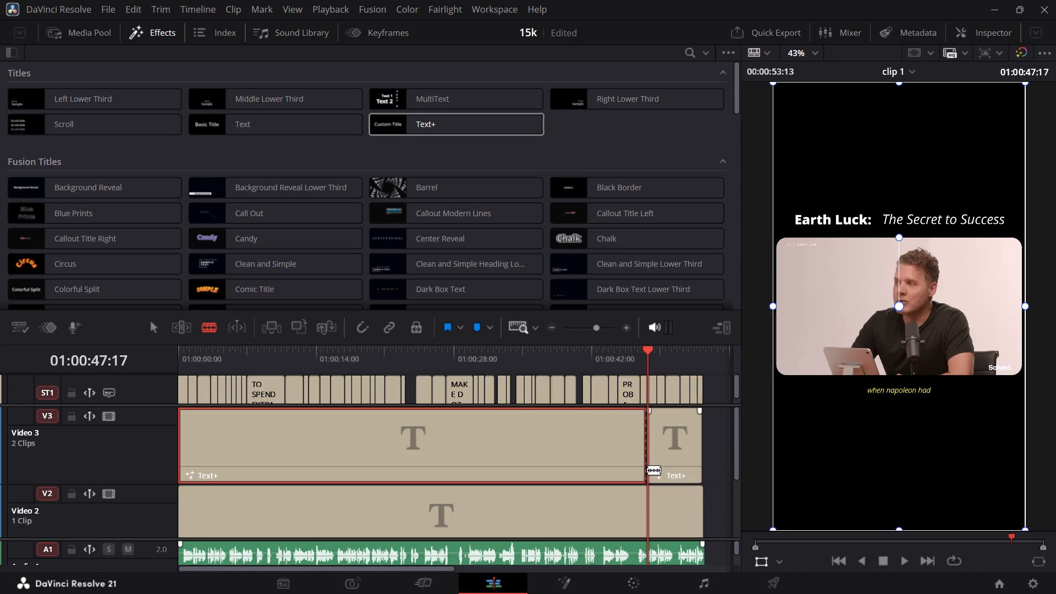
{"action": "left_click", "coordinate": [158, 321]}
{"action": "left_click", "coordinate": [682, 458]}
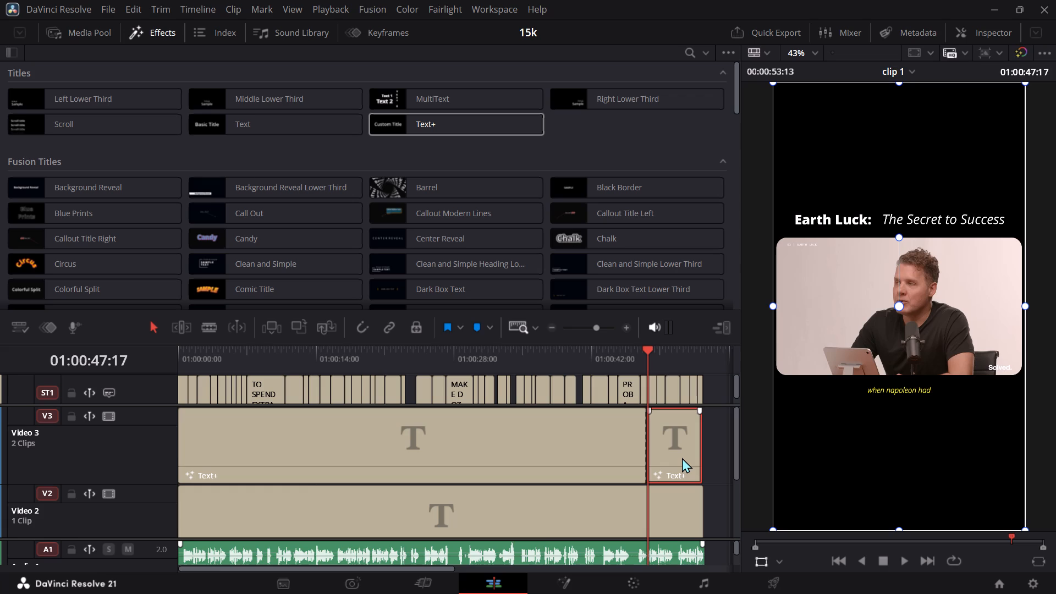
{"action": "key", "text": "Delete"}
Play back the end of clip 1 from about 42 seconds to check the shortened ending.
{"action": "left_click_drag", "start_coordinate": [703, 348], "coordinate": [642, 359]}
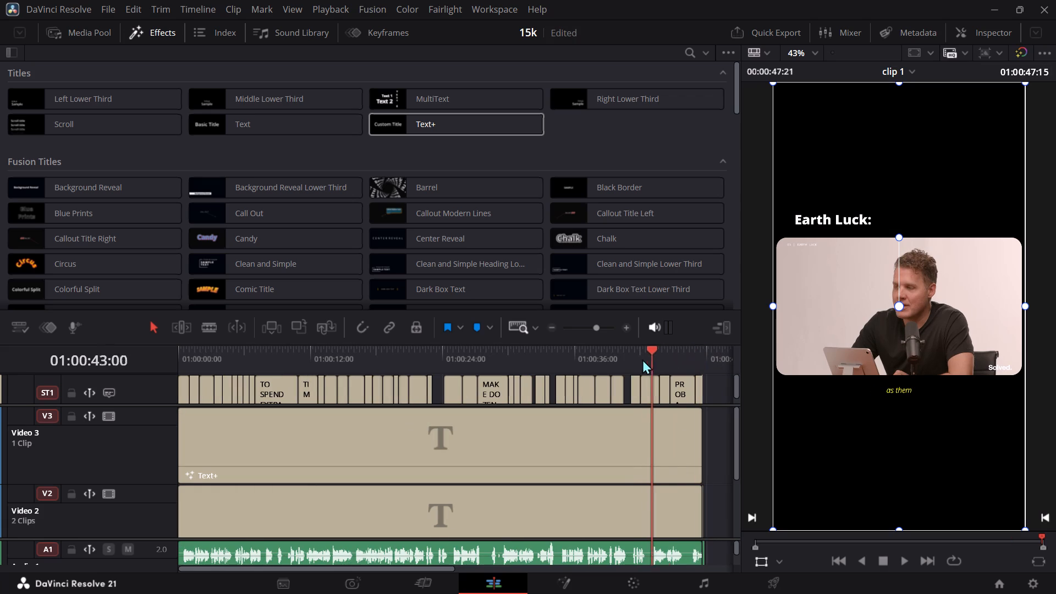
{"action": "left_click_drag", "start_coordinate": [642, 359], "coordinate": [642, 359]}
{"action": "key", "text": "space"}
{"action": "key", "text": "space"}
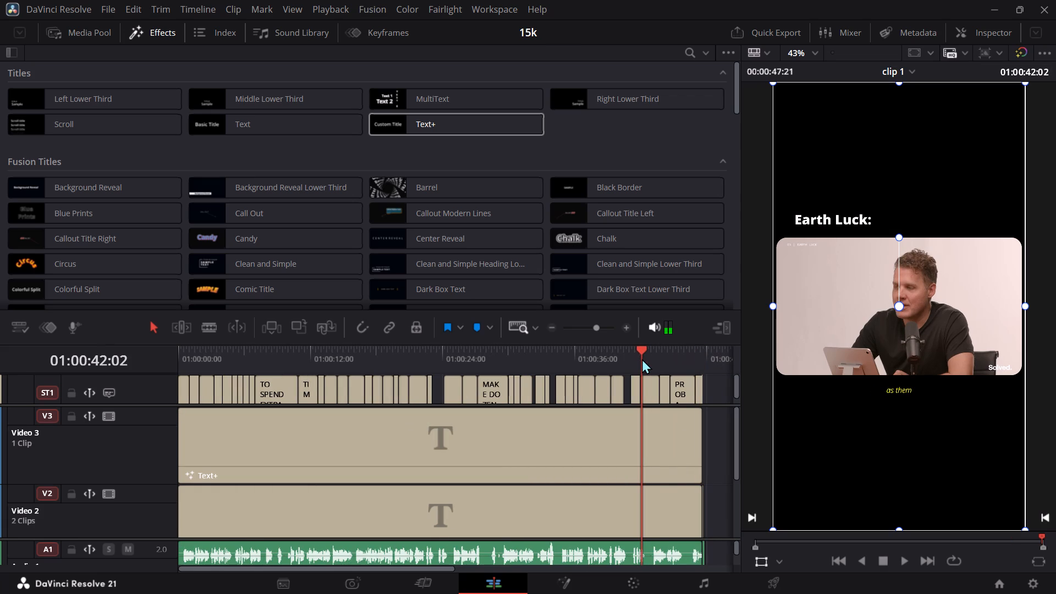
{"action": "key", "text": "space"}
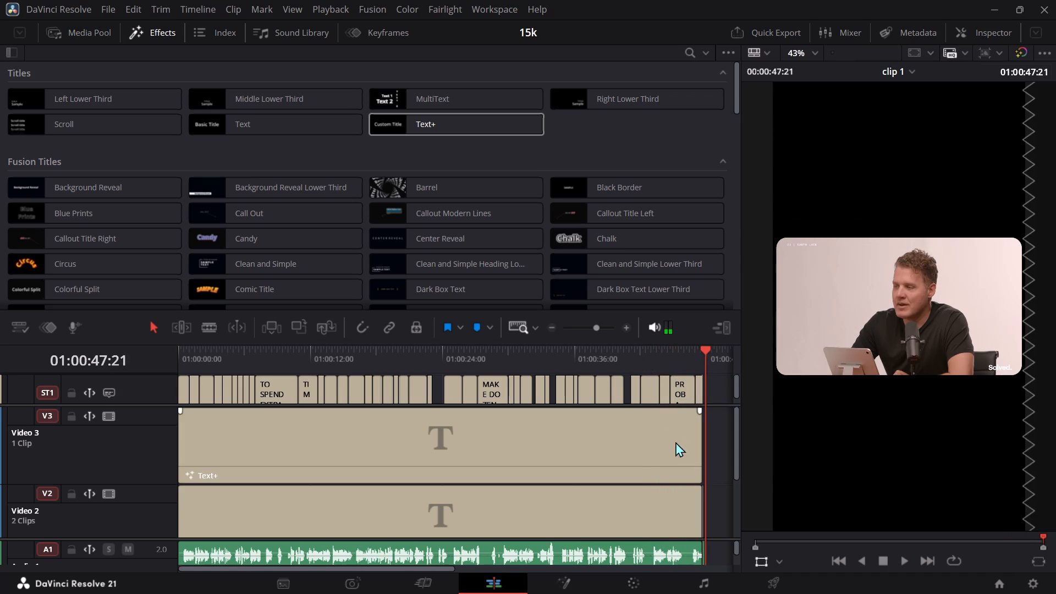
{"action": "scroll", "coordinate": [729, 550], "scroll_direction": "down", "scroll_amount": 1}
{"action": "scroll", "coordinate": [729, 550], "scroll_direction": "up", "scroll_amount": 1}
{"action": "left_click", "coordinate": [721, 513]}
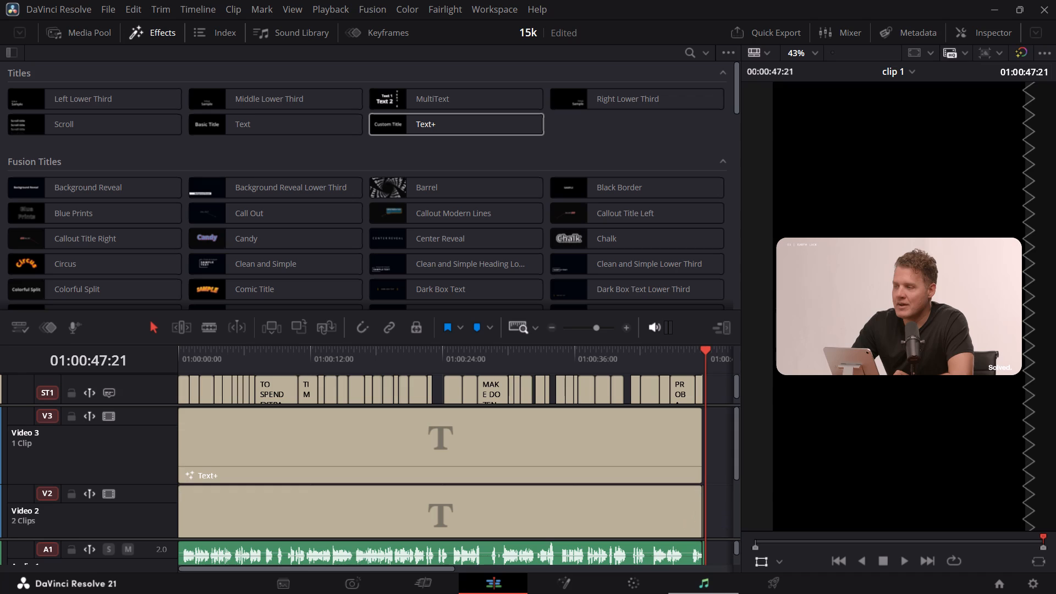
Open the Deliver page and remove all four completed jobs from the render queue.
{"action": "left_click", "coordinate": [750, 589]}
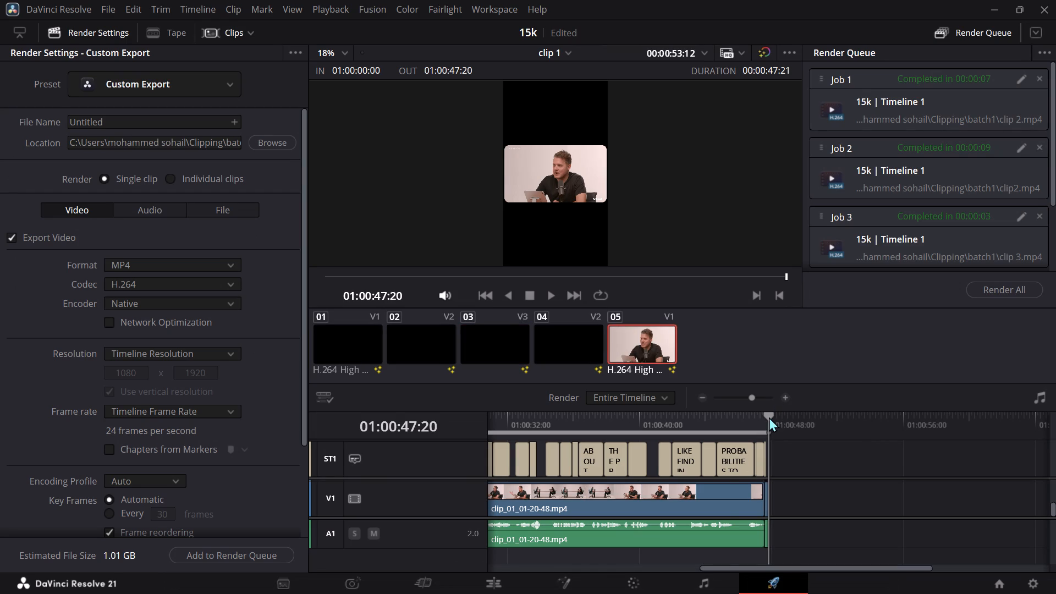
{"action": "left_click_drag", "start_coordinate": [769, 418], "coordinate": [565, 433]}
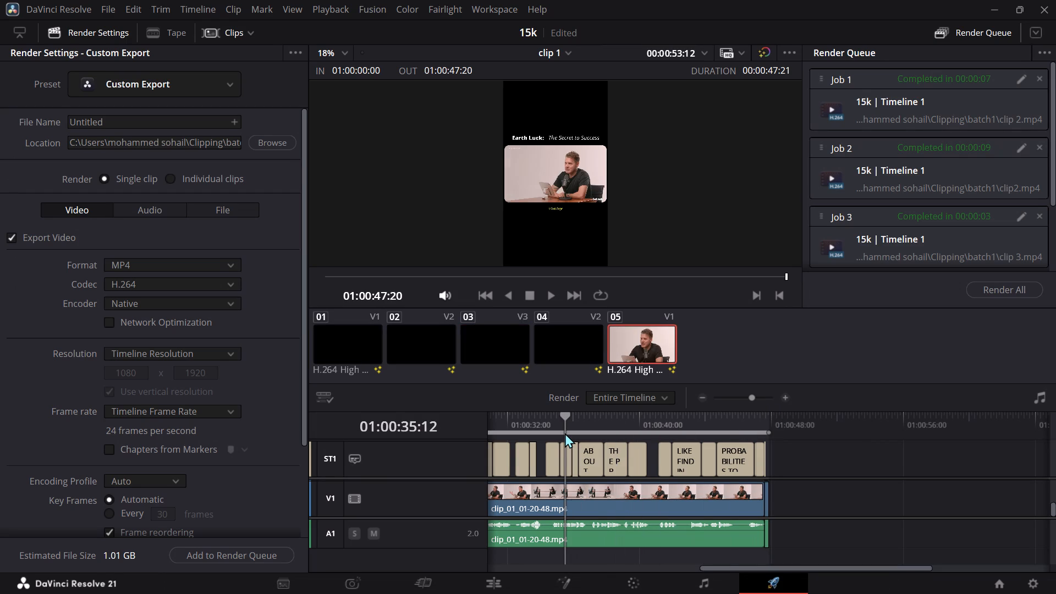
{"action": "left_click", "coordinate": [1038, 78]}
{"action": "left_click", "coordinate": [1037, 75]}
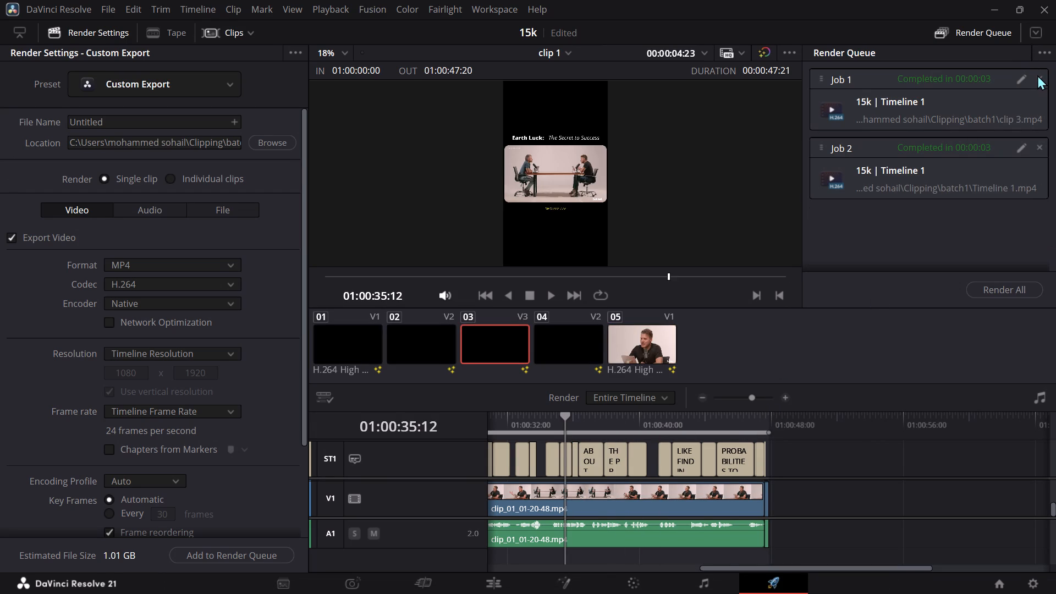
{"action": "left_click", "coordinate": [1037, 75]}
{"action": "left_click", "coordinate": [1037, 75]}
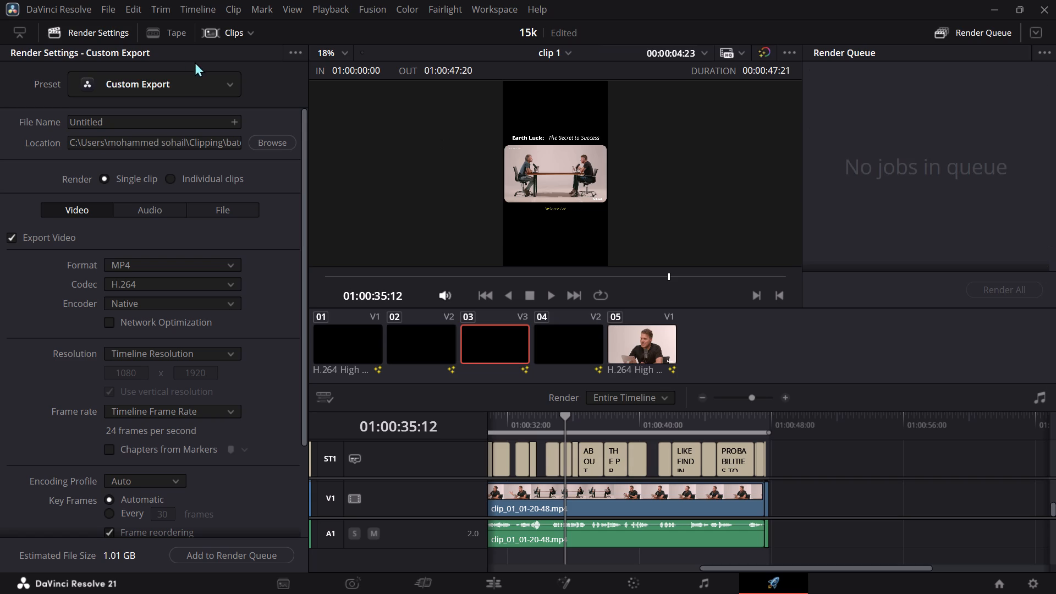
Name the export file "clip 1" and add it to the render queue, replacing the existing file of that name.
{"action": "double_click", "coordinate": [177, 121]}
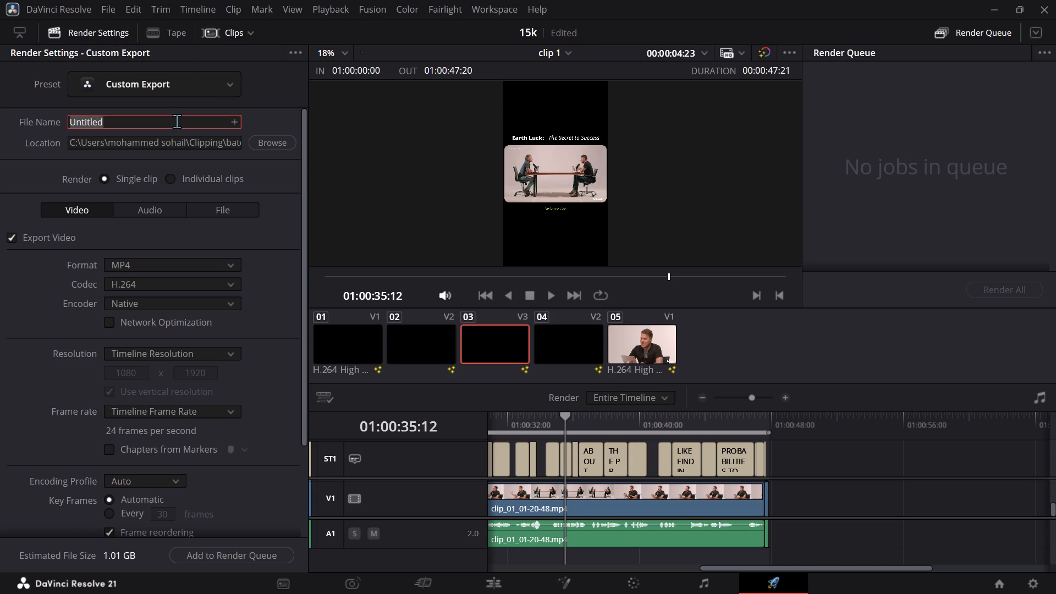
{"action": "key", "text": "BackSpace"}
{"action": "type", "text": "clip"}
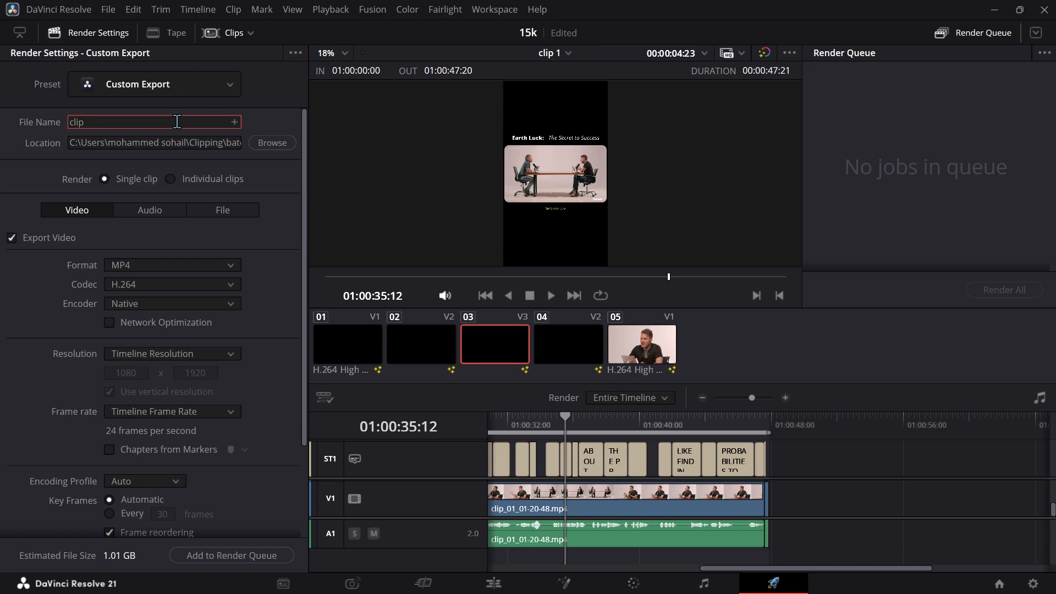
{"action": "key", "text": "space"}
{"action": "type", "text": "1"}
{"action": "scroll", "coordinate": [207, 364], "scroll_direction": "down", "scroll_amount": 1}
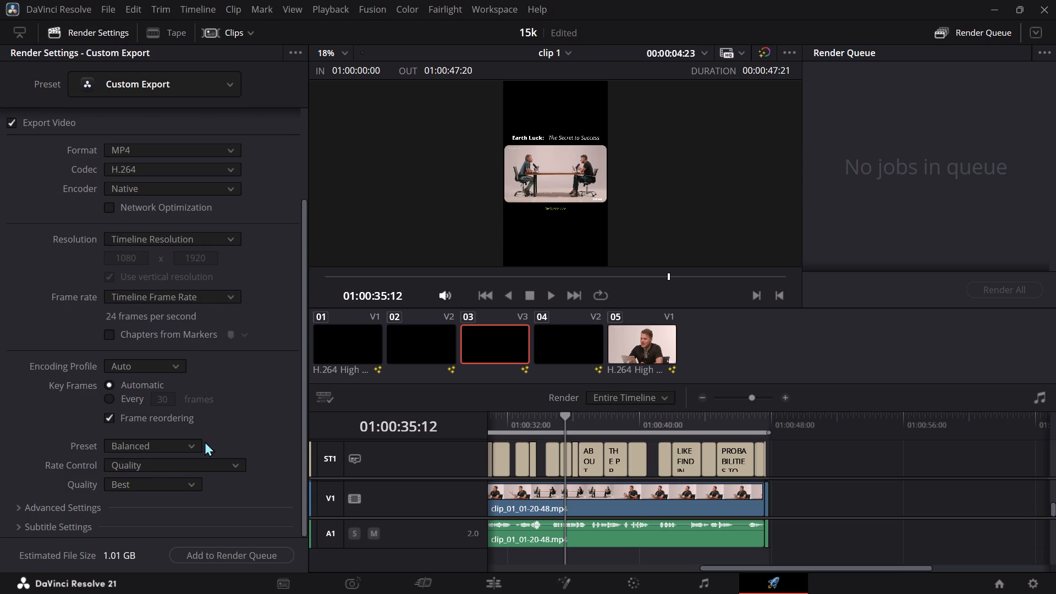
{"action": "left_click", "coordinate": [209, 552]}
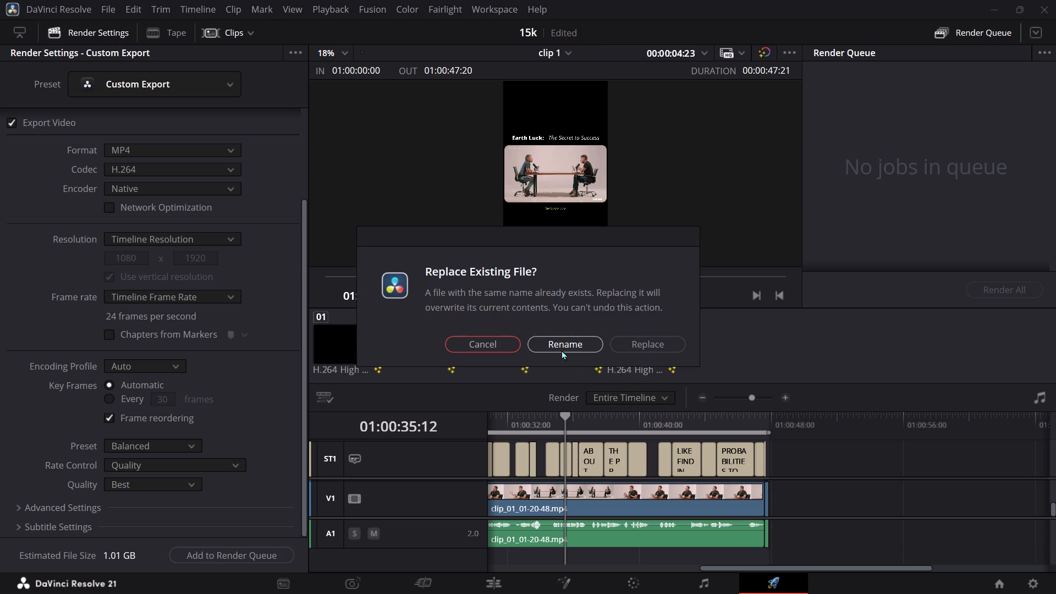
{"action": "left_click", "coordinate": [657, 346]}
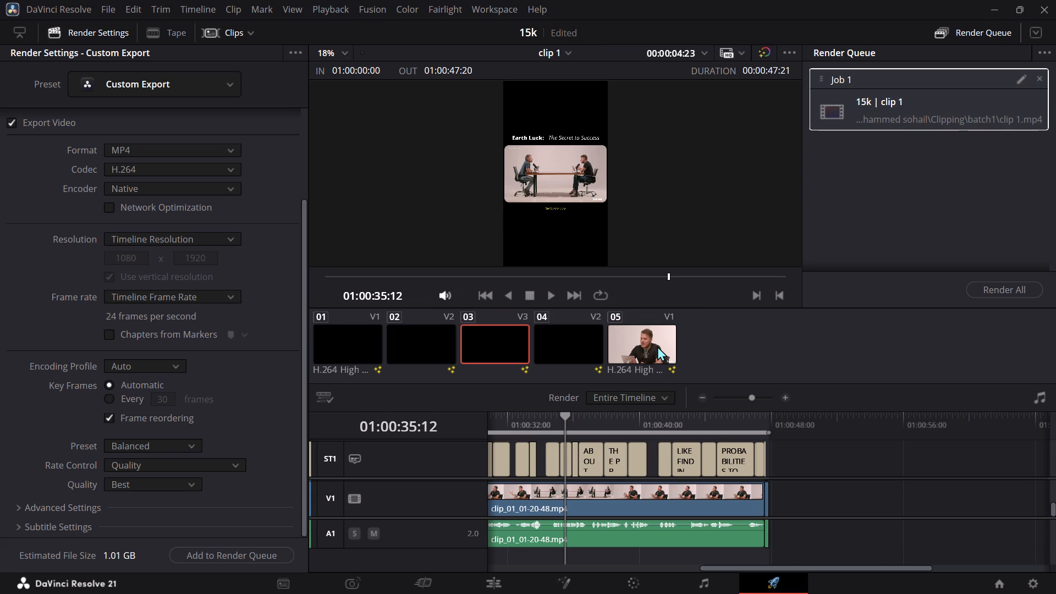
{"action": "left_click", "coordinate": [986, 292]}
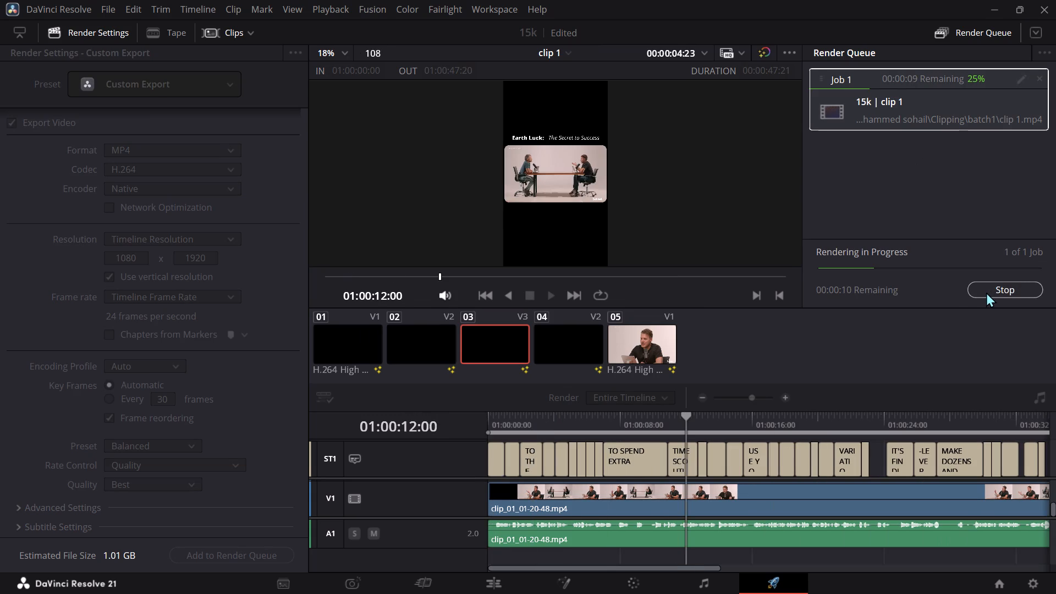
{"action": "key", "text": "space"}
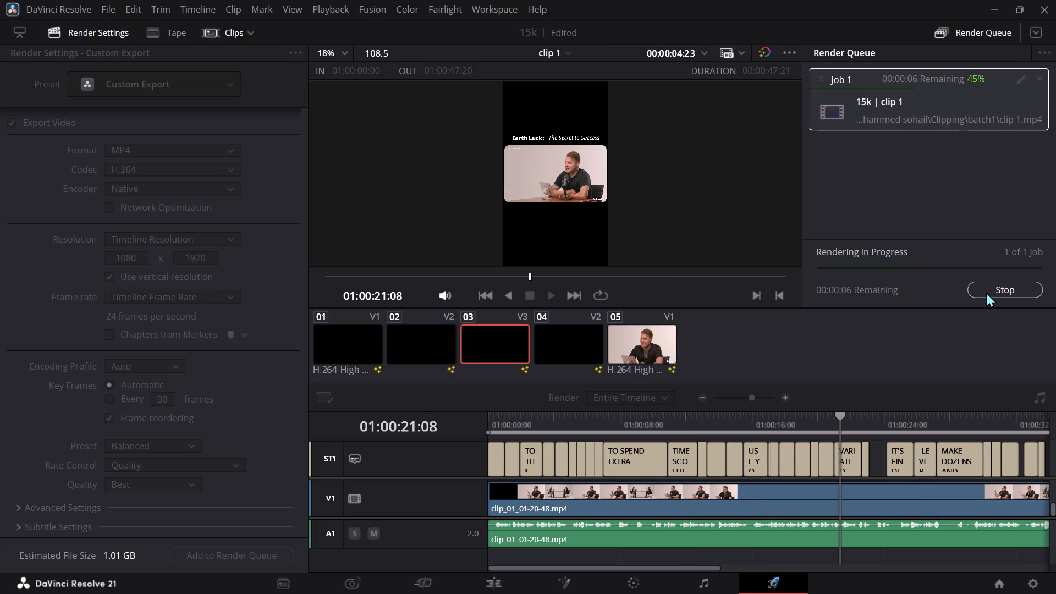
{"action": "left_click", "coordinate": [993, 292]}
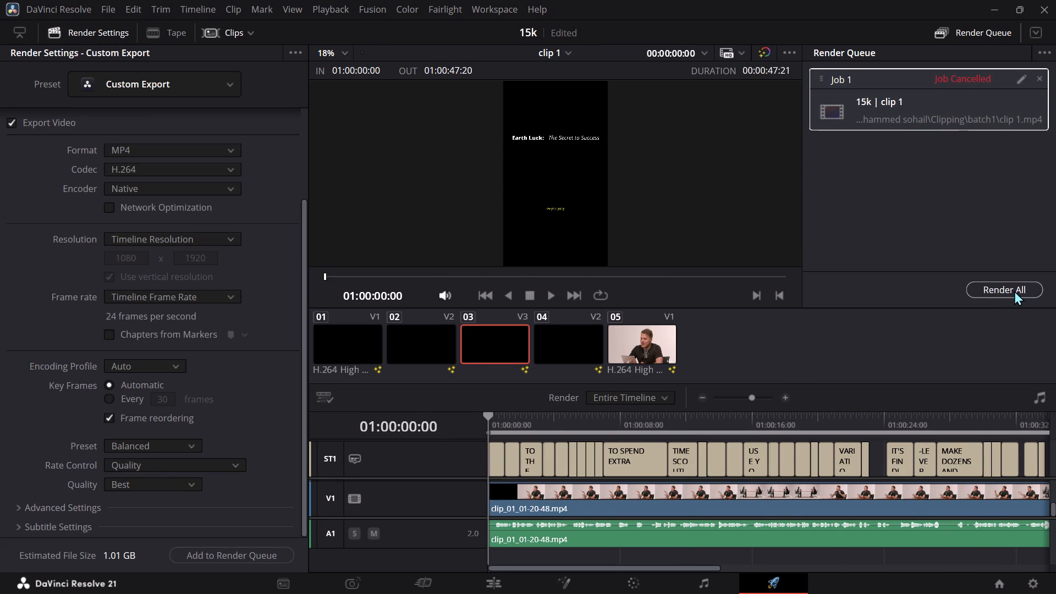
Render the queued clip 1 job.
{"action": "left_click", "coordinate": [1014, 290]}
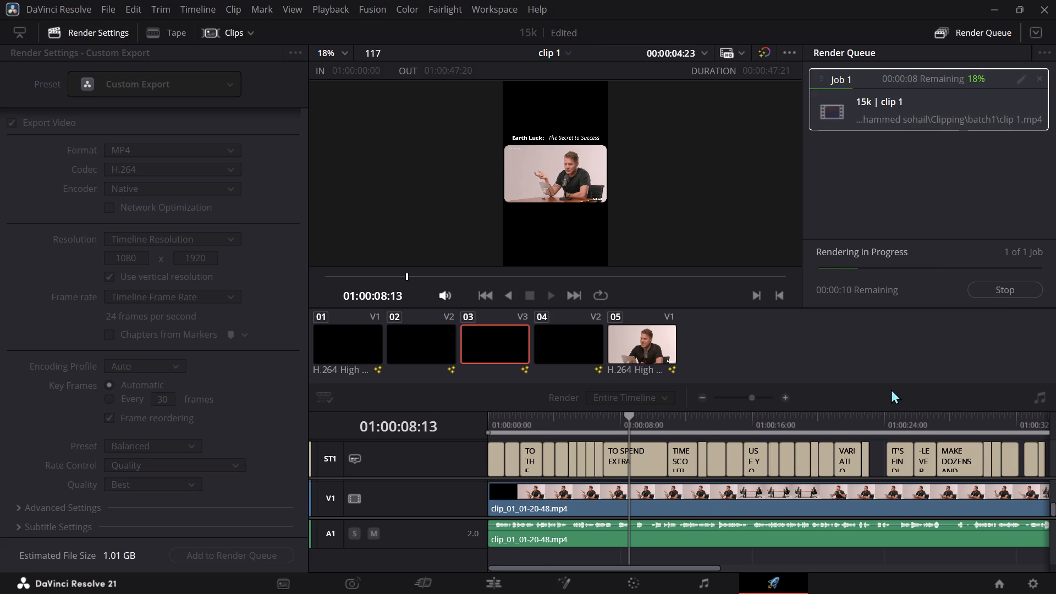
{"action": "scroll", "coordinate": [739, 469], "scroll_direction": "up", "scroll_amount": 1}
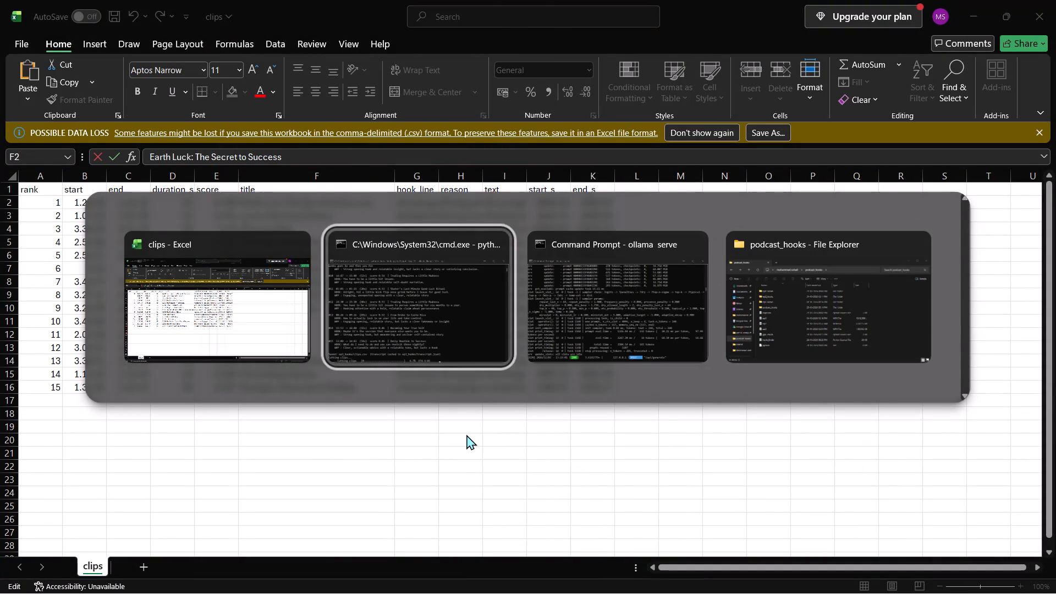
Switch to the command window running hook_finder.py on ep3.mp4 and check the clip-cutting progress.
{"action": "scroll", "coordinate": [508, 419], "scroll_direction": "down", "scroll_amount": 1}
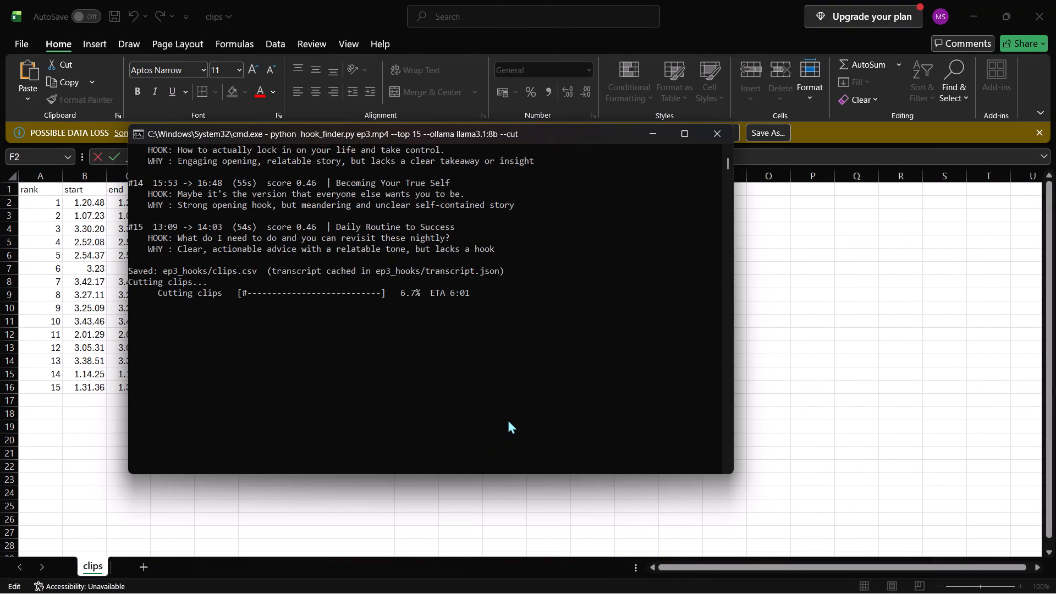
{"action": "scroll", "coordinate": [508, 419], "scroll_direction": "down", "scroll_amount": 1}
{"action": "scroll", "coordinate": [508, 419], "scroll_direction": "up", "scroll_amount": 1}
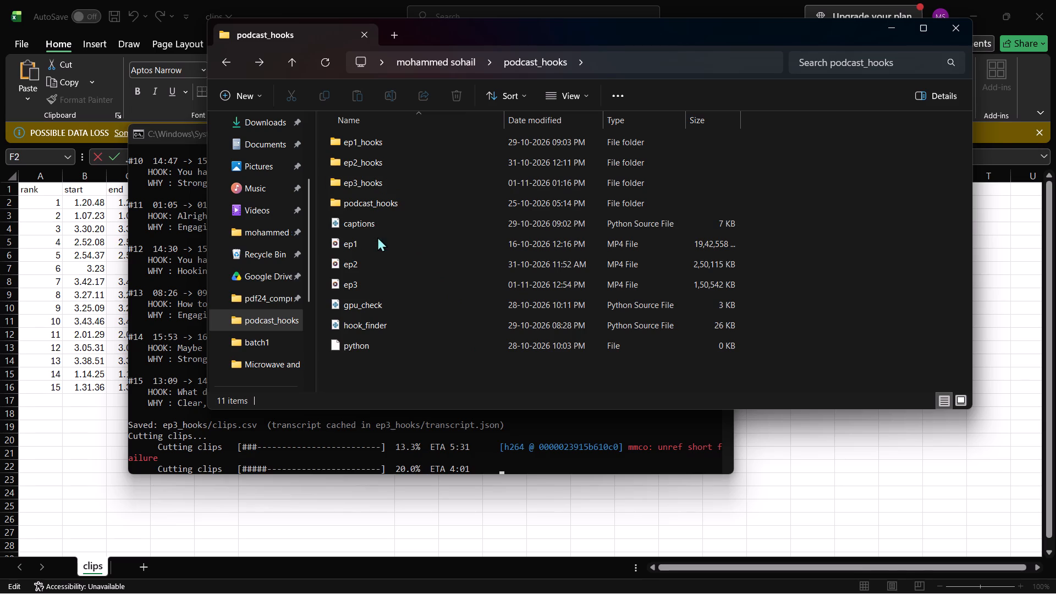
Switch to File Explorer, open the exported clip 1 from the batch1 folder, try to play it, and close the player.
{"action": "left_click", "coordinate": [260, 343]}
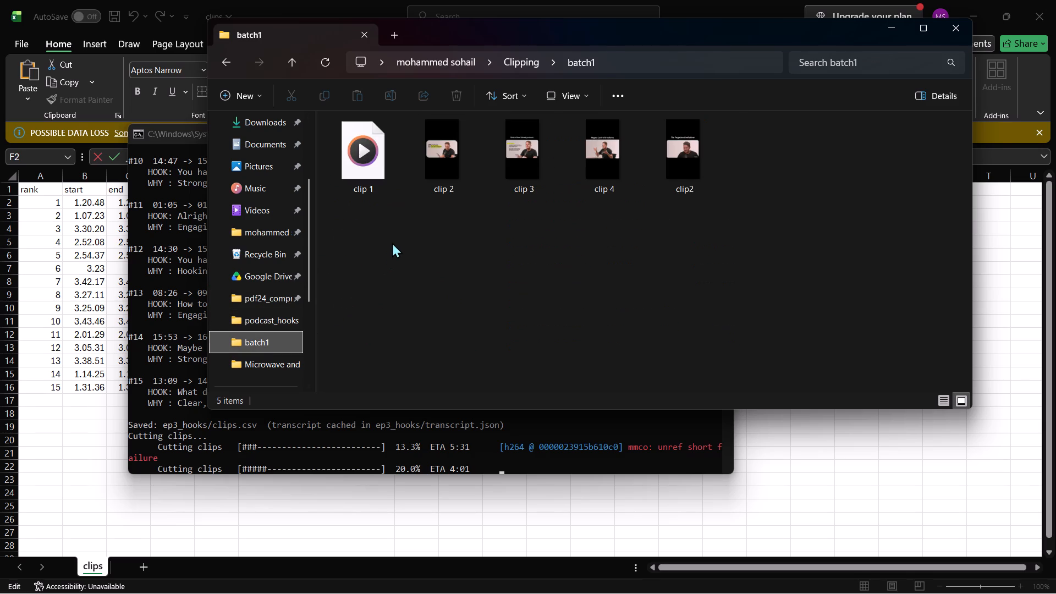
{"action": "double_click", "coordinate": [364, 164]}
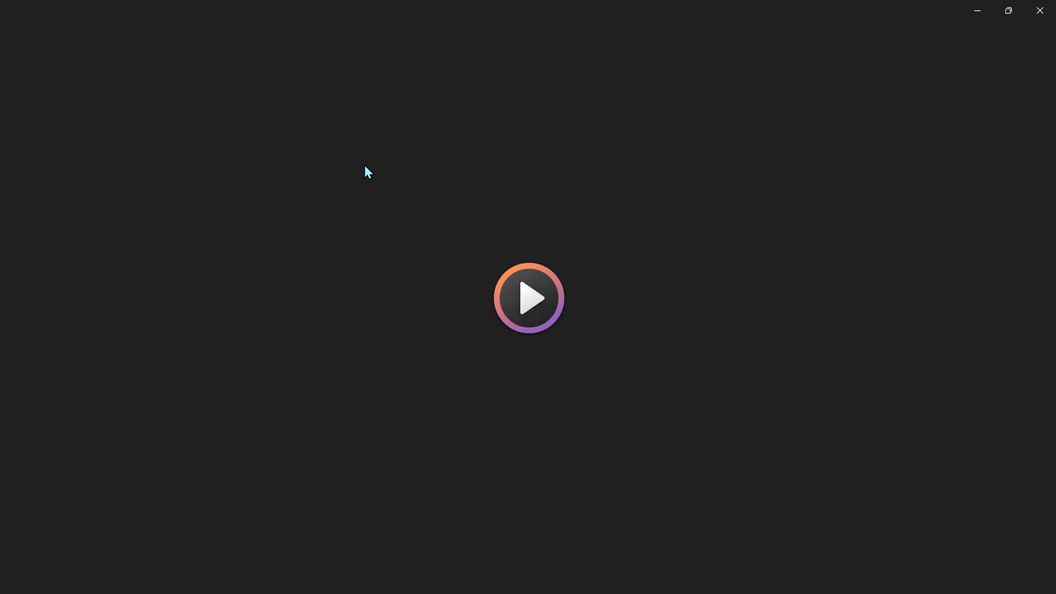
{"action": "left_click", "coordinate": [527, 296]}
{"action": "left_click", "coordinate": [554, 311]}
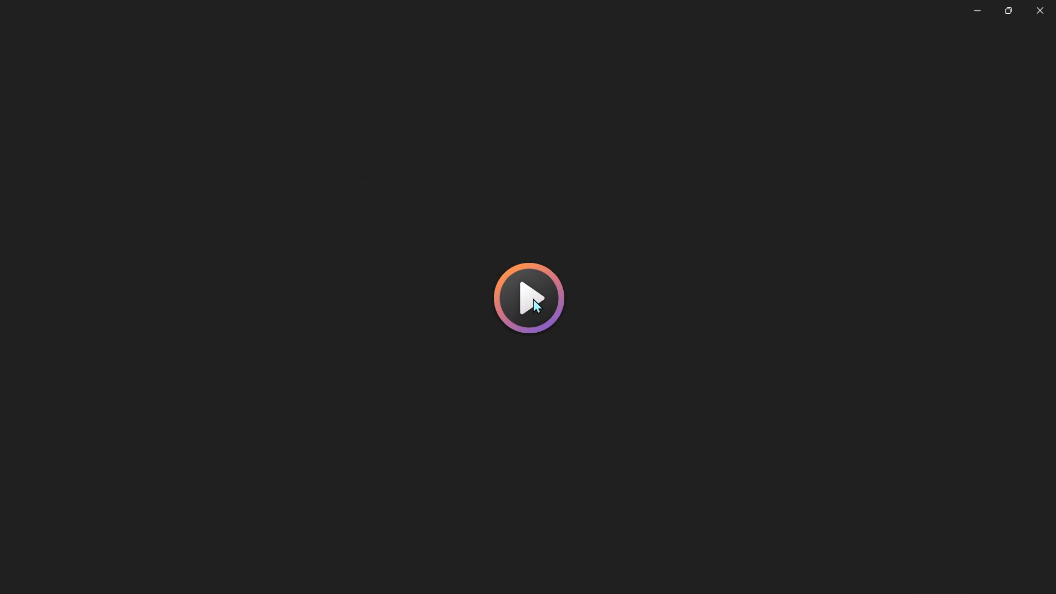
{"action": "left_click", "coordinate": [533, 298]}
{"action": "key", "text": "space"}
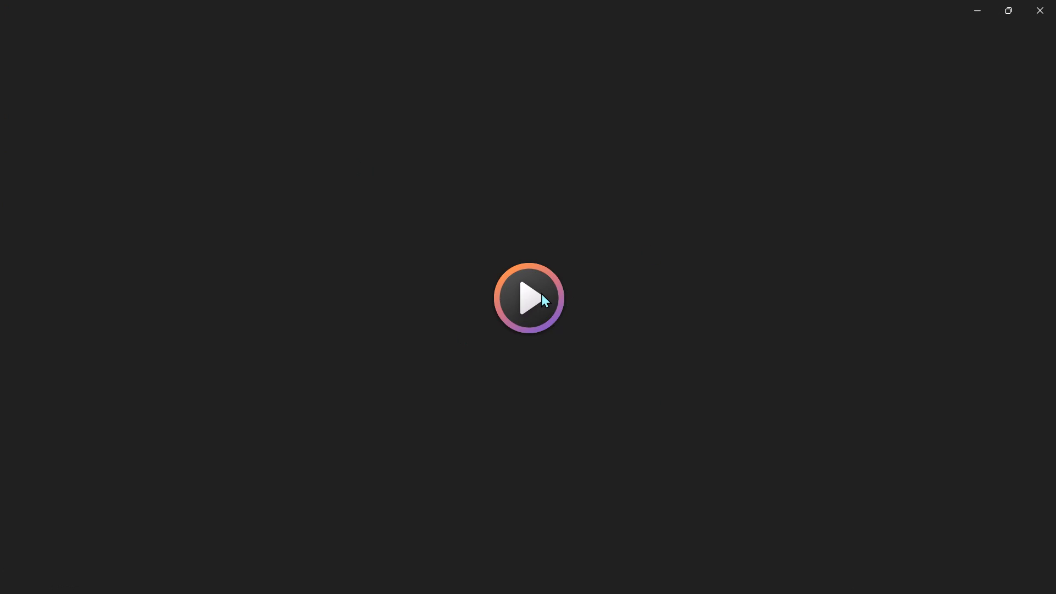
{"action": "triple_click", "coordinate": [541, 293]}
{"action": "double_click", "coordinate": [541, 293]}
{"action": "left_click", "coordinate": [1051, 15]}
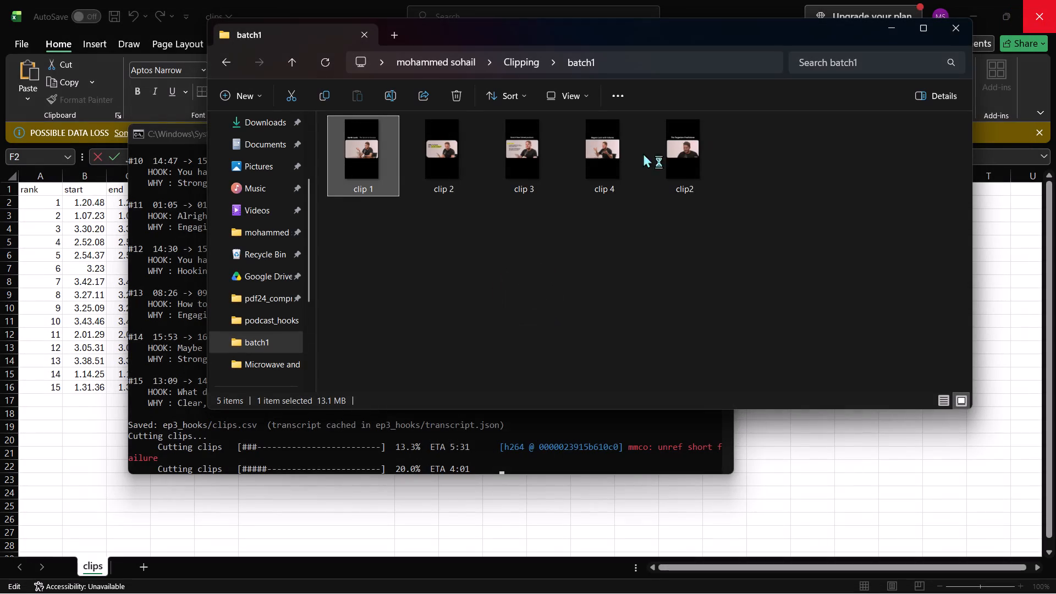
Open clip 1 from the batch1 folder again, try to play it, and close the player.
{"action": "right_click", "coordinate": [349, 164]}
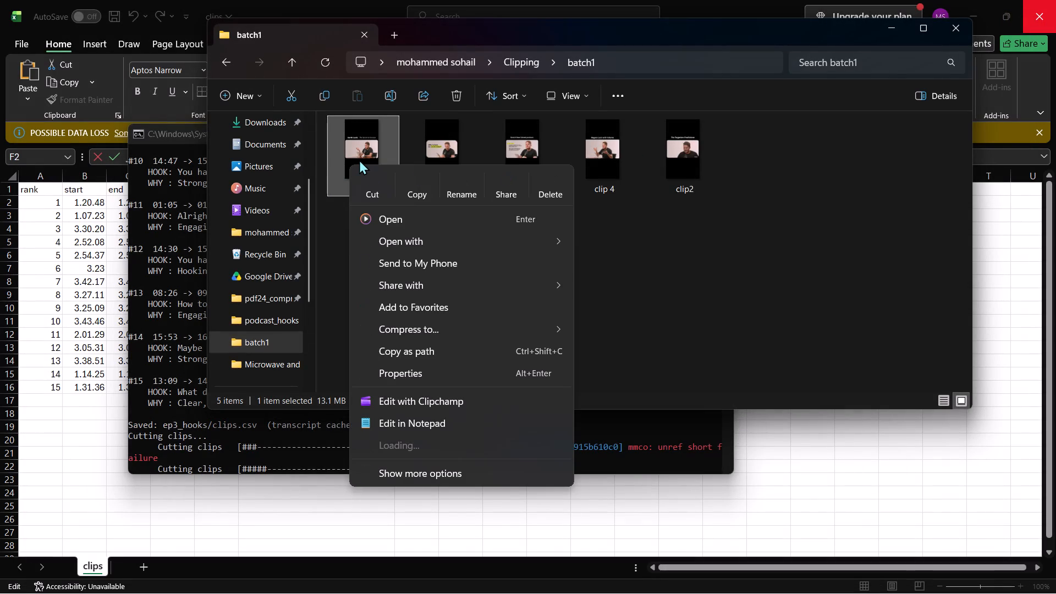
{"action": "left_click", "coordinate": [382, 215]}
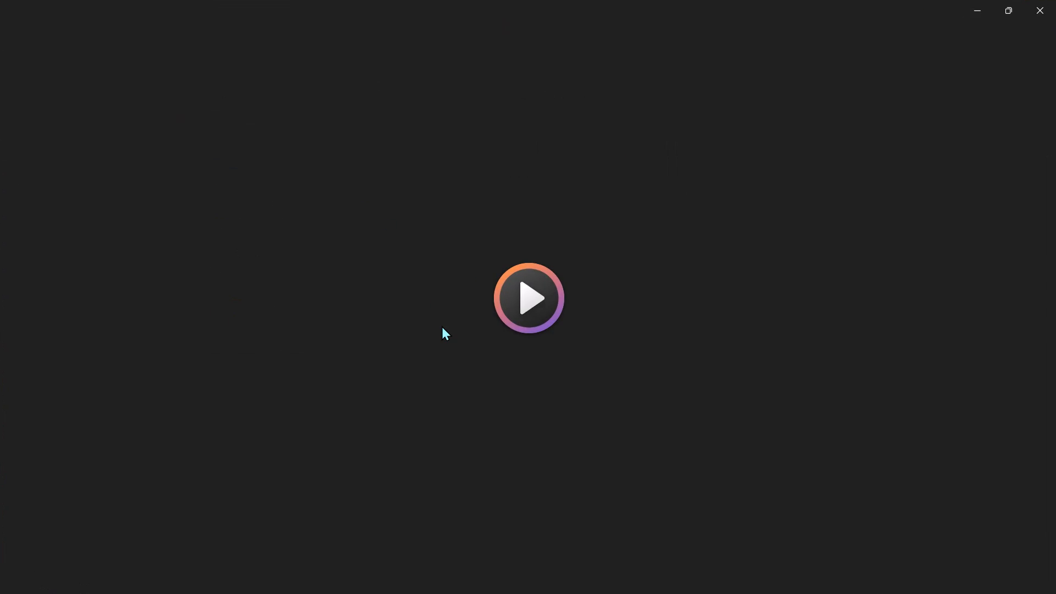
{"action": "key", "text": "space"}
{"action": "left_click", "coordinate": [530, 300]}
{"action": "scroll", "coordinate": [530, 300], "scroll_direction": "left", "scroll_amount": 5}
{"action": "left_click", "coordinate": [1055, 0]}
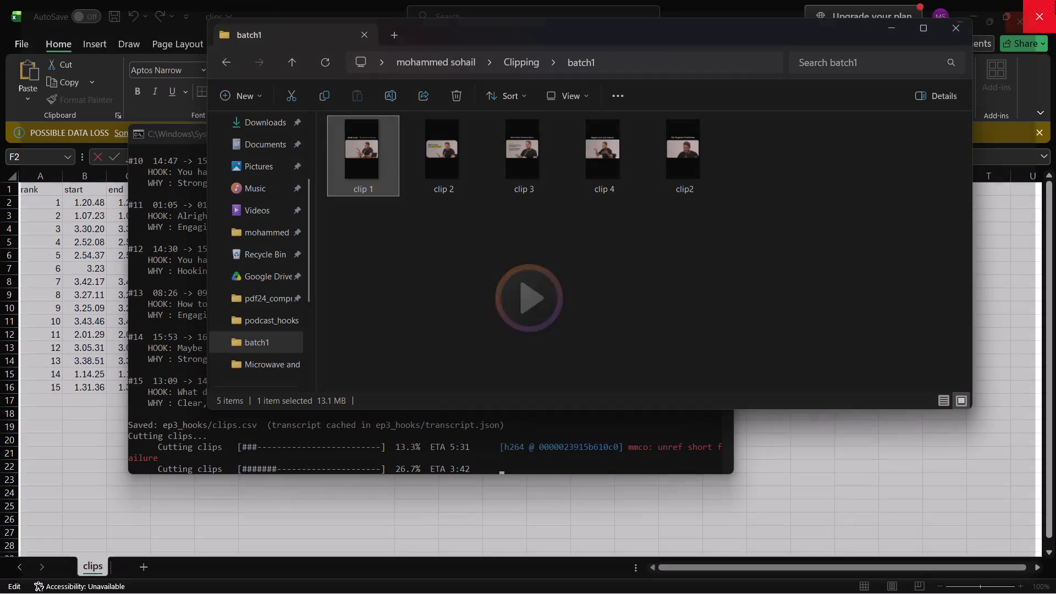
Open clip 2 from the batch1 folder, try to play it for comparison, and close the player.
{"action": "left_click", "coordinate": [445, 145]}
{"action": "double_click", "coordinate": [446, 152]}
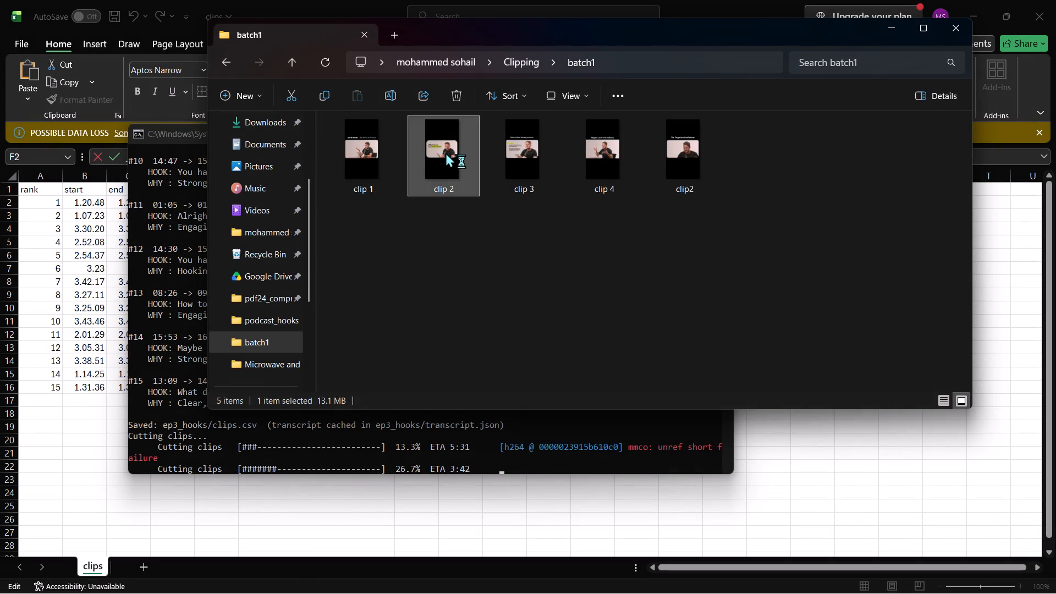
{"action": "left_click", "coordinate": [527, 282]}
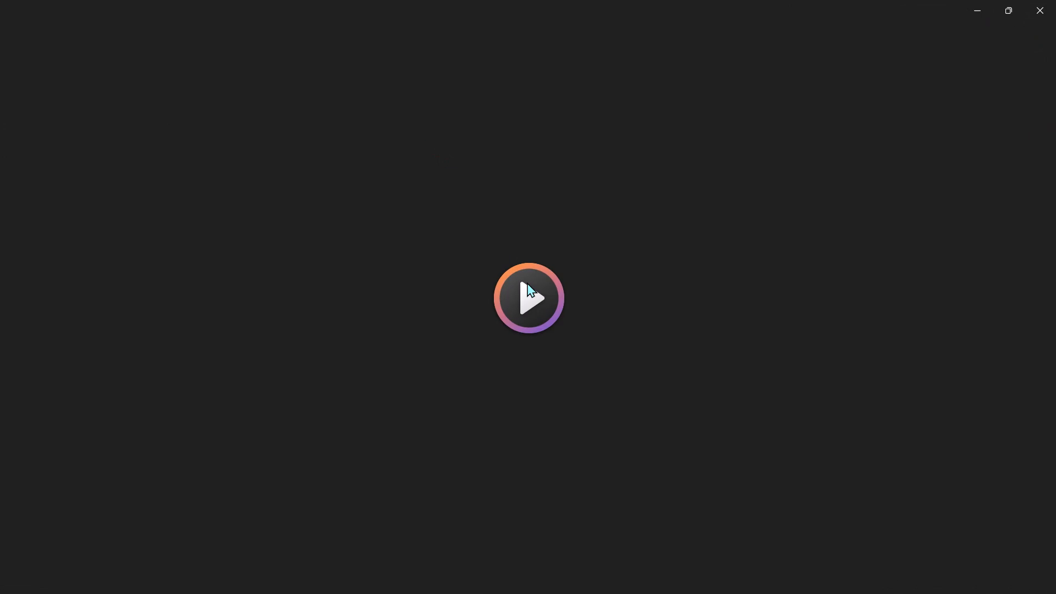
{"action": "left_click", "coordinate": [1039, 0]}
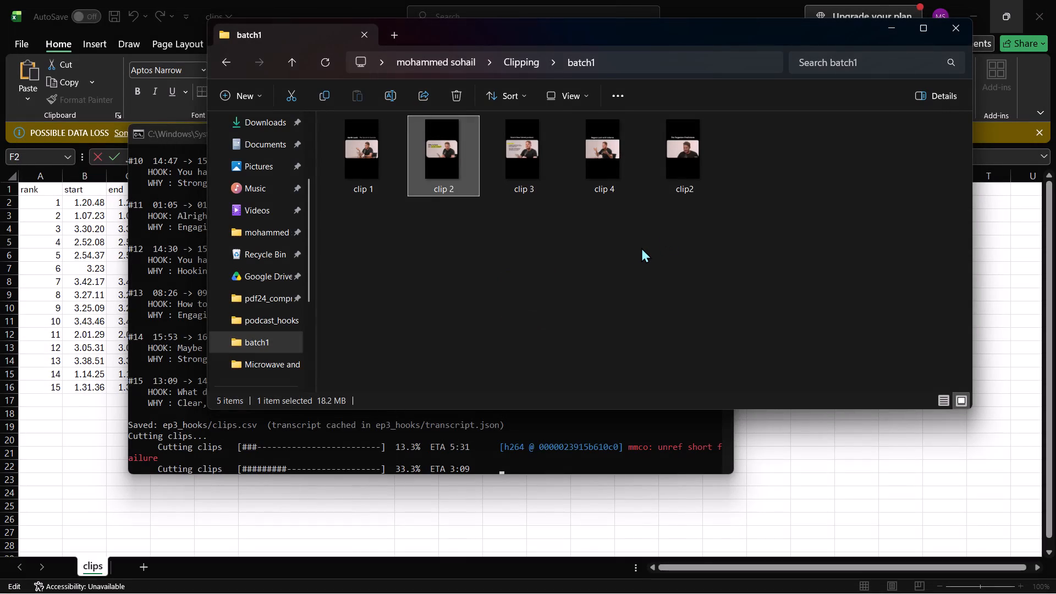
Reopen clip 1 from the batch1 folder, try once more to play it, and close the player.
{"action": "triple_click", "coordinate": [360, 157]}
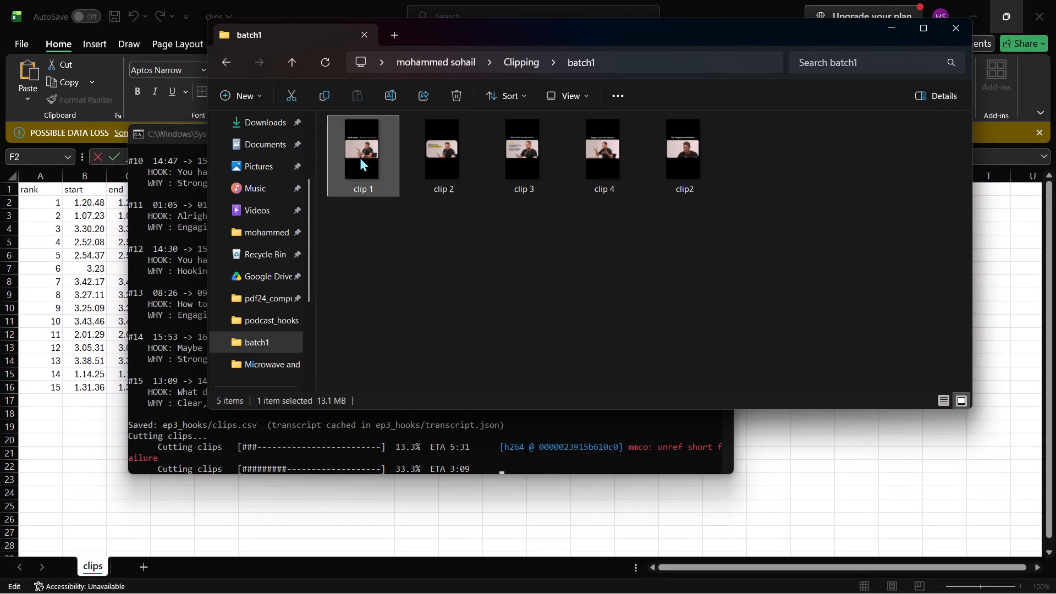
{"action": "left_click", "coordinate": [360, 157]}
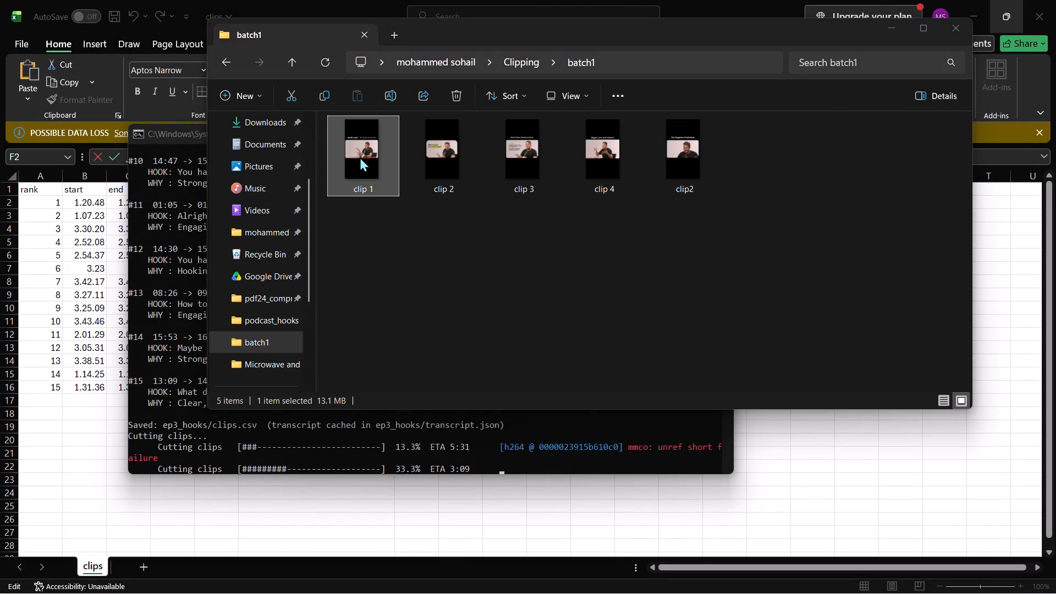
{"action": "triple_click", "coordinate": [360, 157]}
{"action": "left_click", "coordinate": [360, 157]}
{"action": "left_click", "coordinate": [360, 157]}
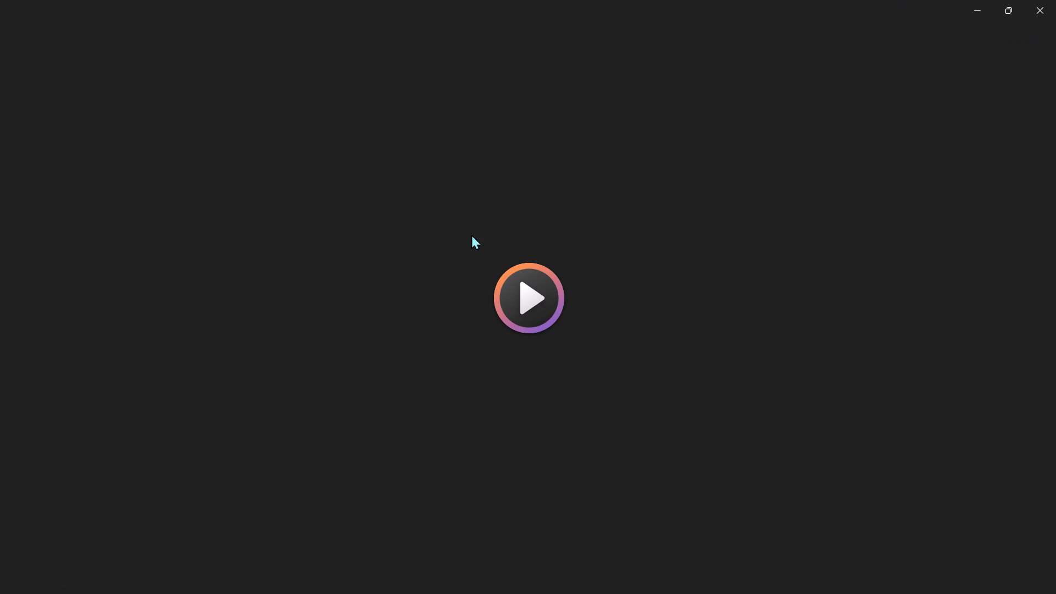
{"action": "left_click", "coordinate": [522, 285]}
{"action": "left_click", "coordinate": [1037, 12]}
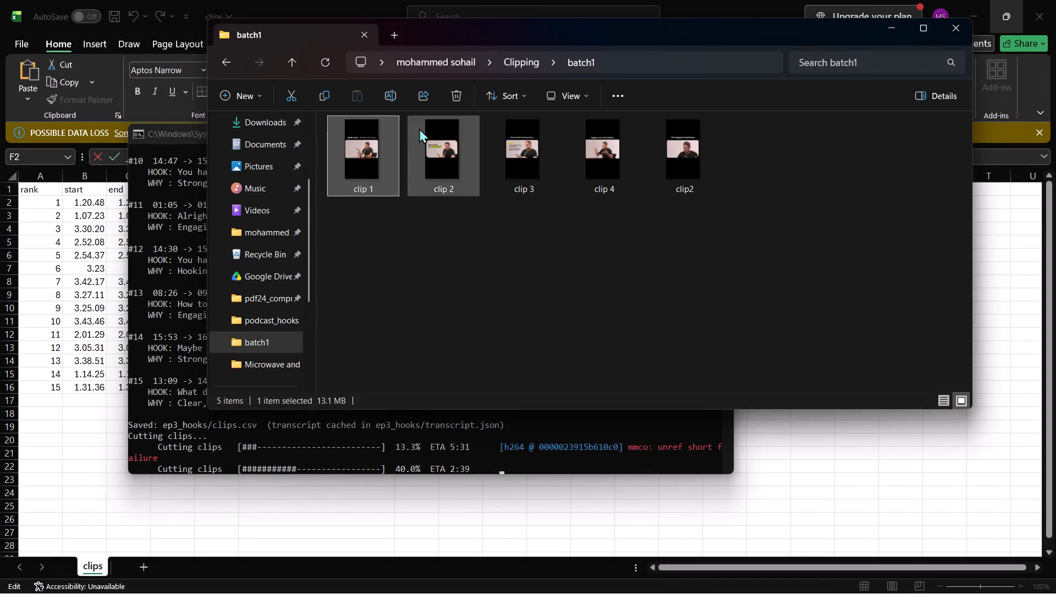
Copy the batch1 folder path, open it in a Chrome tab, and play clip 1.mp4, pausing at 0:03.
{"action": "double_click", "coordinate": [602, 56]}
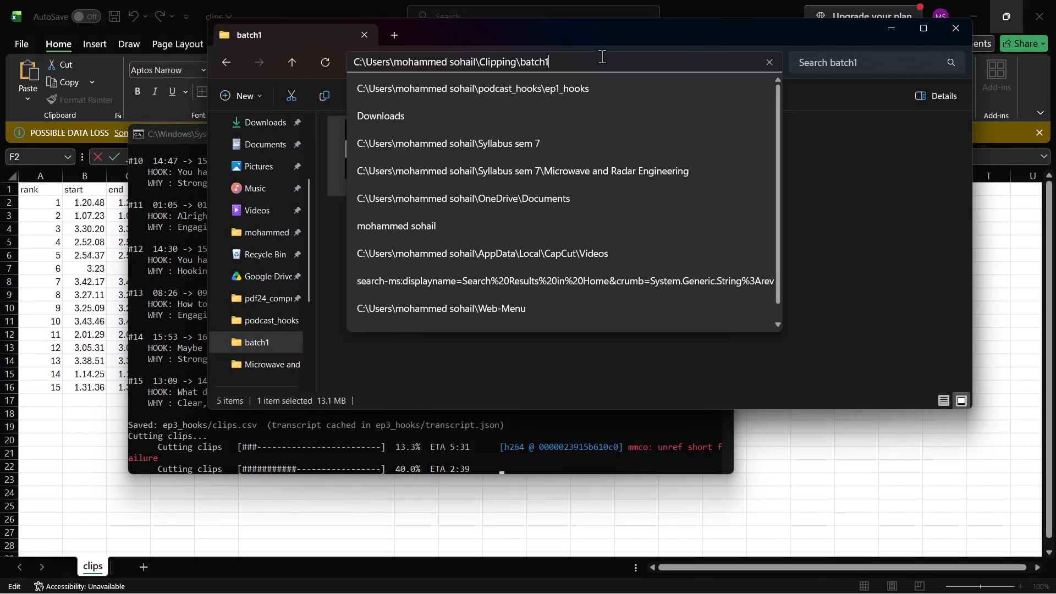
{"action": "double_click", "coordinate": [602, 56]}
{"action": "triple_click", "coordinate": [599, 61]}
{"action": "key", "text": "ctrl+c"}
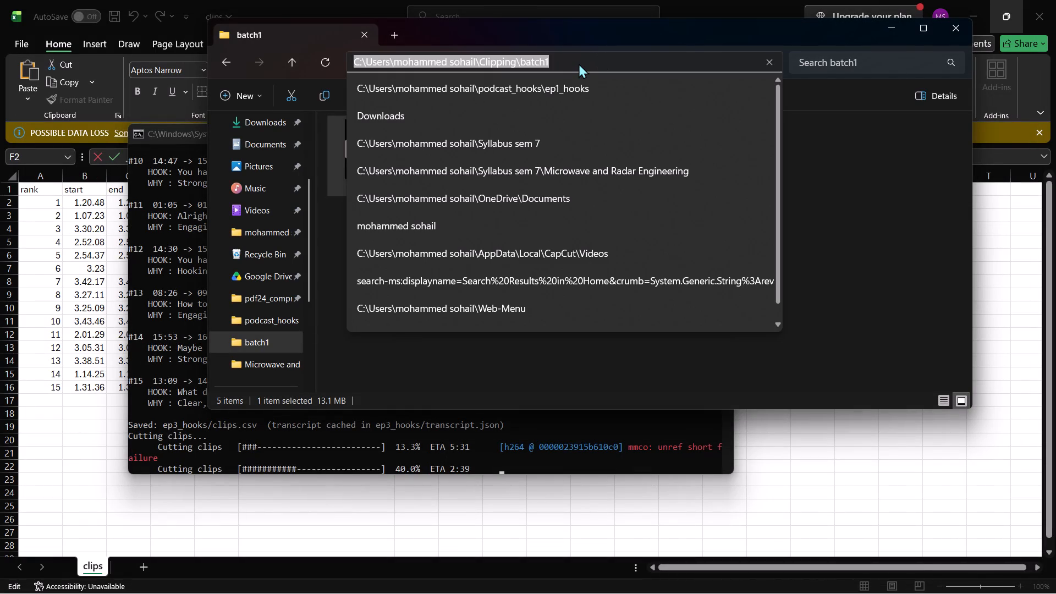
{"action": "left_click", "coordinate": [201, 6]}
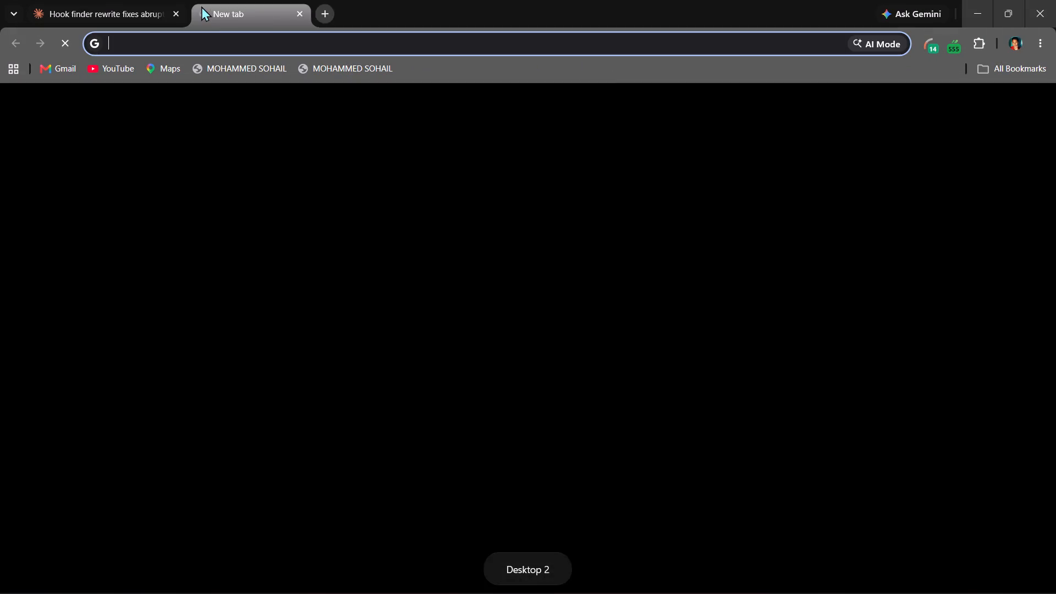
{"action": "key", "text": "ctrl+v"}
{"action": "key", "text": "Return"}
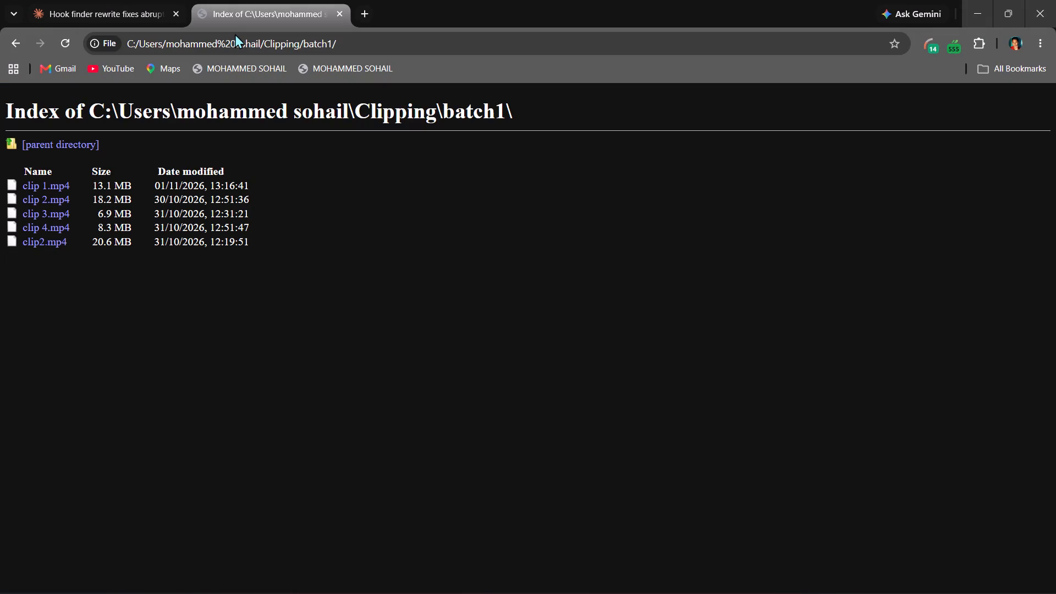
{"action": "left_click", "coordinate": [53, 181]}
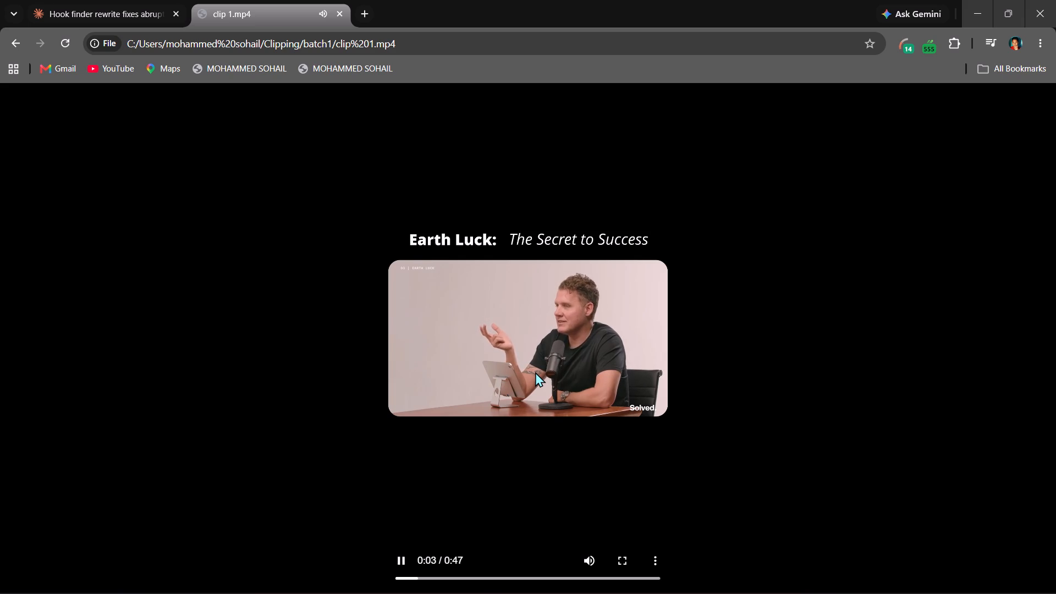
{"action": "key", "text": "space"}
{"action": "key", "text": "shift+super+s"}
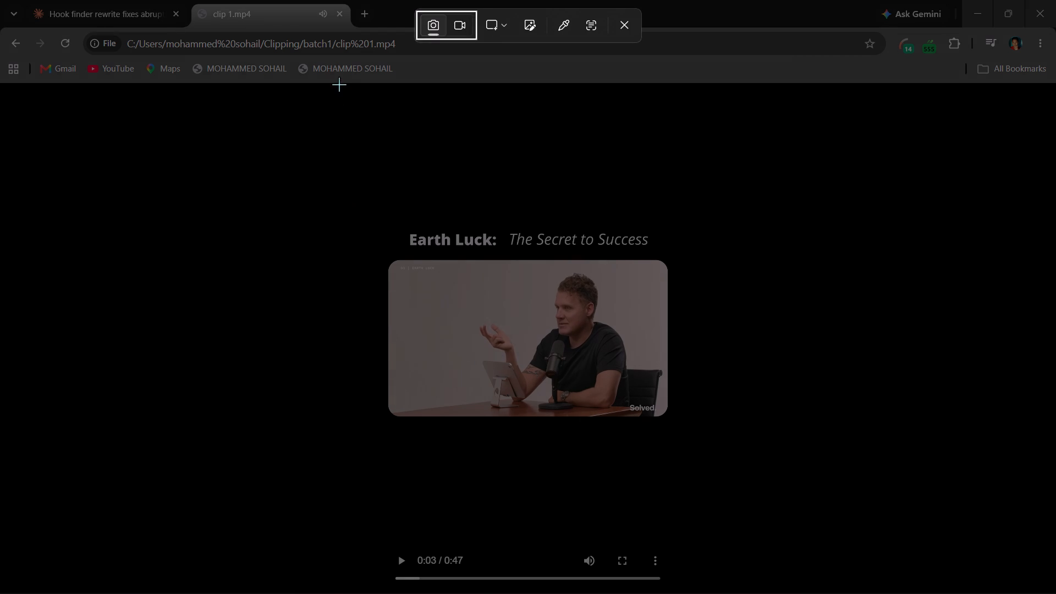
{"action": "left_click_drag", "start_coordinate": [341, 80], "coordinate": [696, 585]}
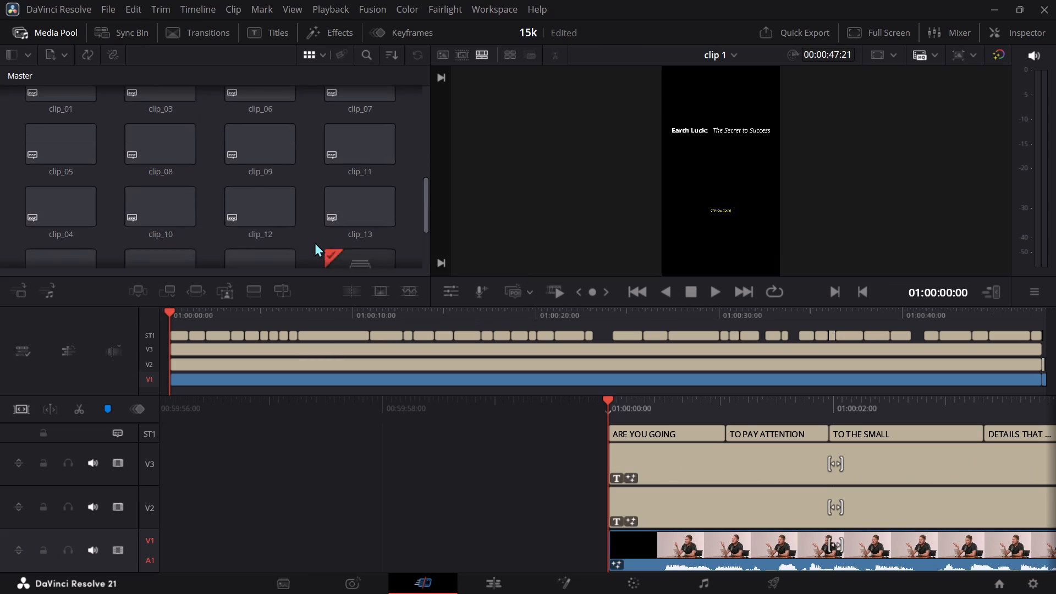
{"action": "scroll", "coordinate": [315, 242], "scroll_direction": "down", "scroll_amount": 2}
{"action": "left_click", "coordinate": [373, 214]}
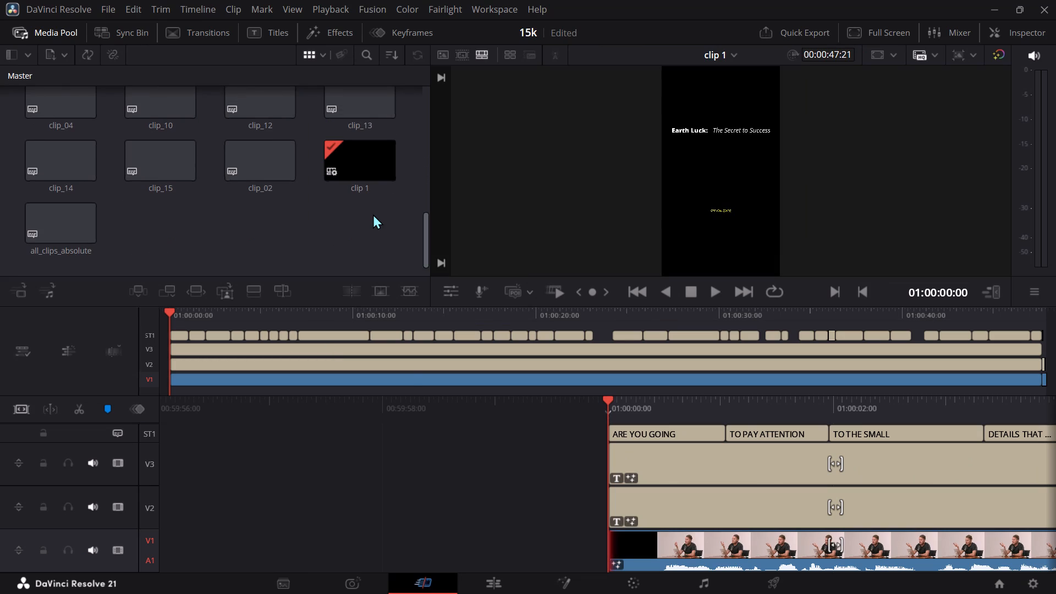
{"action": "right_click", "coordinate": [457, 474]}
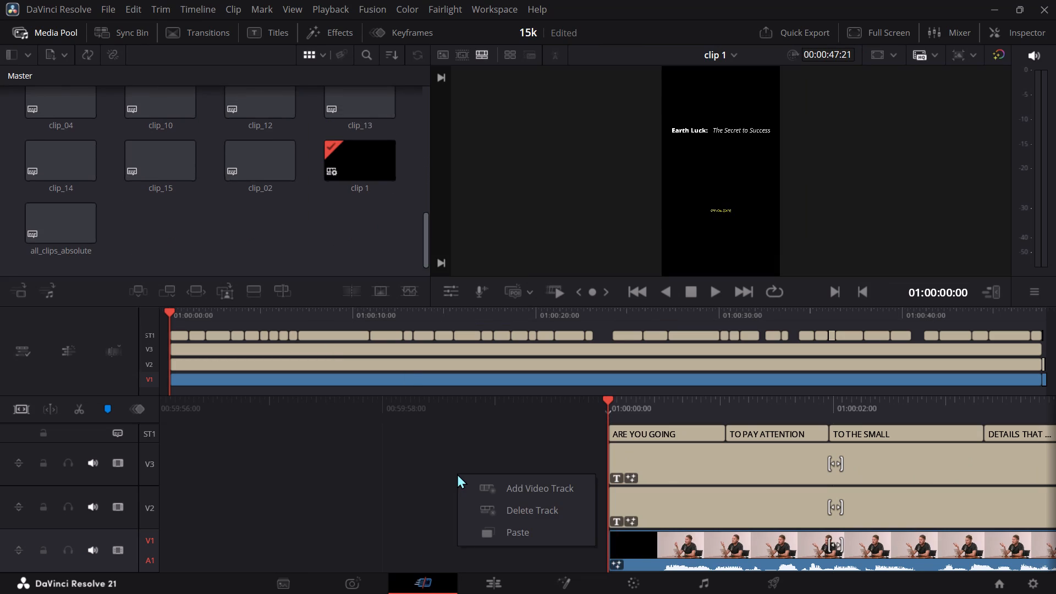
{"action": "left_click", "coordinate": [457, 474]}
{"action": "key", "text": "ctrl+n"}
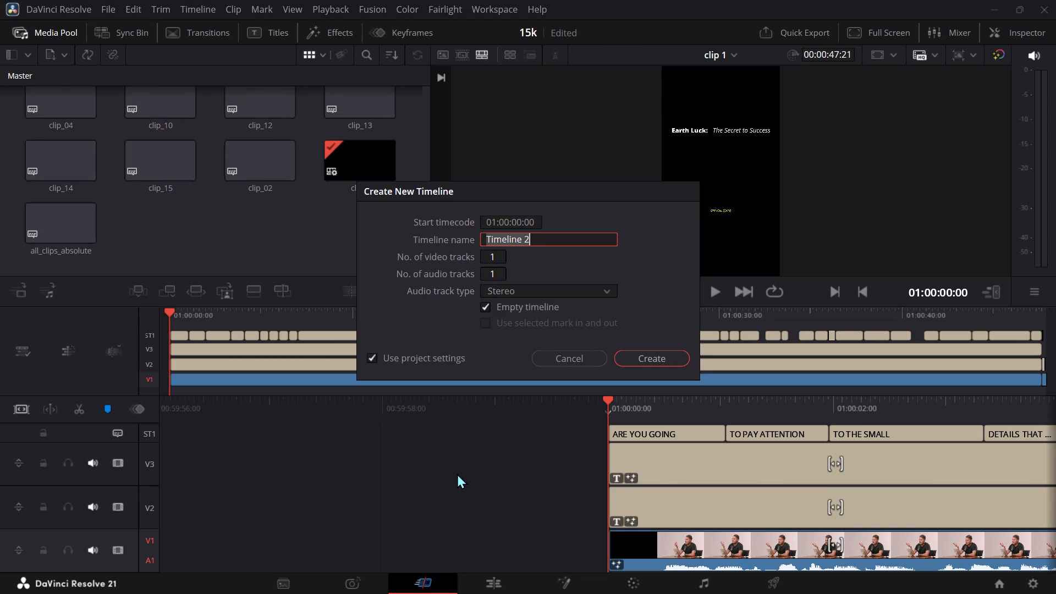
{"action": "key", "text": "BackSpace"}
{"action": "key", "text": "BackSpace"}
{"action": "key", "text": "BackSpace"}
{"action": "key", "text": "BackSpace"}
{"action": "key", "text": "BackSpace"}
{"action": "key", "text": "BackSpace"}
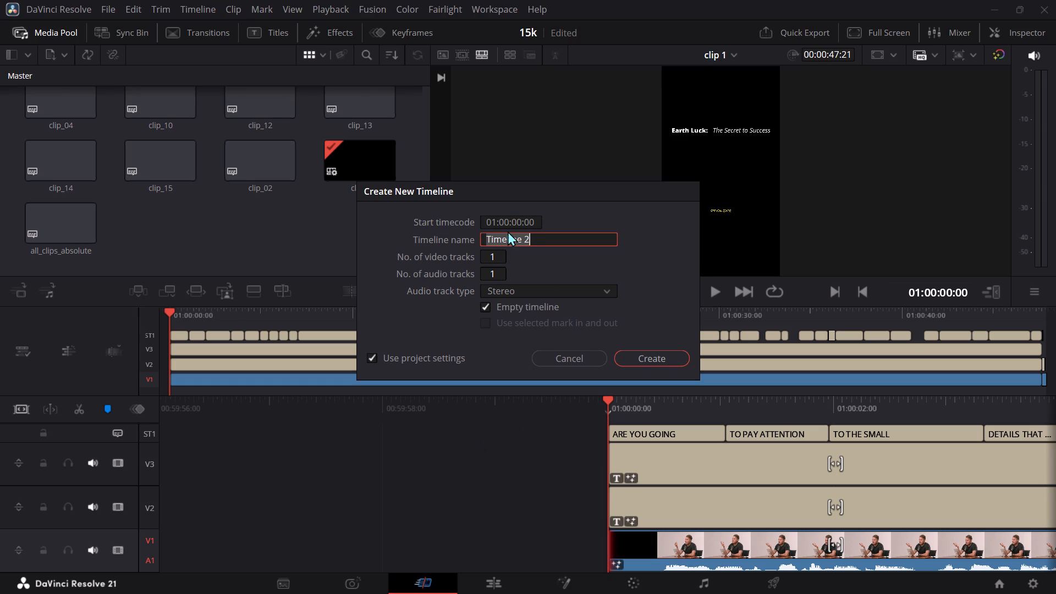
{"action": "triple_click", "coordinate": [514, 237]}
{"action": "key", "text": "BackSpace"}
{"action": "type", "text": "clip 2"}
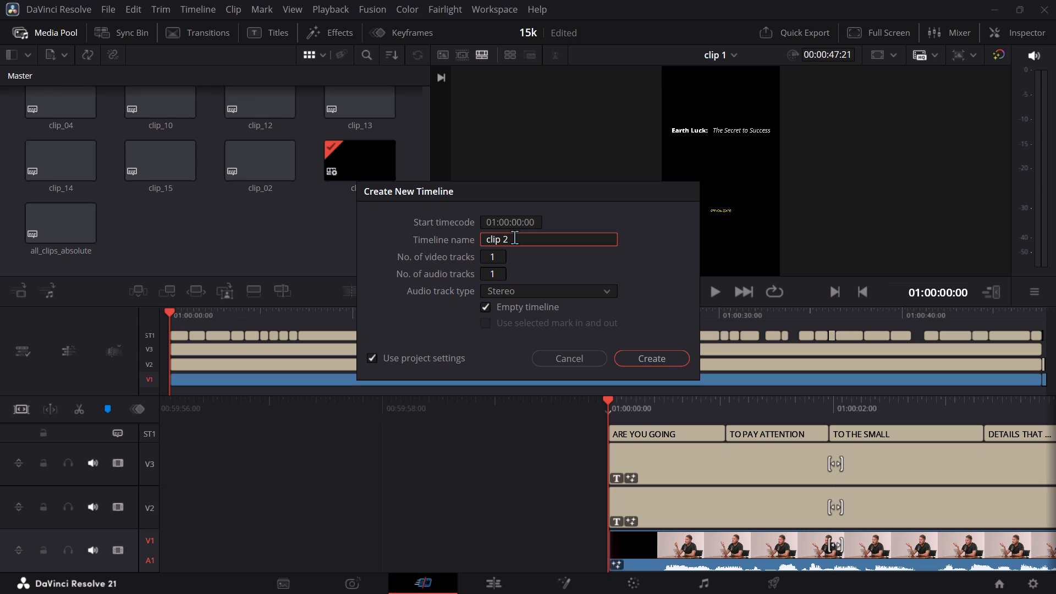
{"action": "key", "text": "Return"}
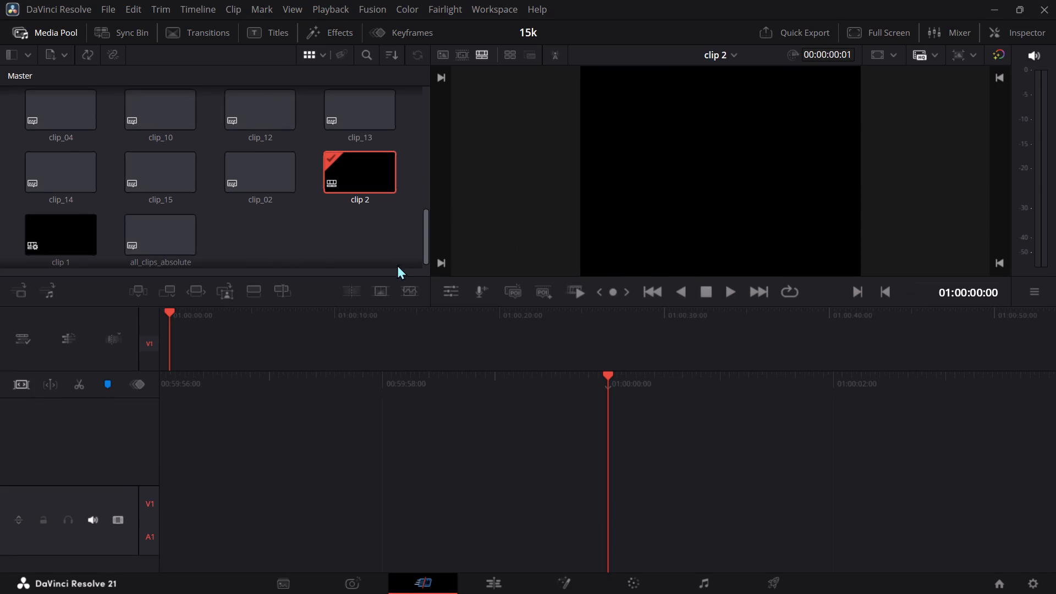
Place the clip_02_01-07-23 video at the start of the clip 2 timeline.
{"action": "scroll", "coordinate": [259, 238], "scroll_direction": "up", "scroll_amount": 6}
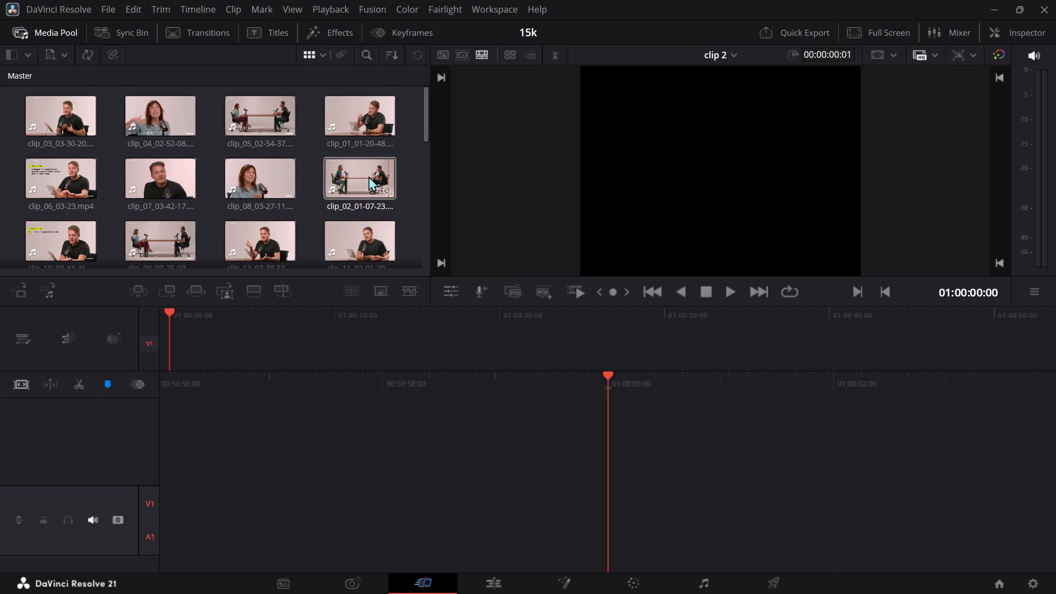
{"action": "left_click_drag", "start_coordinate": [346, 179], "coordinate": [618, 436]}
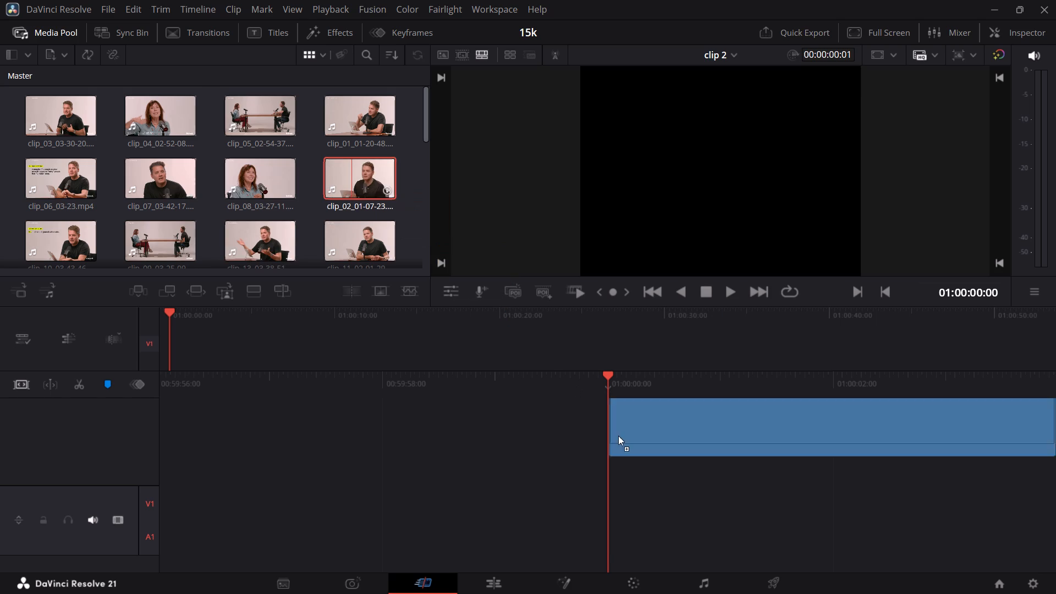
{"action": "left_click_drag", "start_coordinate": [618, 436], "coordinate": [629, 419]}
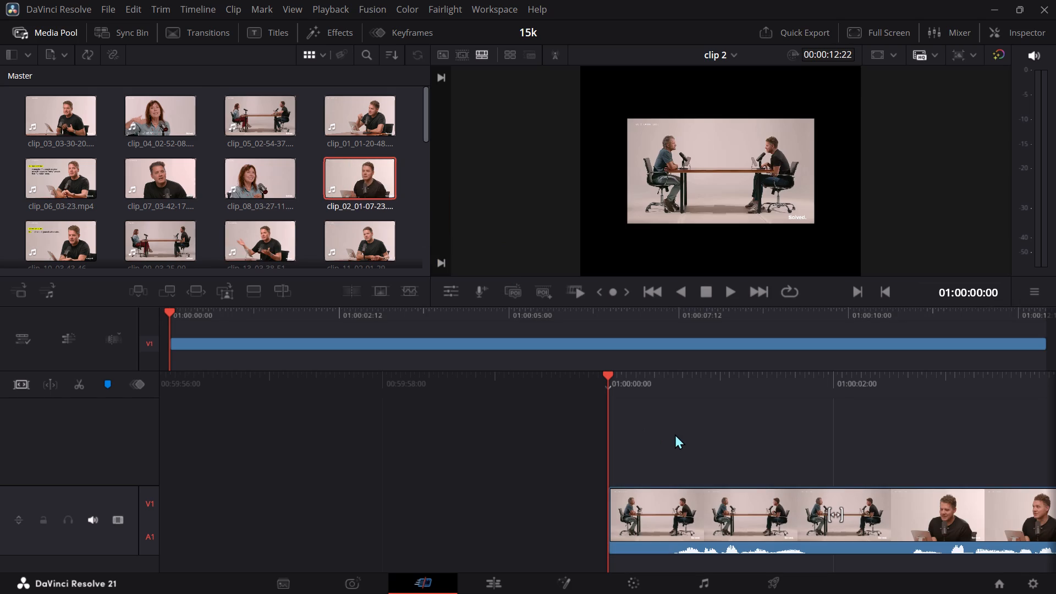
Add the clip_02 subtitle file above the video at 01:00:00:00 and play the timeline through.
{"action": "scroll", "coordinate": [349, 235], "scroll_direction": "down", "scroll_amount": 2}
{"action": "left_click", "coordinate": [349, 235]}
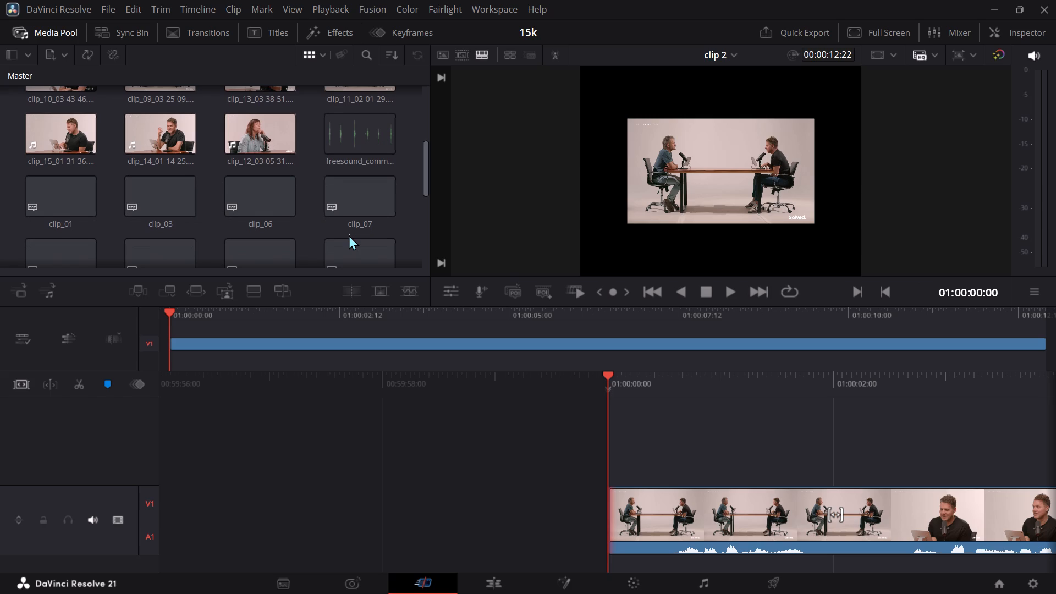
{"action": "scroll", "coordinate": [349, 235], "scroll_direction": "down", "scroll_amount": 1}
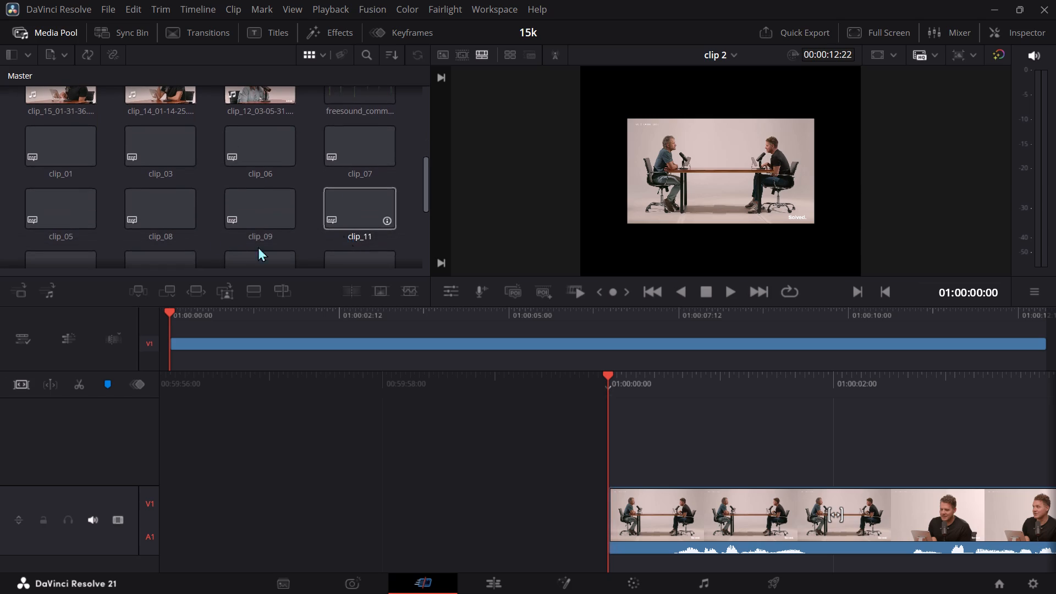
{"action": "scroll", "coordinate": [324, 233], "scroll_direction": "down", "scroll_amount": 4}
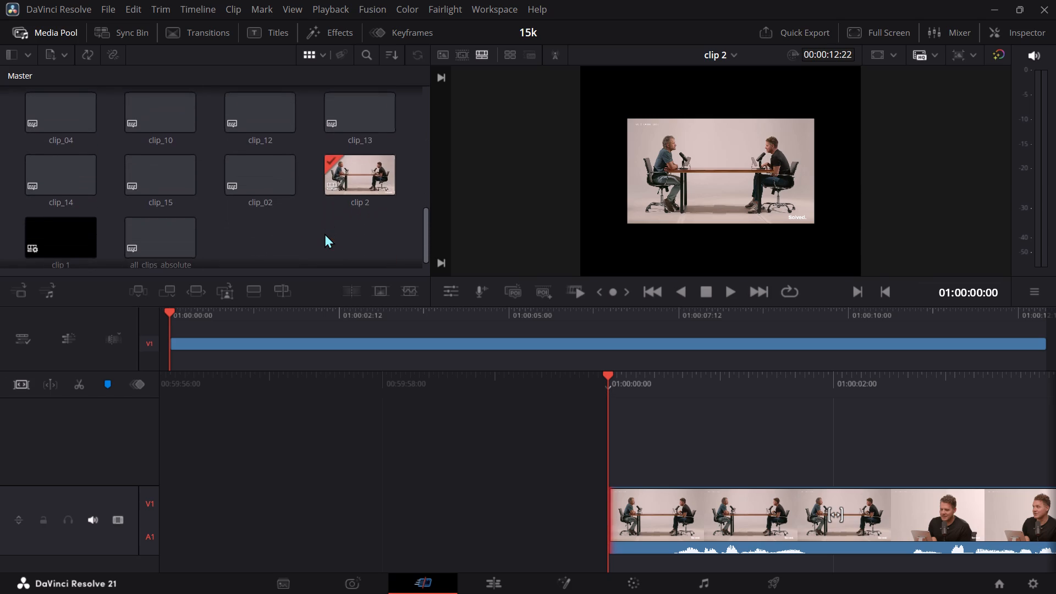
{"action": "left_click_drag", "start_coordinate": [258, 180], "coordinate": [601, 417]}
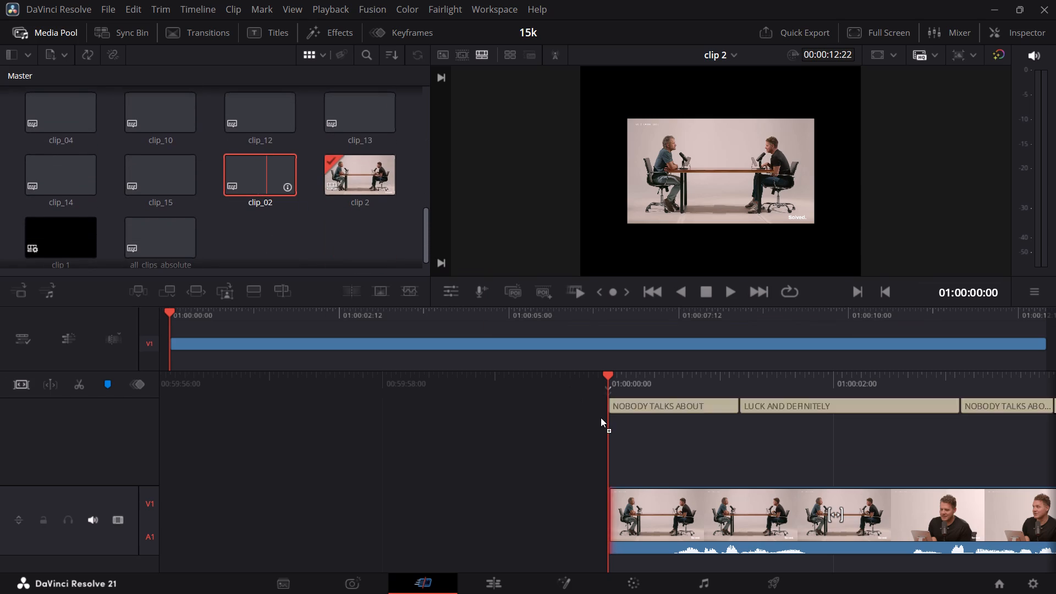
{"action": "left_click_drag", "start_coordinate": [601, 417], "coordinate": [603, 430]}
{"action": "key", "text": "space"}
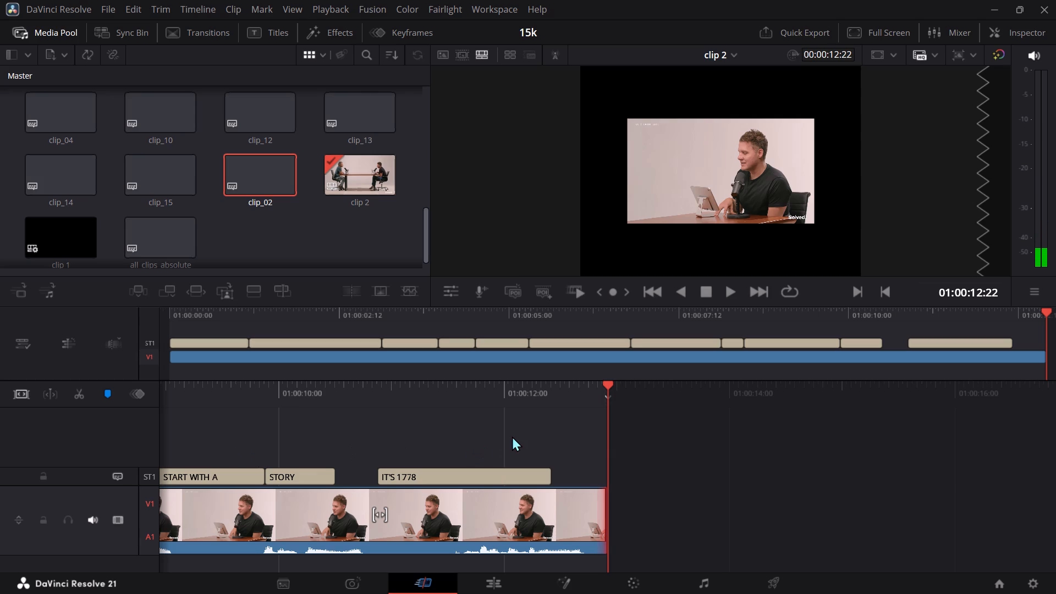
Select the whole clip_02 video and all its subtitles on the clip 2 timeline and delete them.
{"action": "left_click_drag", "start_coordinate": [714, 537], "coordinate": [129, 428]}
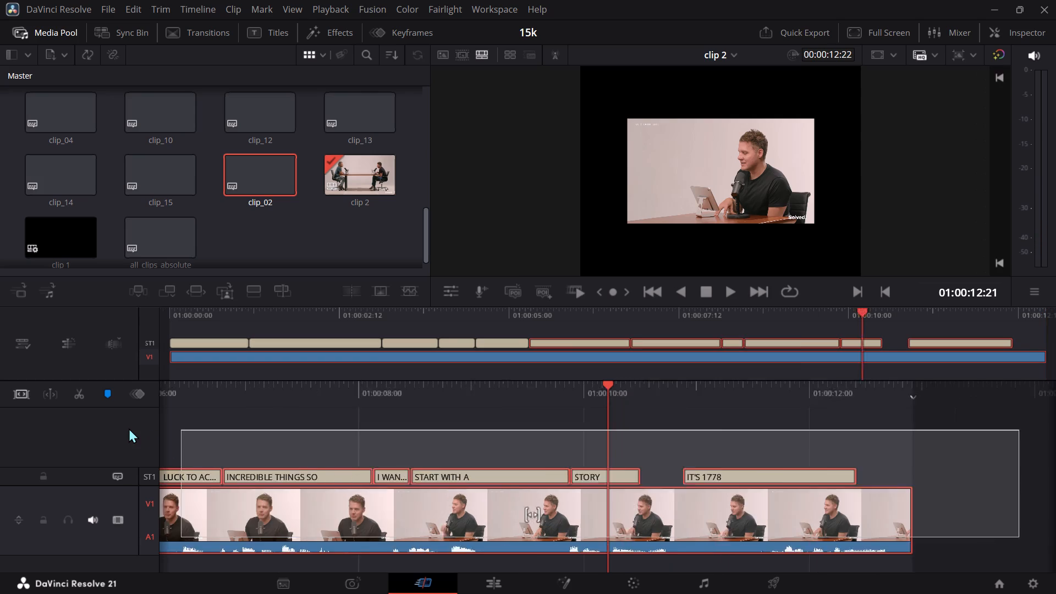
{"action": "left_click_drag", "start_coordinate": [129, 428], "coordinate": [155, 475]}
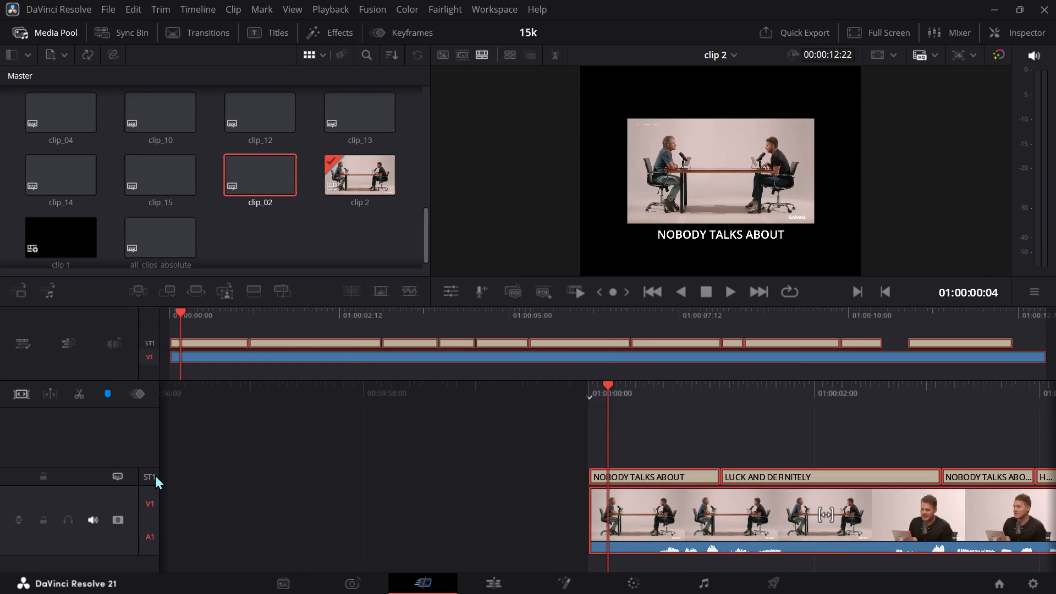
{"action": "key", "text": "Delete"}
Place the clip_03_03-30-20 video at the start of the clip 2 timeline and play it.
{"action": "scroll", "coordinate": [257, 169], "scroll_direction": "up", "scroll_amount": 5}
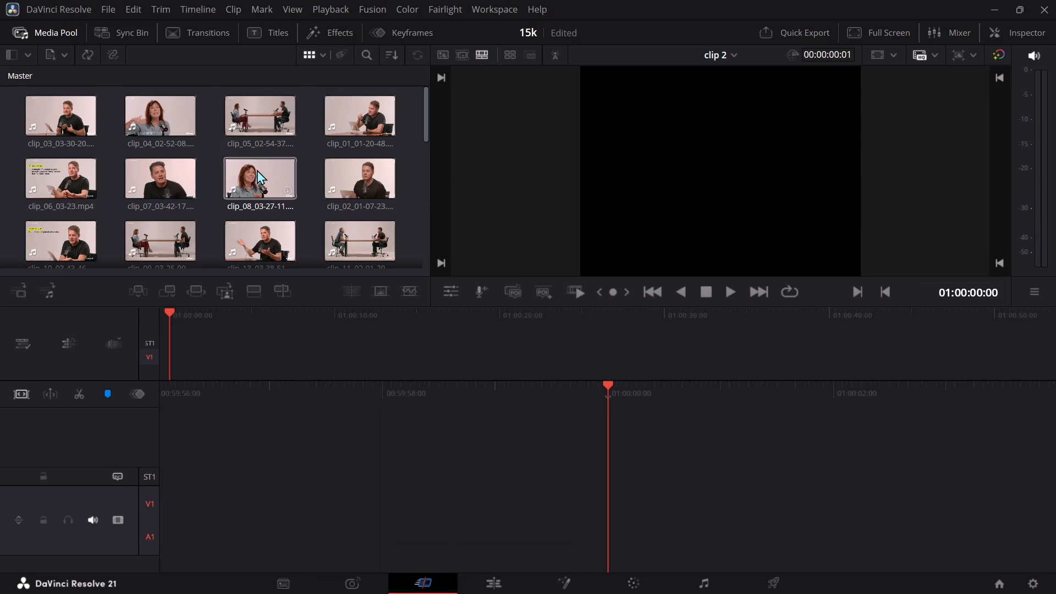
{"action": "left_click_drag", "start_coordinate": [67, 103], "coordinate": [629, 465]}
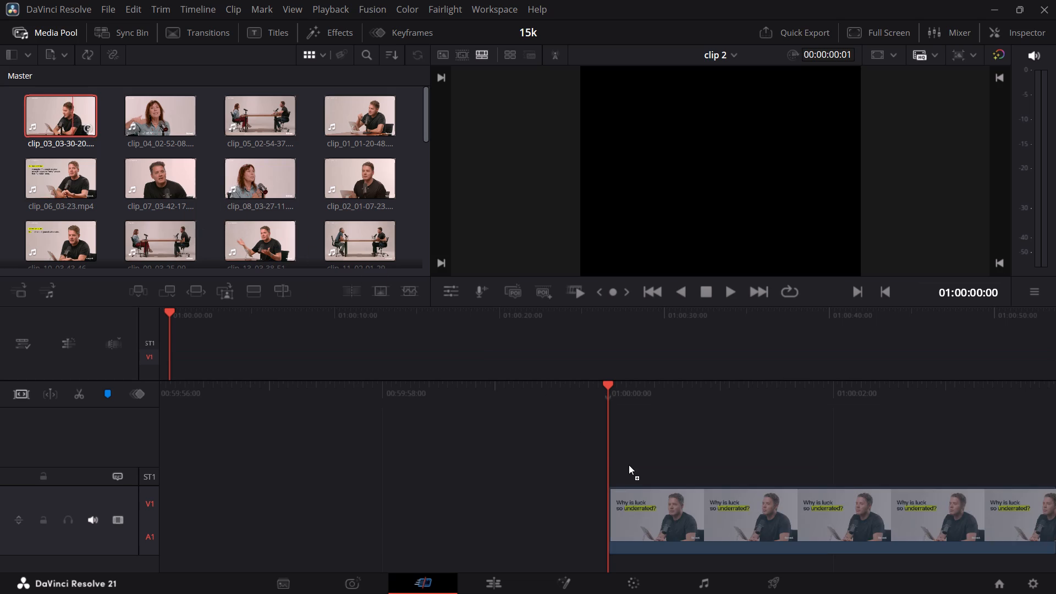
{"action": "left_click_drag", "start_coordinate": [629, 465], "coordinate": [628, 465]}
{"action": "key", "text": "space"}
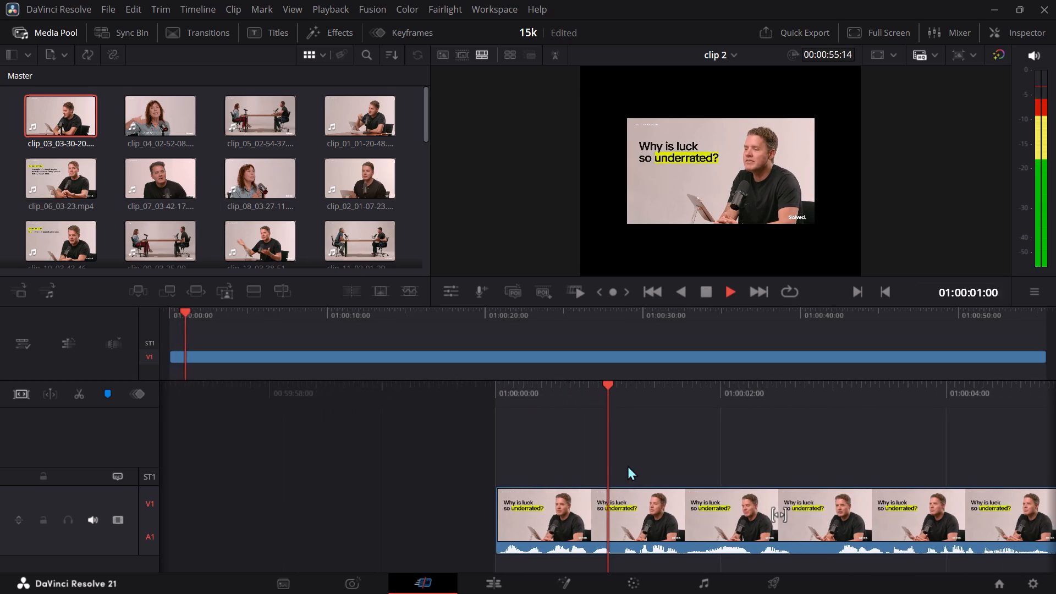
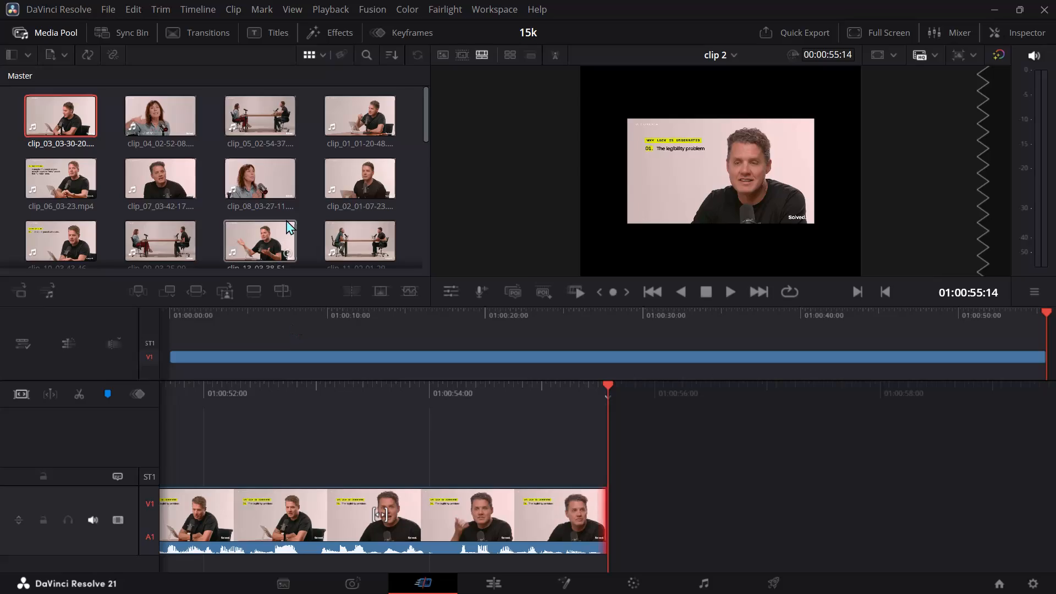
Add the clip_03 subtitle file above the video on the clip 2 timeline, starting at 01:00:00:00.
{"action": "scroll", "coordinate": [286, 219], "scroll_direction": "up", "scroll_amount": 2}
{"action": "scroll", "coordinate": [286, 219], "scroll_direction": "down", "scroll_amount": 2}
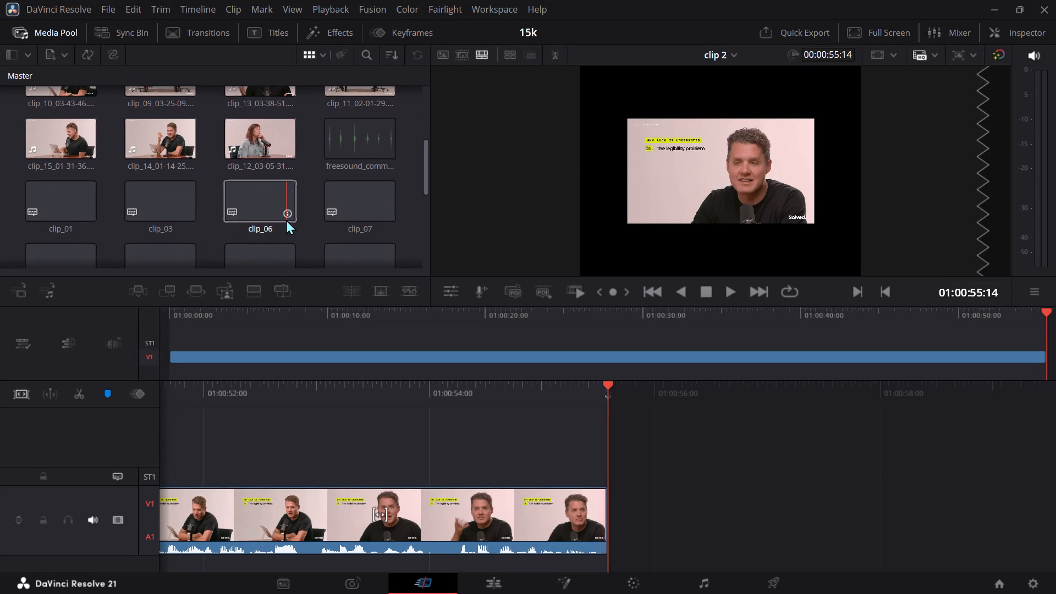
{"action": "left_click_drag", "start_coordinate": [151, 194], "coordinate": [124, 477]}
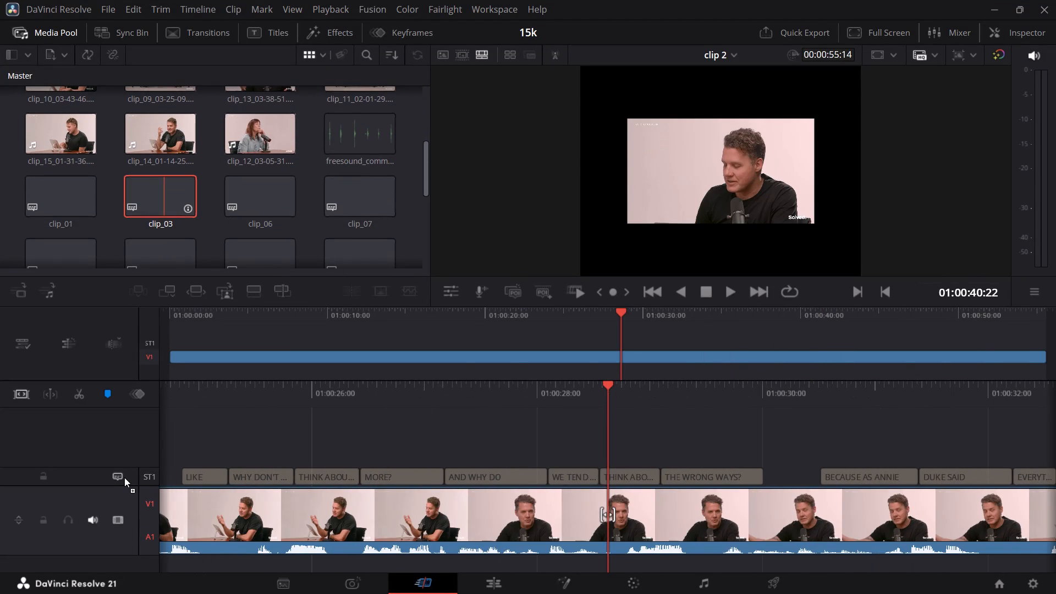
{"action": "left_click_drag", "start_coordinate": [124, 477], "coordinate": [118, 463]}
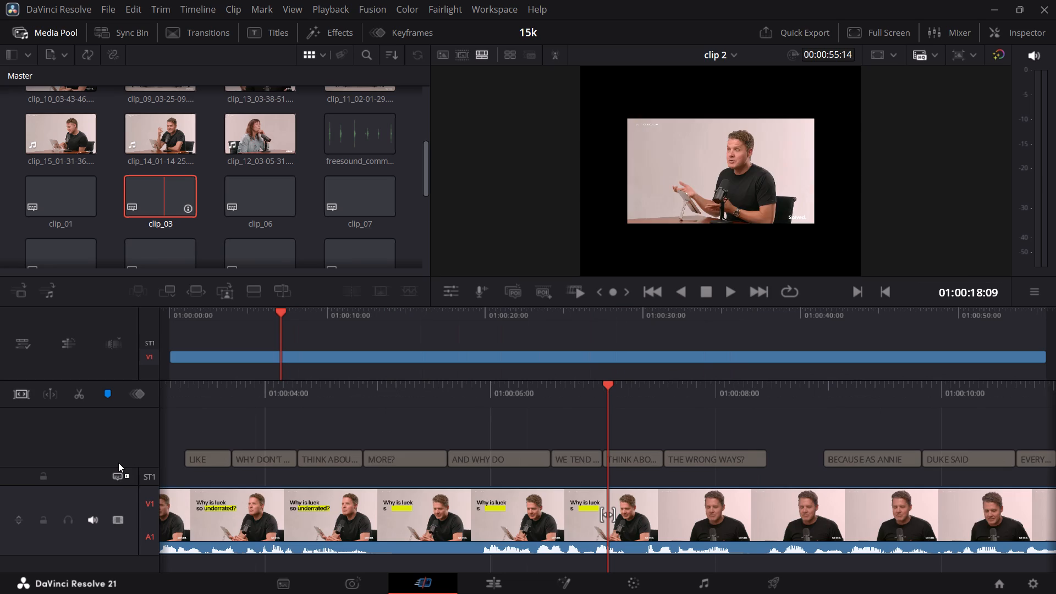
{"action": "left_click_drag", "start_coordinate": [118, 463], "coordinate": [119, 470]}
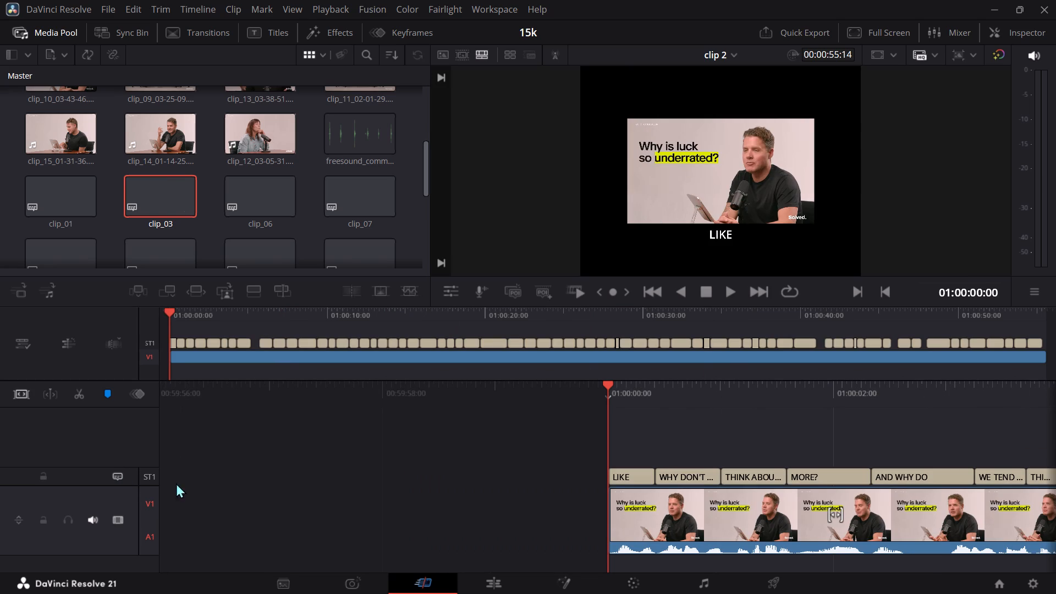
On the Edit page, switch the clip 2 timeline to the vertical format.
{"action": "left_click", "coordinate": [491, 583]}
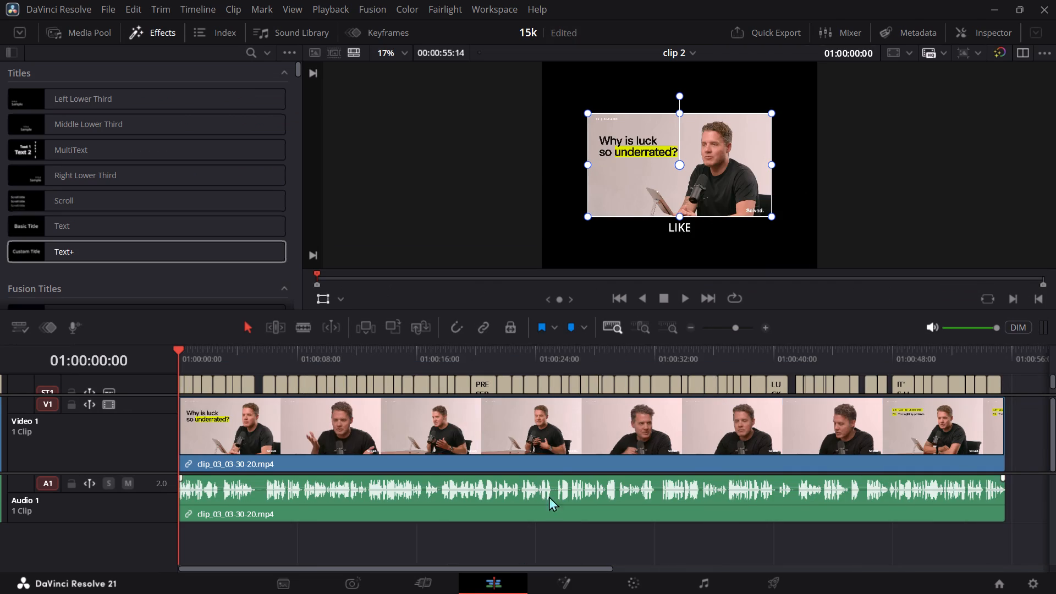
{"action": "scroll", "coordinate": [555, 435], "scroll_direction": "up", "scroll_amount": 1}
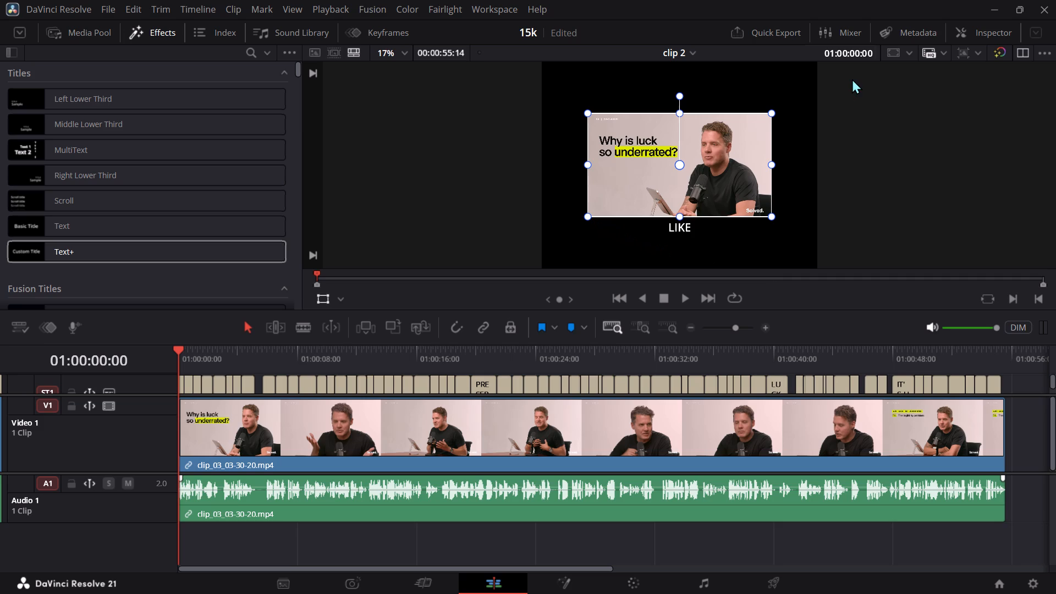
{"action": "left_click", "coordinate": [903, 56]}
{"action": "left_click", "coordinate": [941, 51]}
{"action": "left_click", "coordinate": [970, 52]}
{"action": "left_click", "coordinate": [961, 128]}
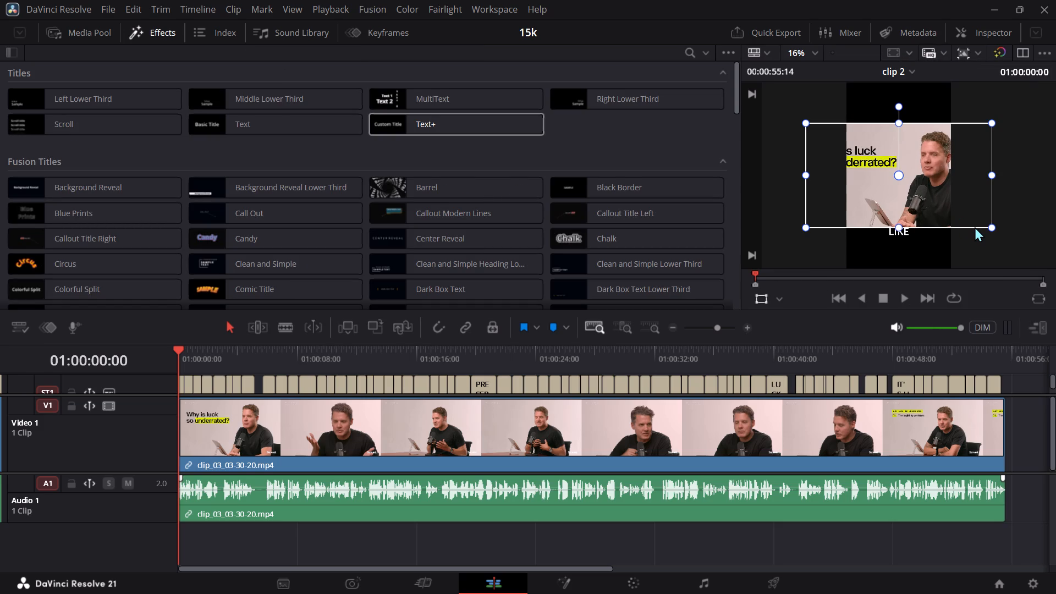
On the Fusion page, add a Rectangle mask and connect it to the clip_03_03-30-20.mp4 node.
{"action": "left_click", "coordinate": [564, 581]}
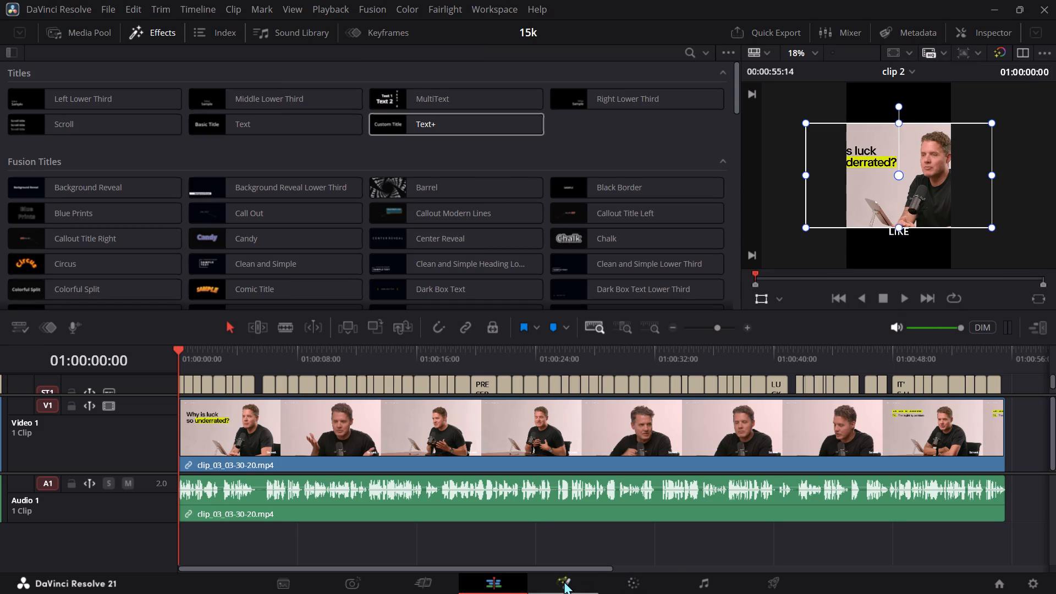
{"action": "left_click", "coordinate": [568, 580]}
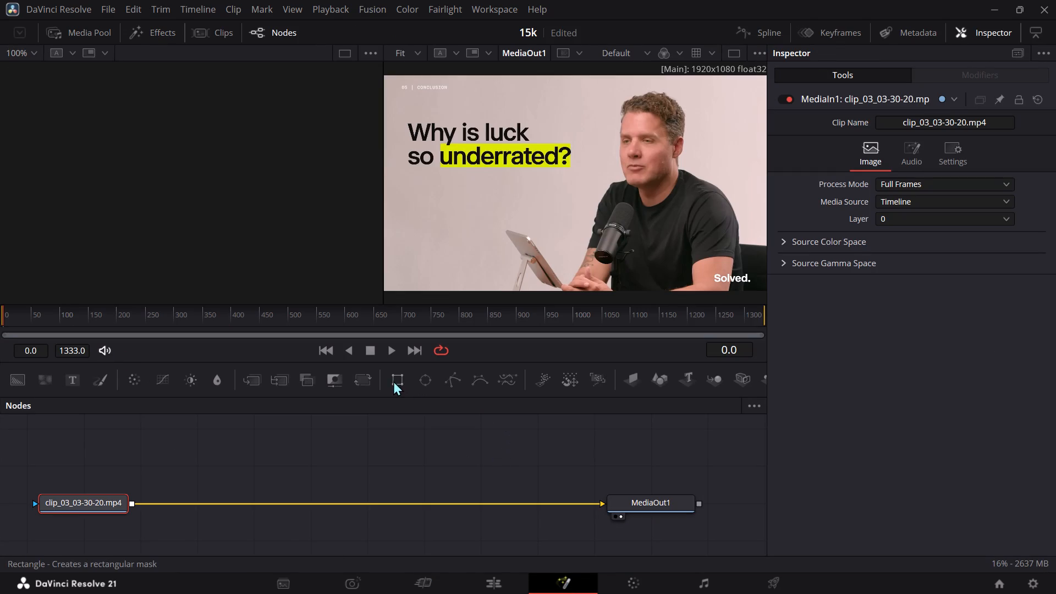
{"action": "left_click_drag", "start_coordinate": [393, 381], "coordinate": [85, 497]}
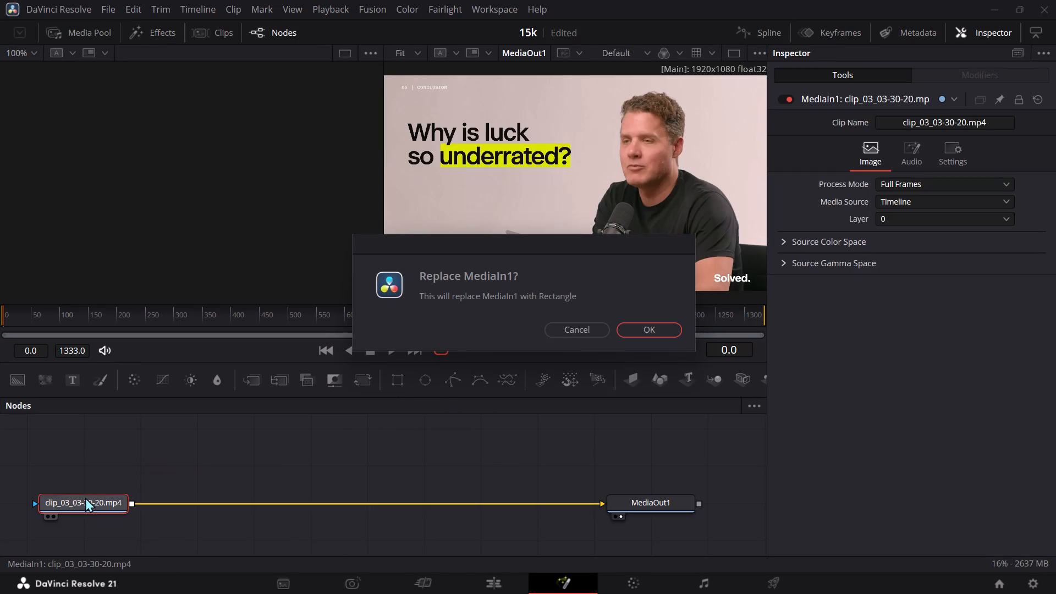
{"action": "left_click", "coordinate": [575, 327]}
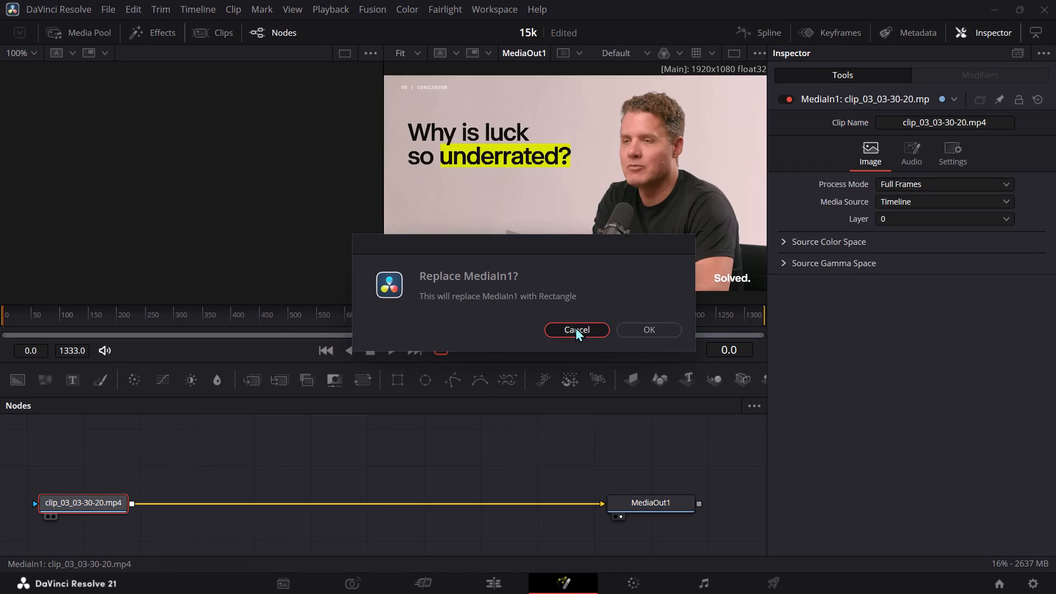
{"action": "left_click_drag", "start_coordinate": [394, 371], "coordinate": [405, 375]}
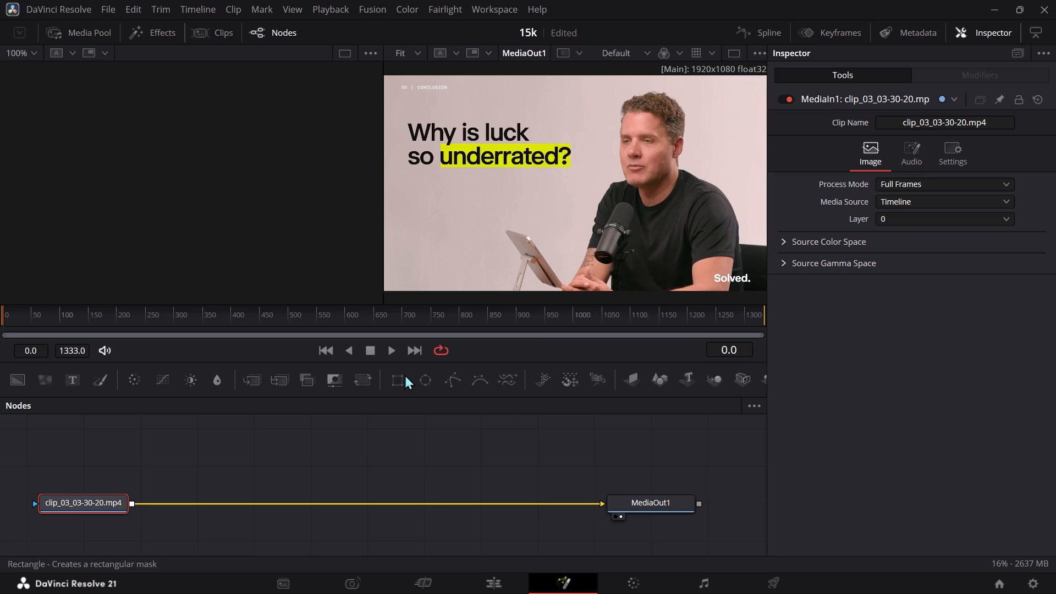
{"action": "left_click_drag", "start_coordinate": [405, 375], "coordinate": [75, 454]}
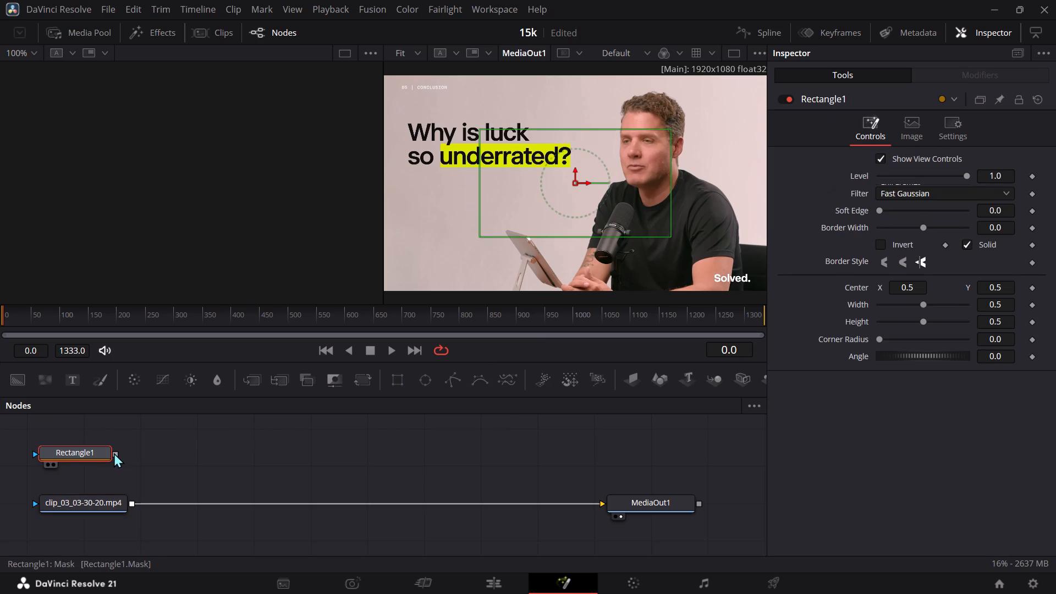
{"action": "left_click_drag", "start_coordinate": [115, 452], "coordinate": [85, 502]}
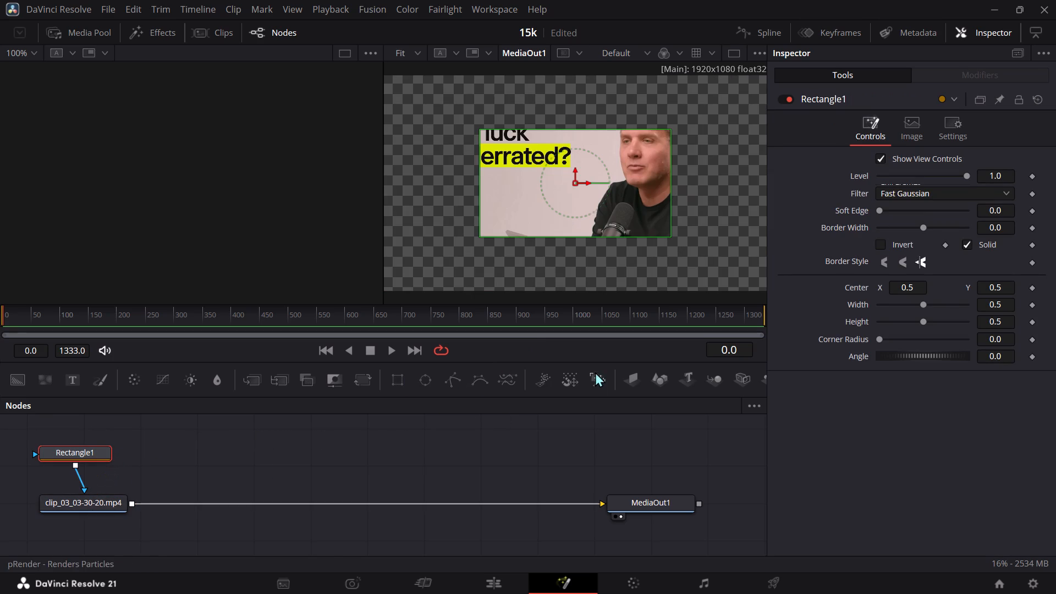
Stretch the rectangle mask over nearly the whole frame, about 0.992 wide and 0.997 high.
{"action": "left_click_drag", "start_coordinate": [478, 237], "coordinate": [394, 290]}
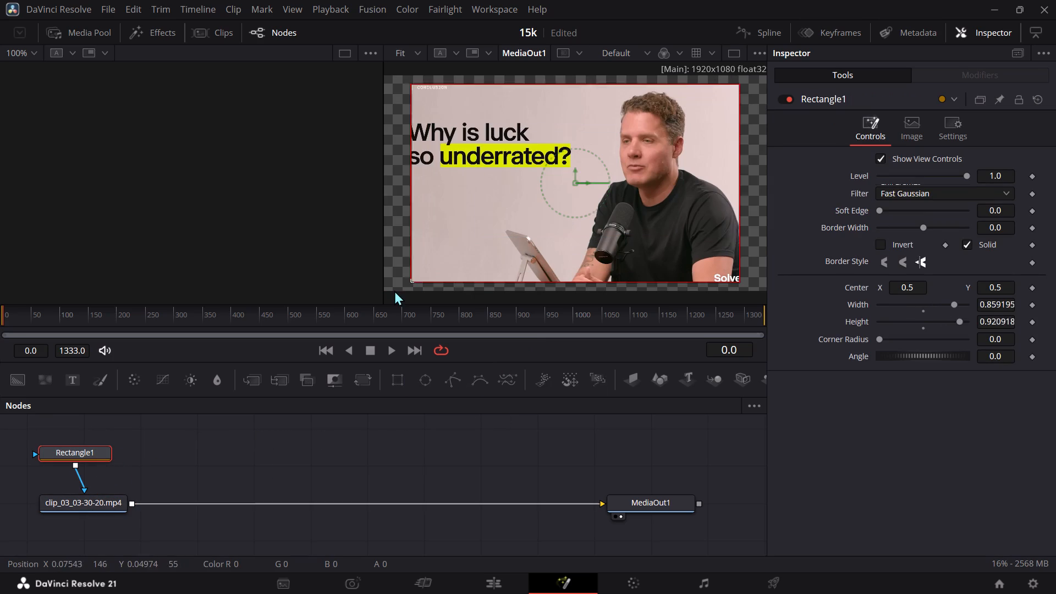
{"action": "left_click_drag", "start_coordinate": [394, 290], "coordinate": [382, 290]}
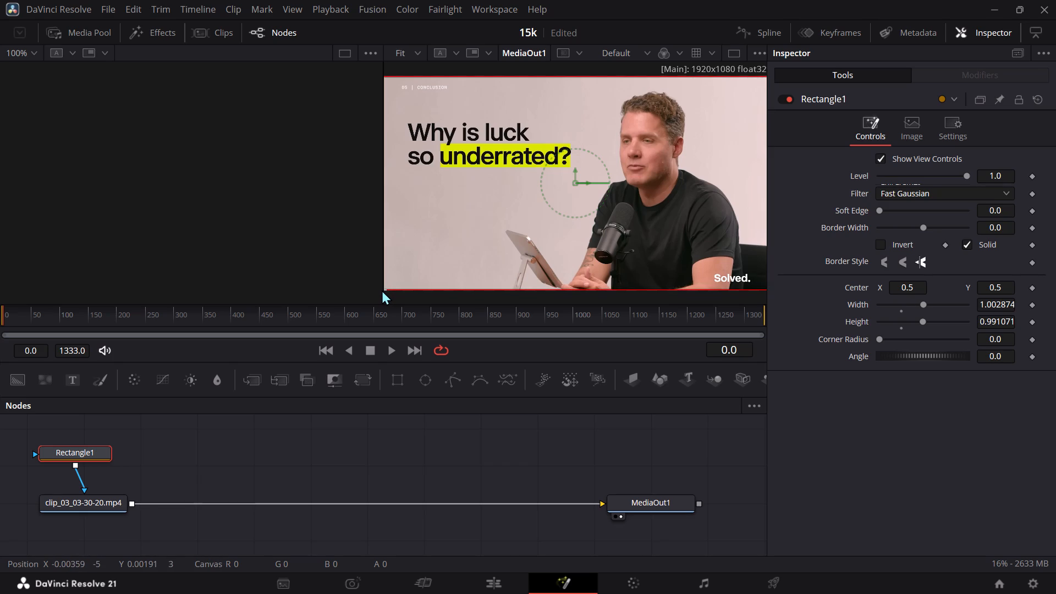
{"action": "left_click_drag", "start_coordinate": [382, 290], "coordinate": [383, 288]}
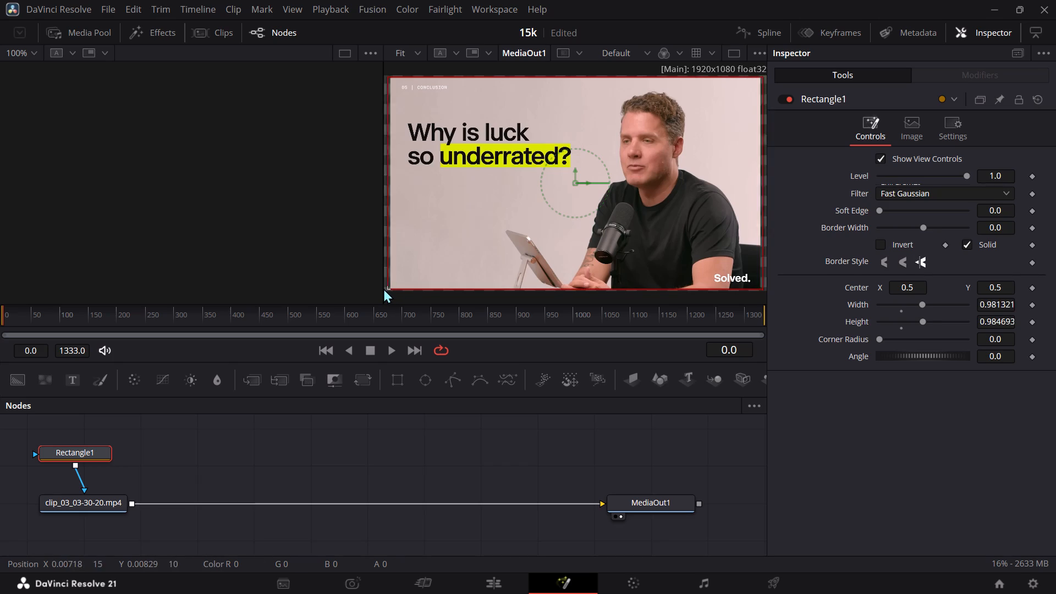
{"action": "left_click_drag", "start_coordinate": [383, 288], "coordinate": [384, 290]}
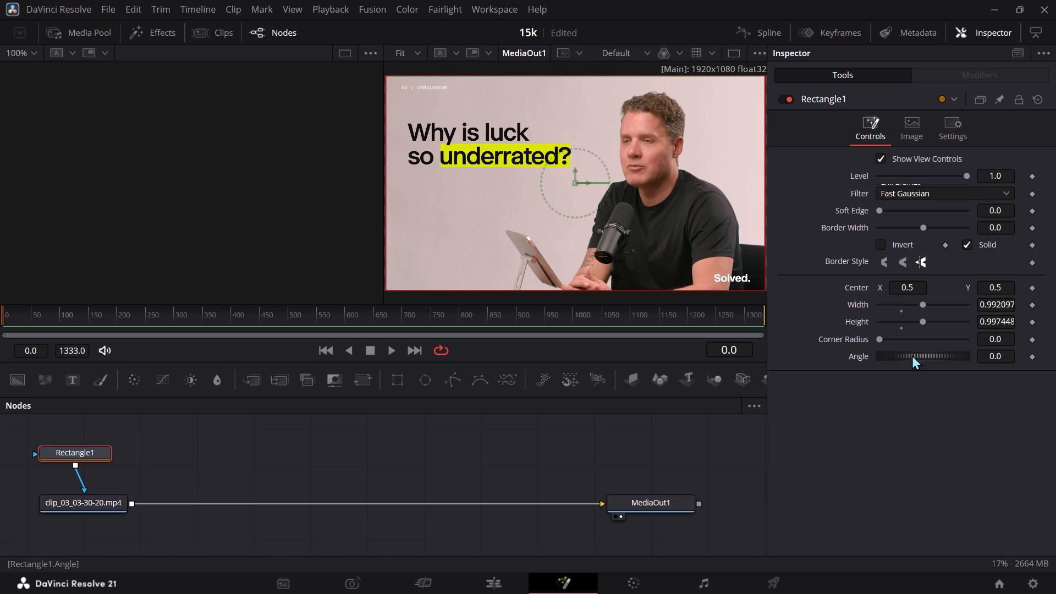
Set the rectangle mask's corner radius to 0.15.
{"action": "left_click", "coordinate": [1010, 338]}
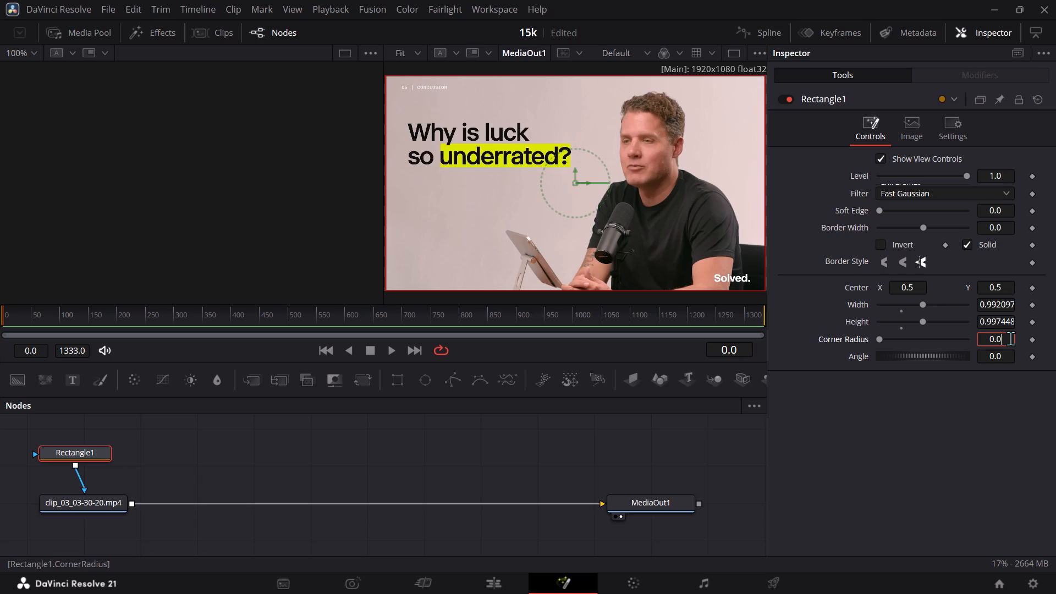
{"action": "key", "text": "BackSpace"}
{"action": "type", "text": "15"}
{"action": "key", "text": "Return"}
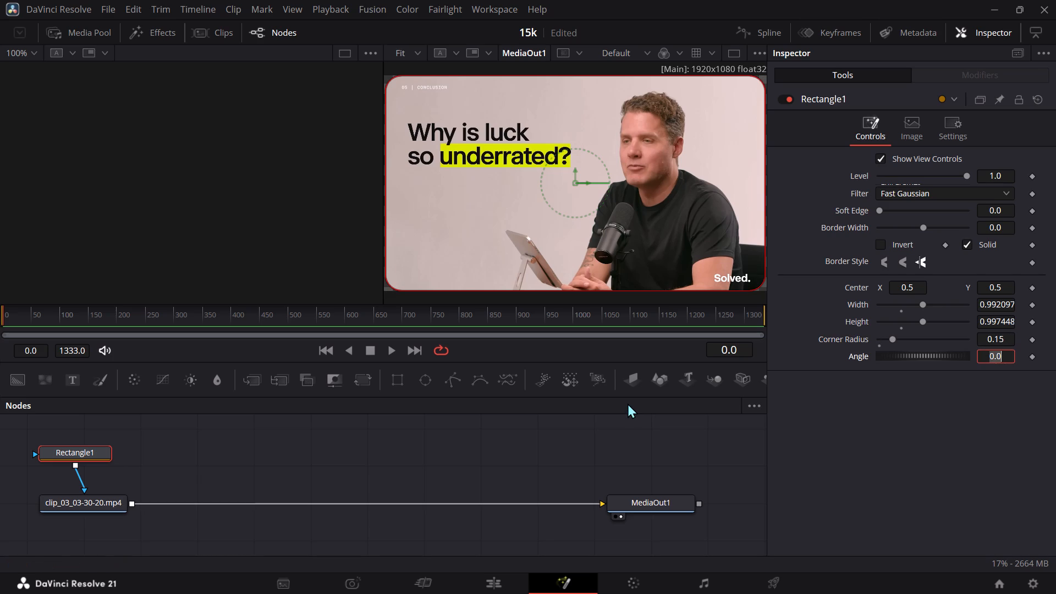
Back on the Edit page, scale the clip_03 video down to the vertical frame's width, about 0.558 zoom.
{"action": "left_click", "coordinate": [495, 576]}
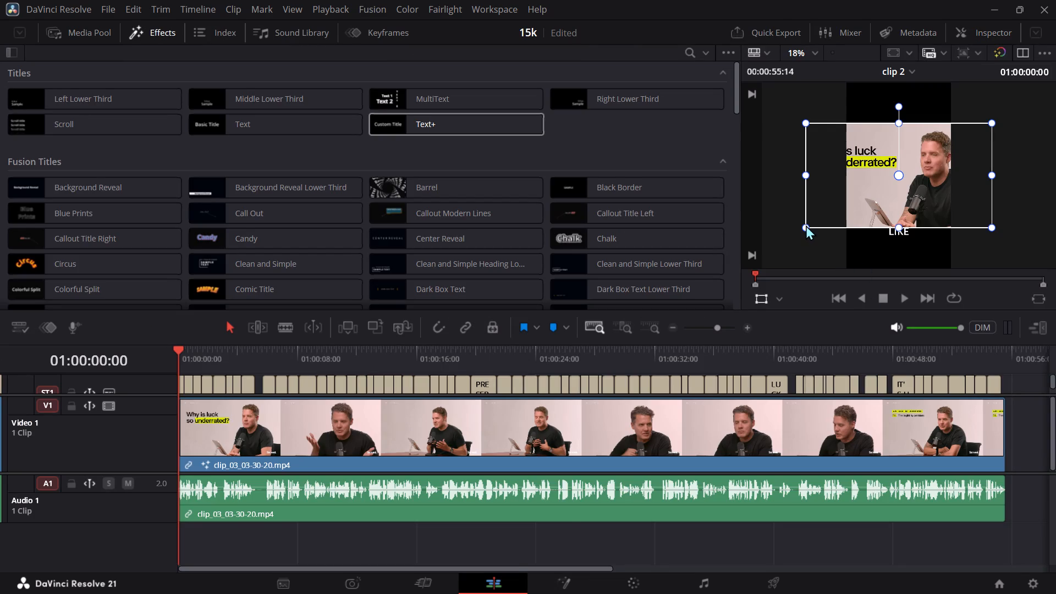
{"action": "left_click_drag", "start_coordinate": [806, 225], "coordinate": [844, 205]}
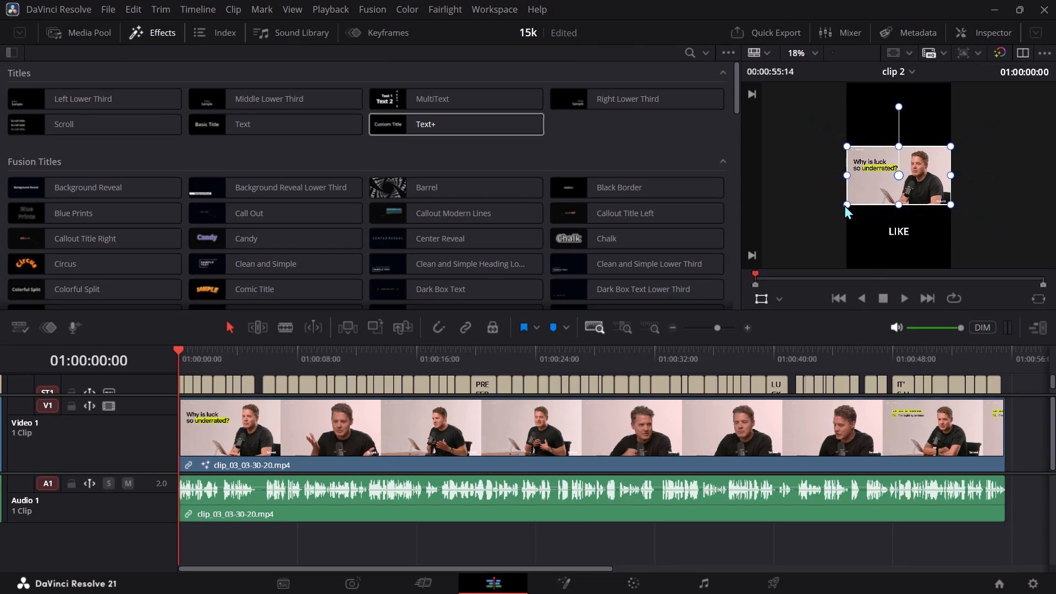
{"action": "left_click", "coordinate": [969, 204]}
{"action": "left_click", "coordinate": [912, 238]}
{"action": "left_click", "coordinate": [757, 428]}
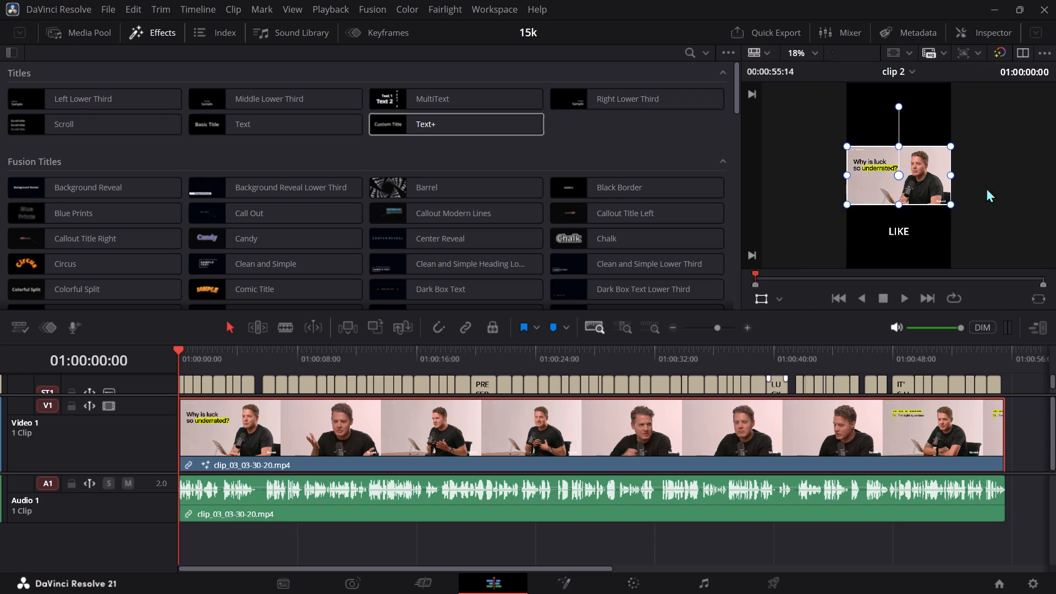
Set the clip_03 video's zoom to 0.548 on both X and Y in its Transform settings.
{"action": "left_click", "coordinate": [1043, 332]}
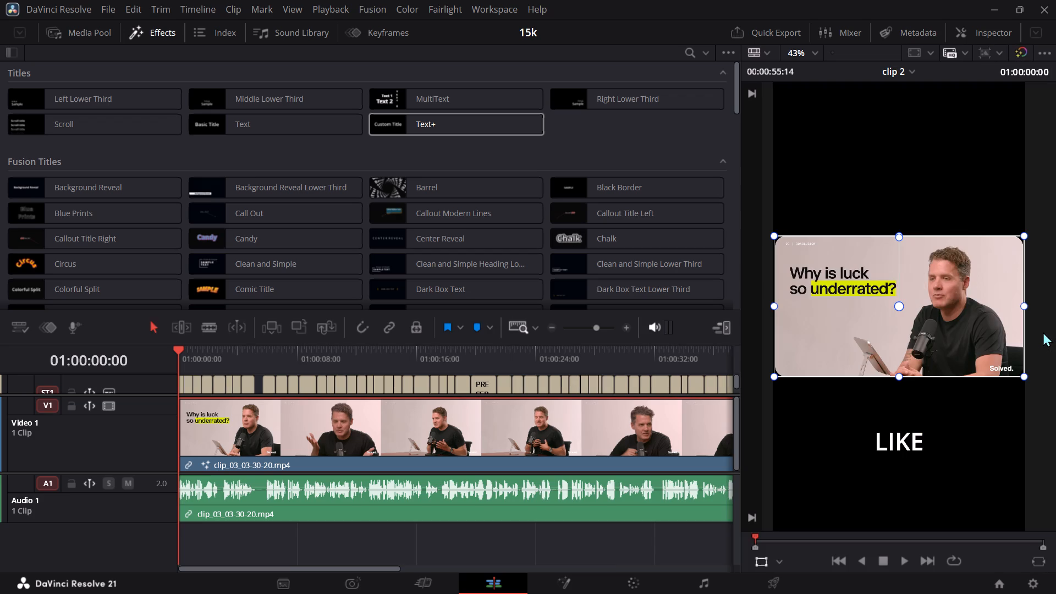
{"action": "triple_click", "coordinate": [873, 489]}
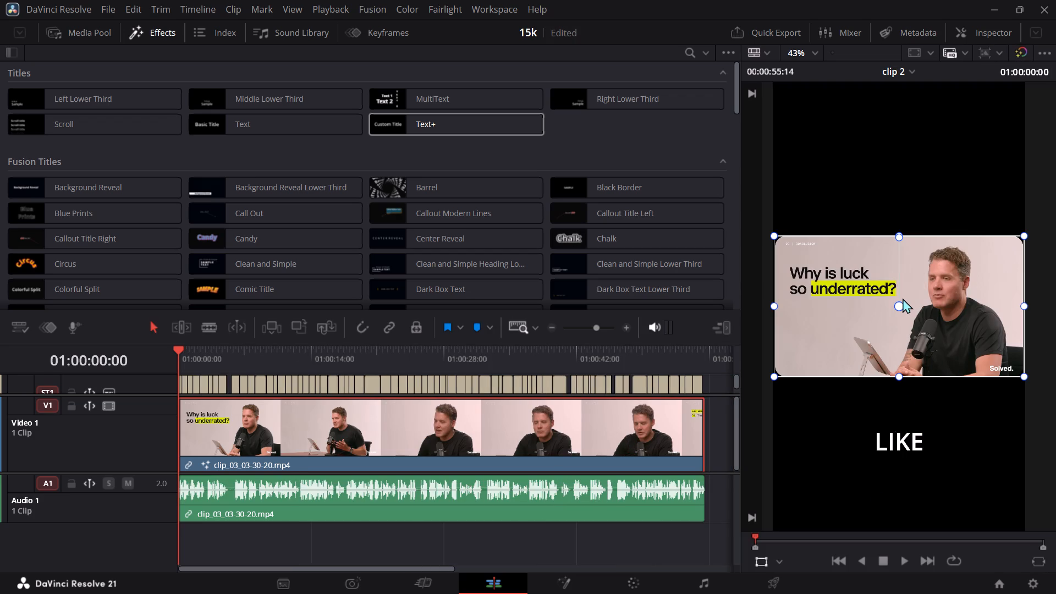
{"action": "left_click", "coordinate": [900, 305]}
{"action": "left_click", "coordinate": [853, 426]}
{"action": "left_click", "coordinate": [983, 29]}
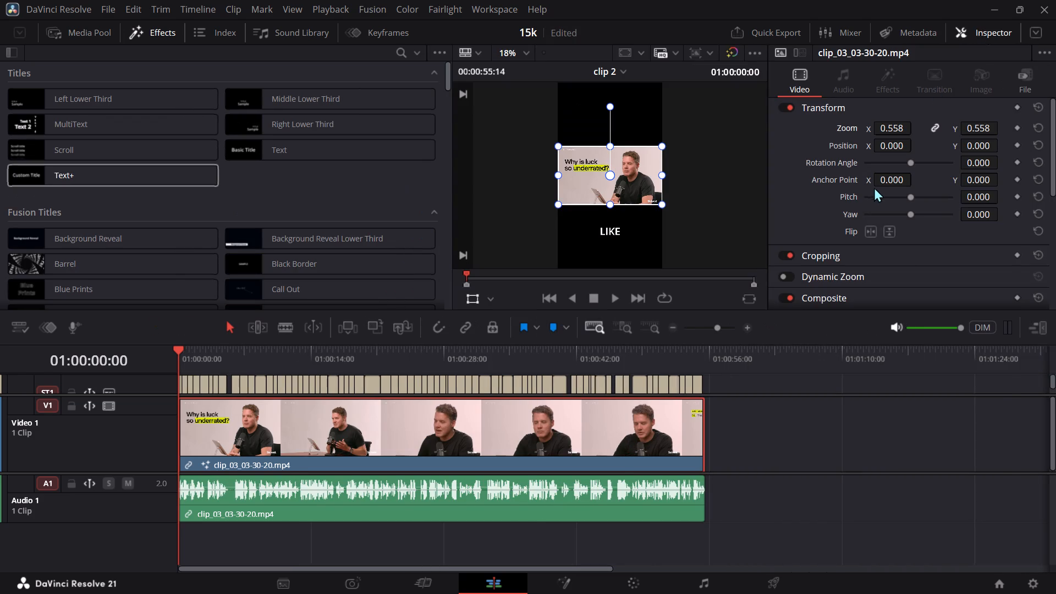
{"action": "left_click", "coordinate": [890, 130]}
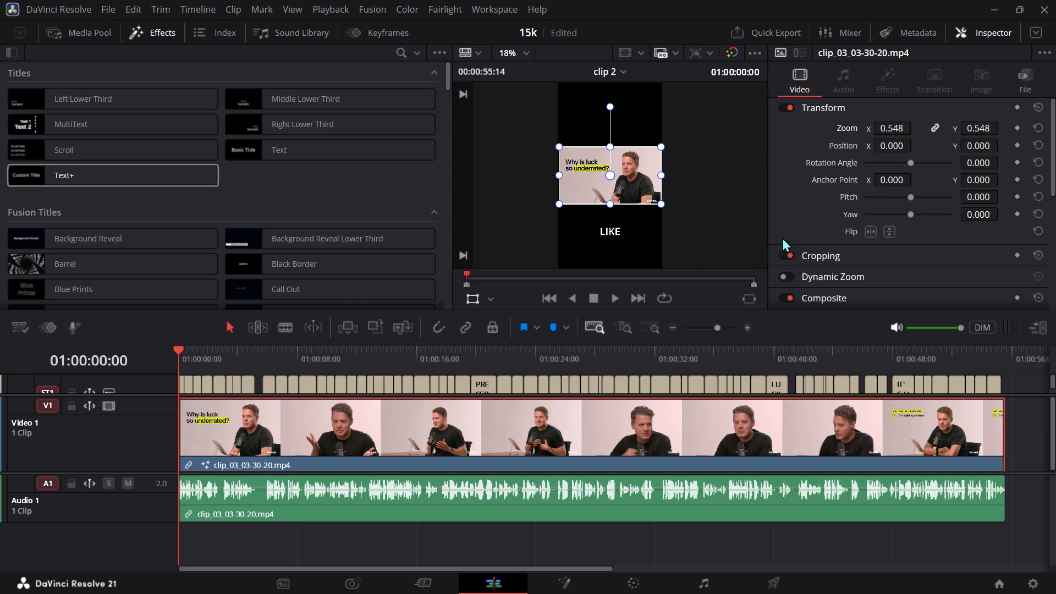
{"action": "left_click", "coordinate": [705, 229]}
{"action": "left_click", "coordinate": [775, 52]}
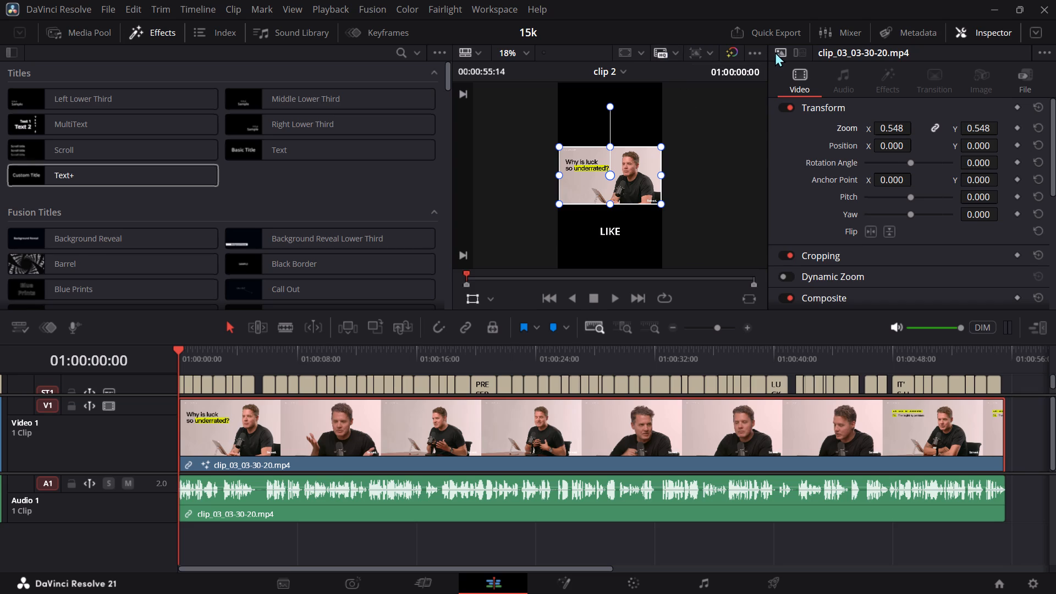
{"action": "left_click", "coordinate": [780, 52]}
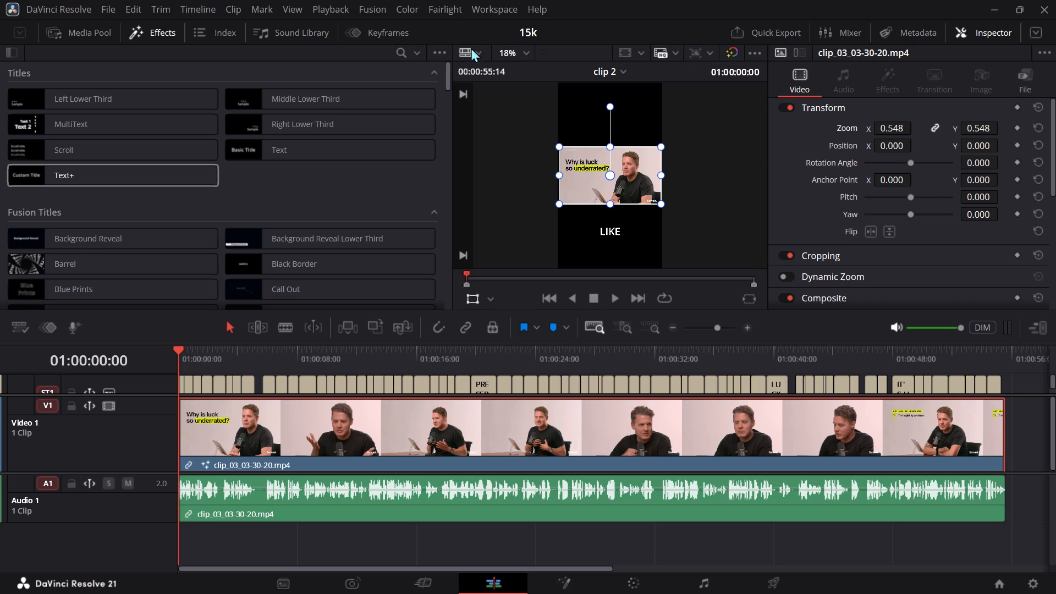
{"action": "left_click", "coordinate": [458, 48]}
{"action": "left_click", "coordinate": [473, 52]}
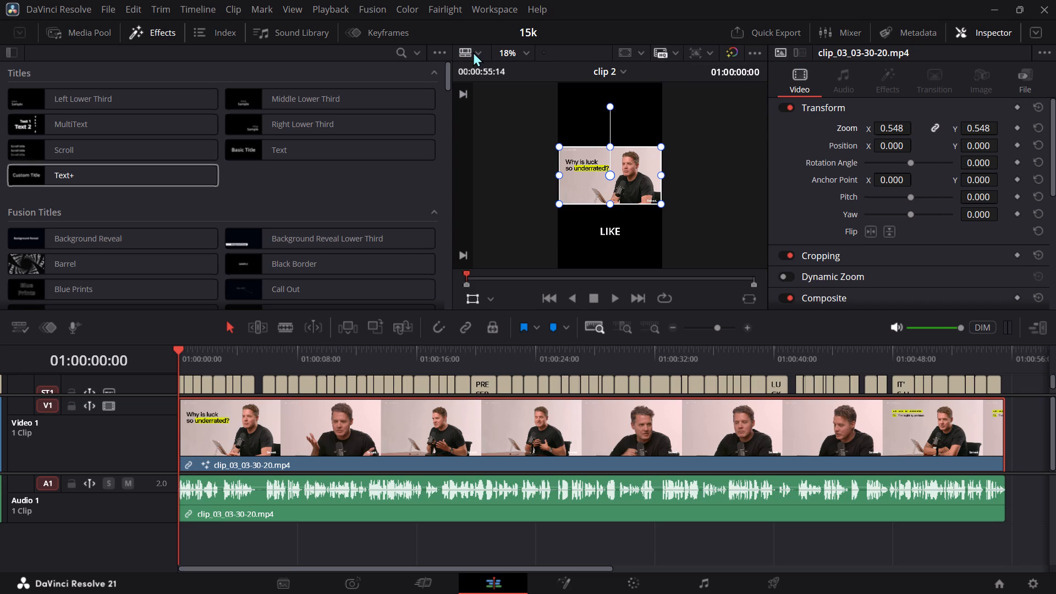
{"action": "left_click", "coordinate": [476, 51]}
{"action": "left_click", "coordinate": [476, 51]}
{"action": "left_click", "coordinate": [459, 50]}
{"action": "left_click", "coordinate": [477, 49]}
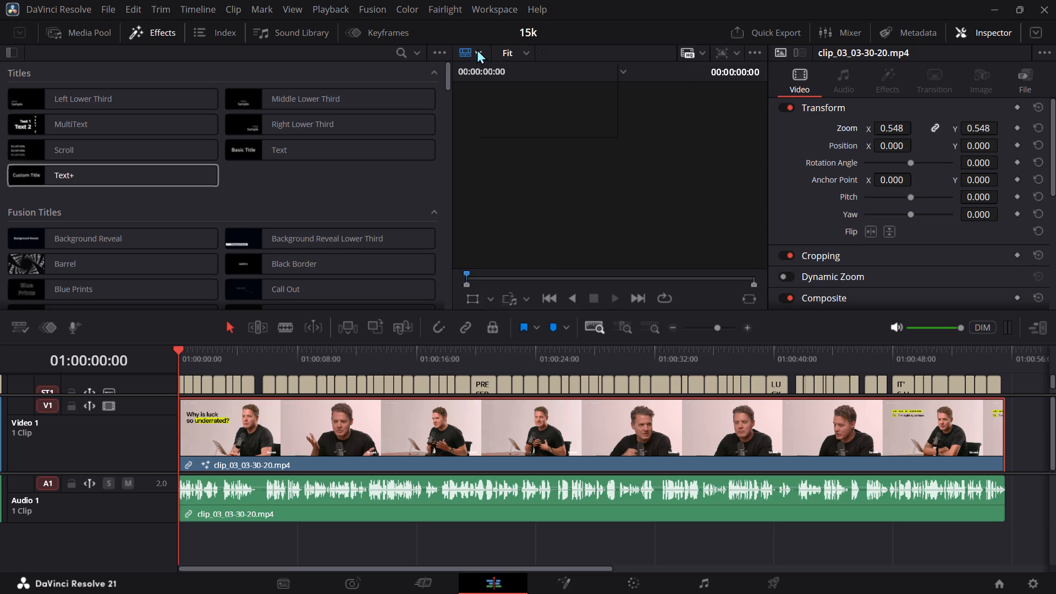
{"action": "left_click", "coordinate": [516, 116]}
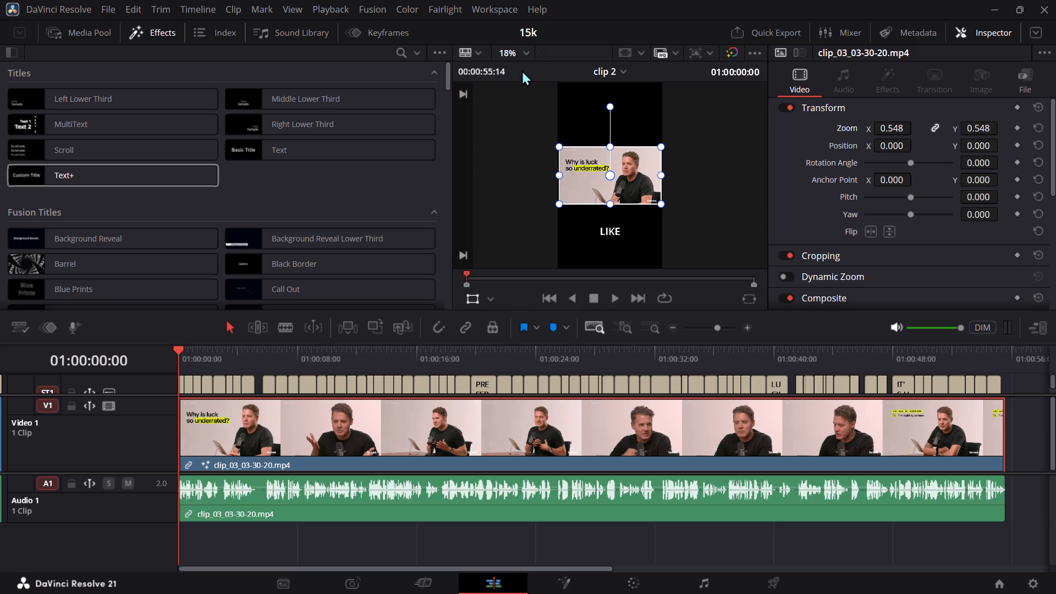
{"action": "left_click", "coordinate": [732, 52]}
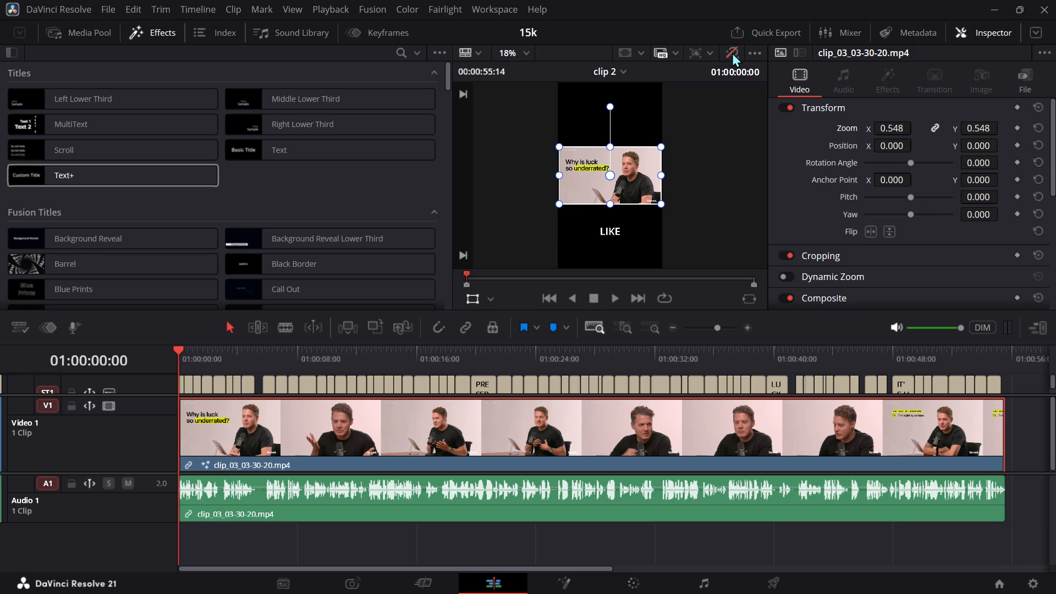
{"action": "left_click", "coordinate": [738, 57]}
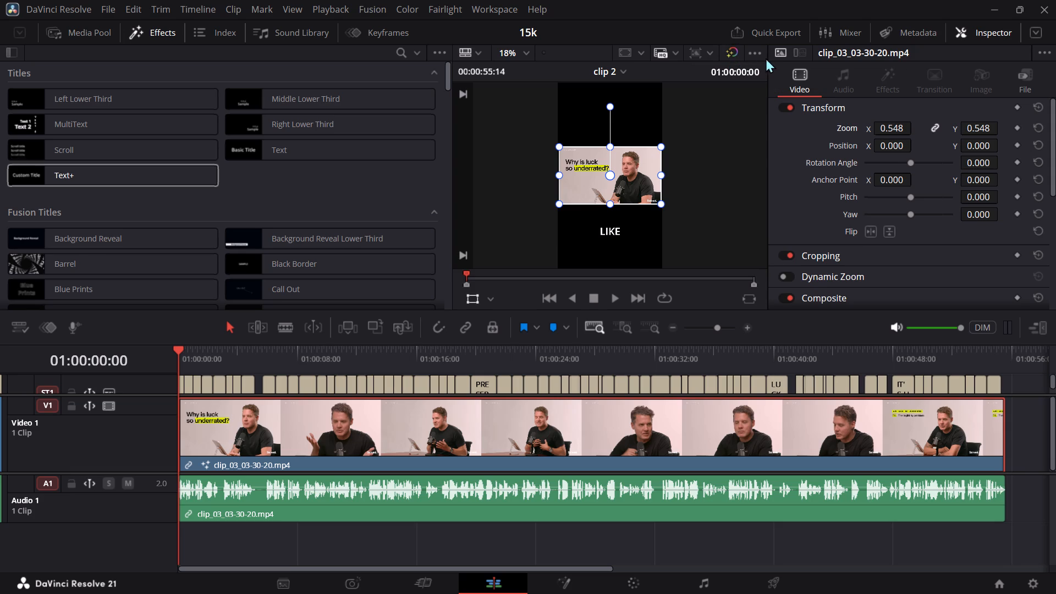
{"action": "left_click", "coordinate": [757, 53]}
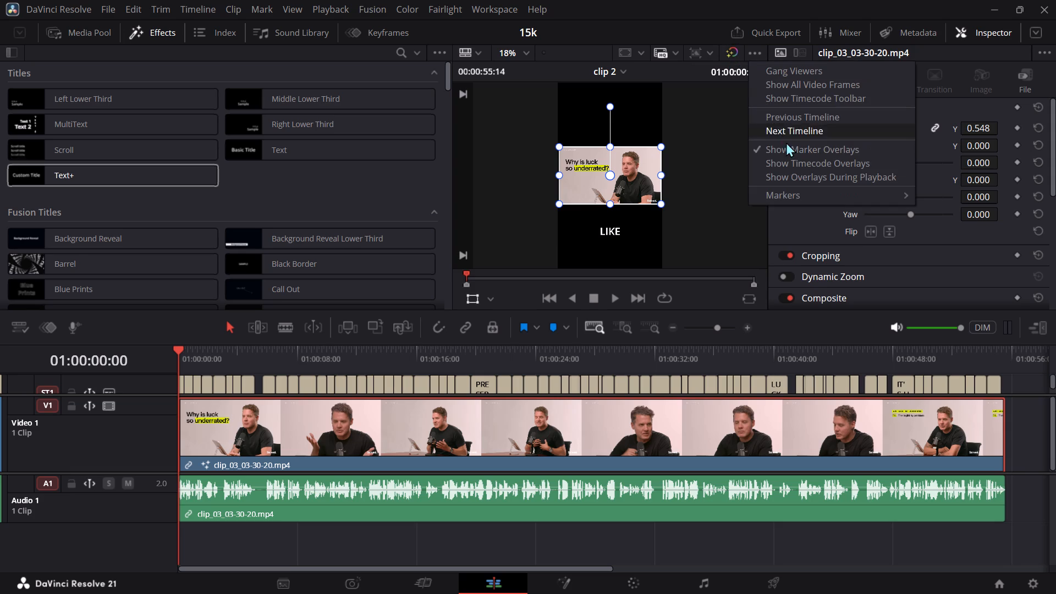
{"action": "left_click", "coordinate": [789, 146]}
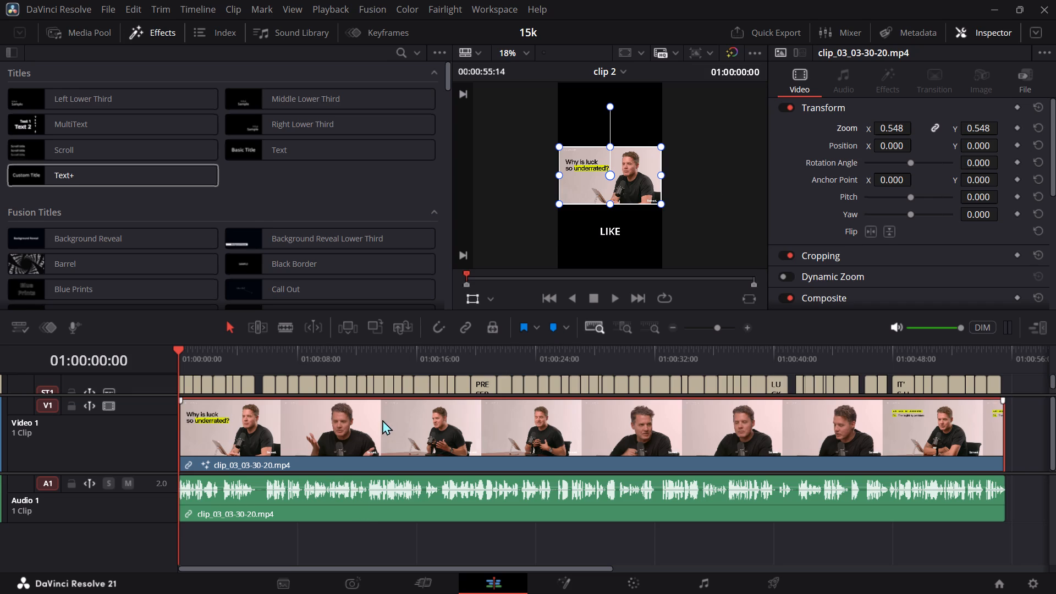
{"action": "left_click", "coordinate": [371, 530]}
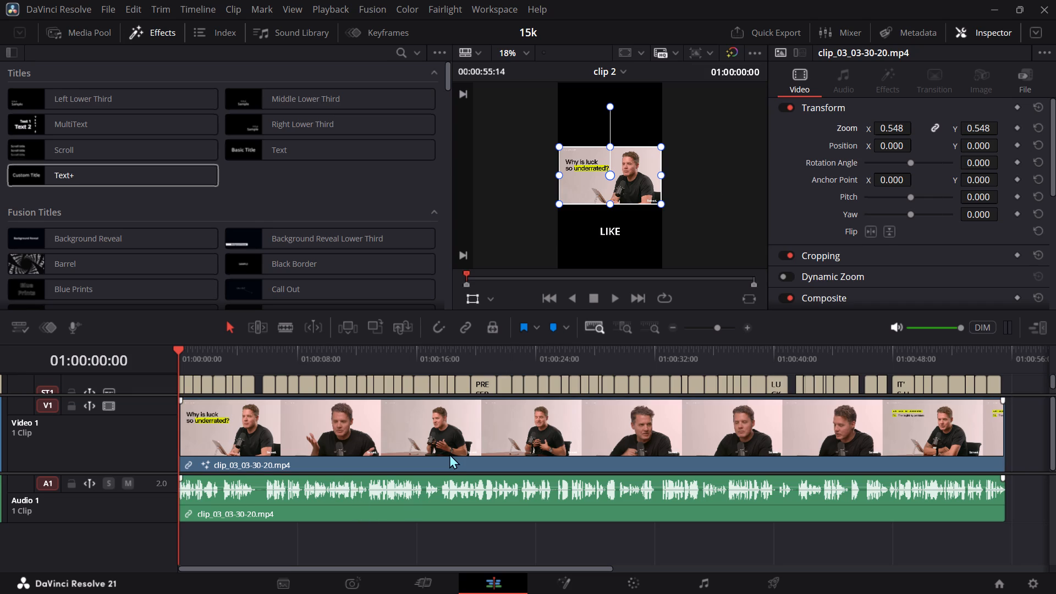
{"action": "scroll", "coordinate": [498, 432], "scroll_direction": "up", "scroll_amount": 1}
Select all captions on the subtitle track and set their font face to Italic.
{"action": "left_click_drag", "start_coordinate": [1016, 380], "coordinate": [221, 360]}
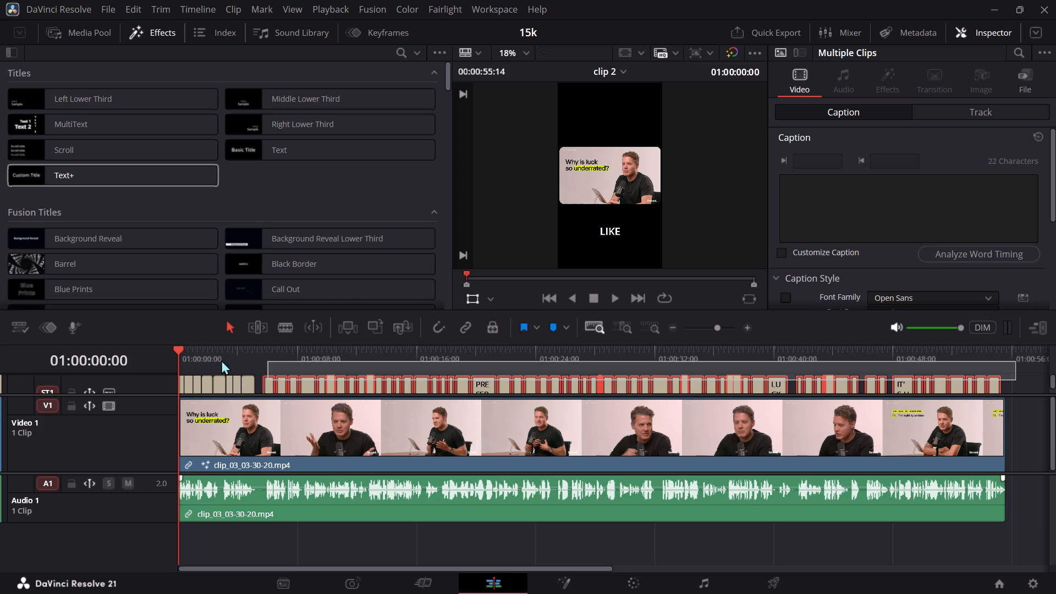
{"action": "left_click_drag", "start_coordinate": [221, 360], "coordinate": [174, 361]}
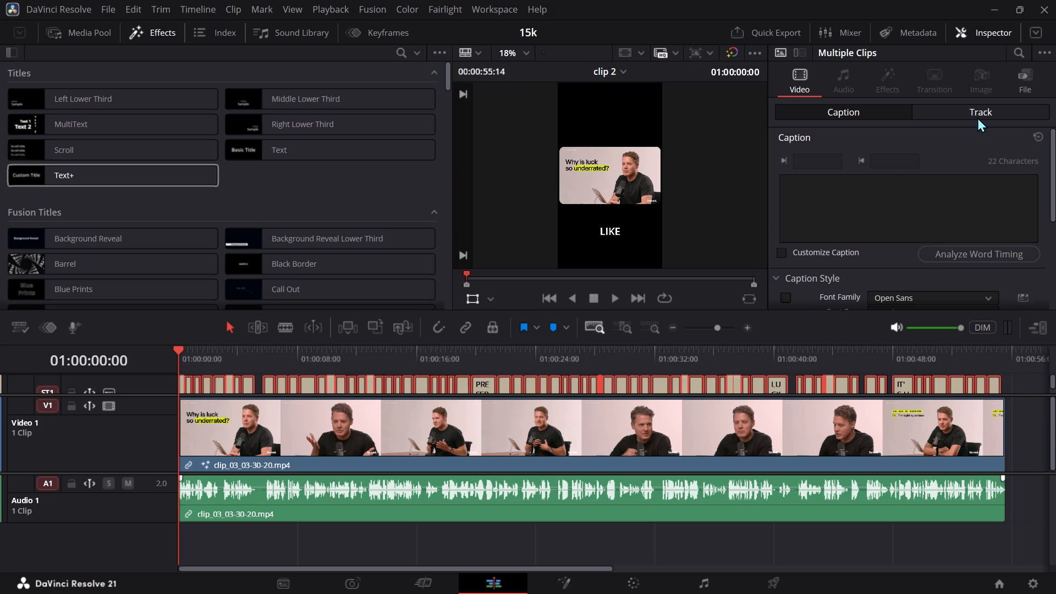
{"action": "scroll", "coordinate": [934, 198], "scroll_direction": "down", "scroll_amount": 1}
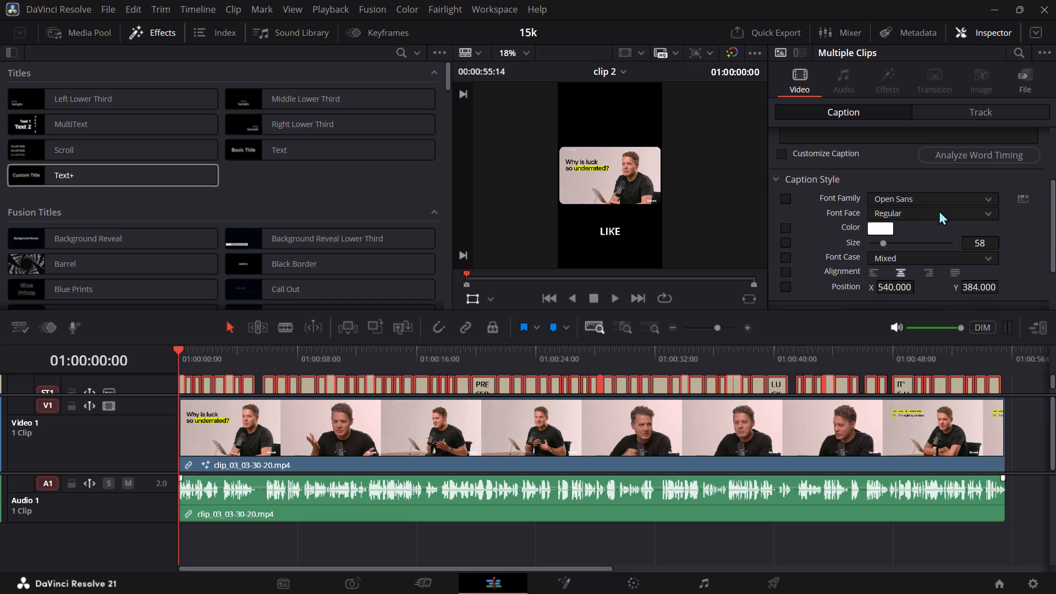
{"action": "left_click", "coordinate": [939, 211]}
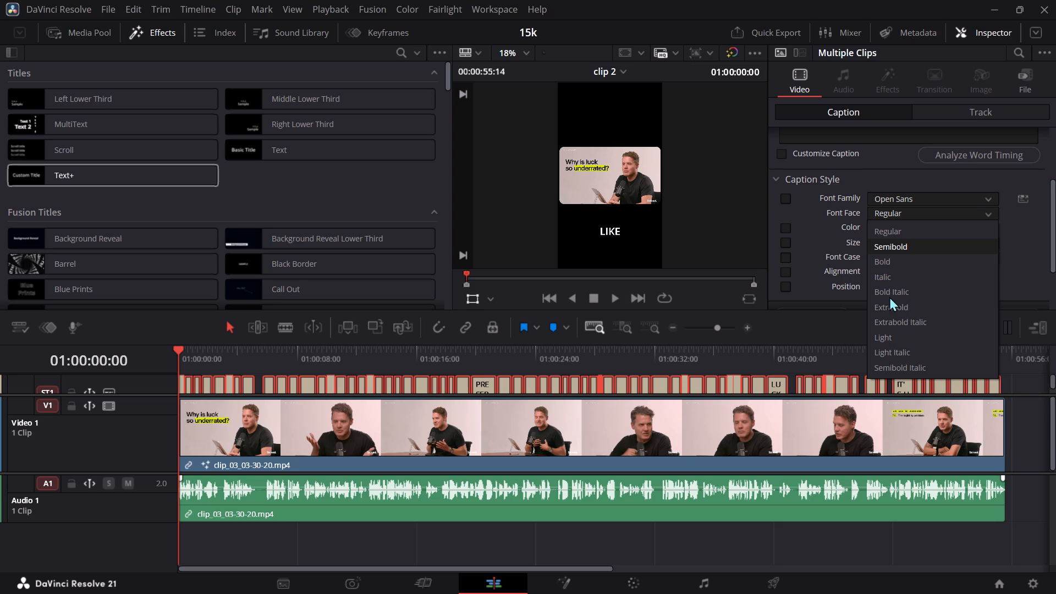
{"action": "left_click", "coordinate": [882, 272]}
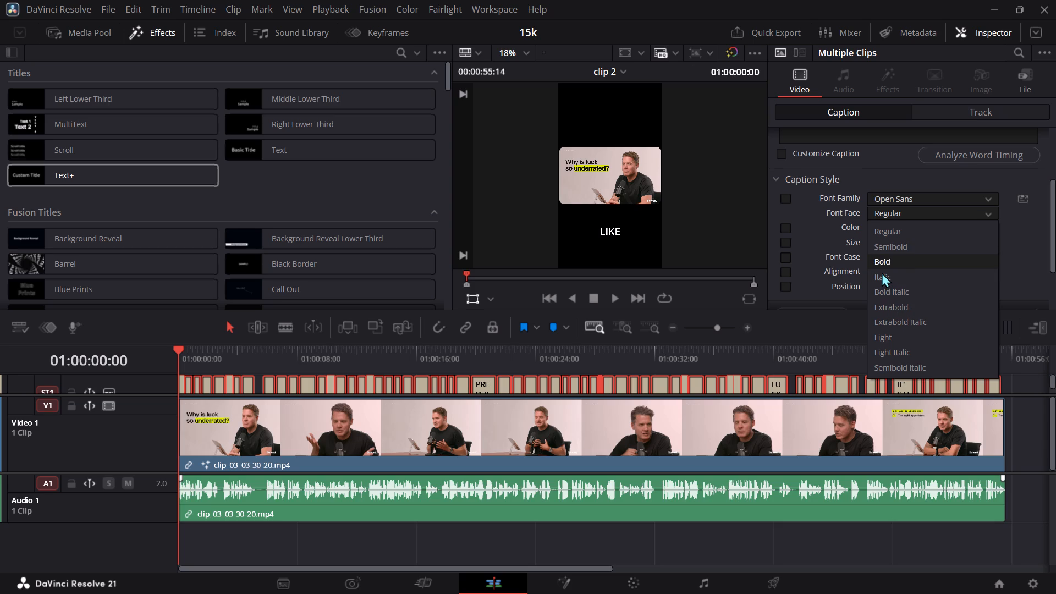
{"action": "left_click", "coordinate": [885, 277]}
{"action": "left_click", "coordinate": [886, 275]}
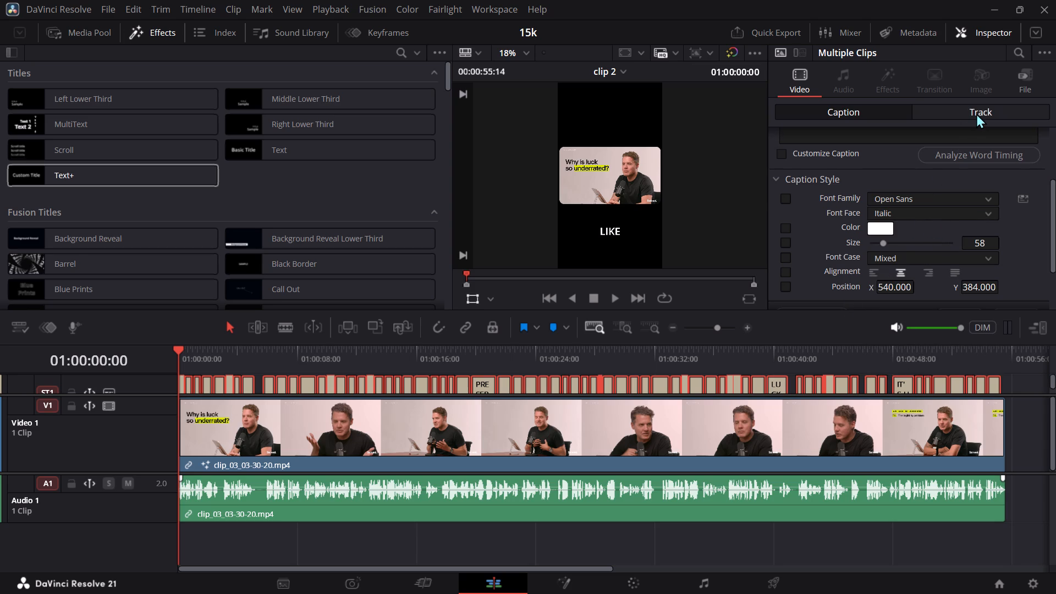
Set the font case of all selected captions to All Lowercase.
{"action": "scroll", "coordinate": [941, 247], "scroll_direction": "down", "scroll_amount": 1}
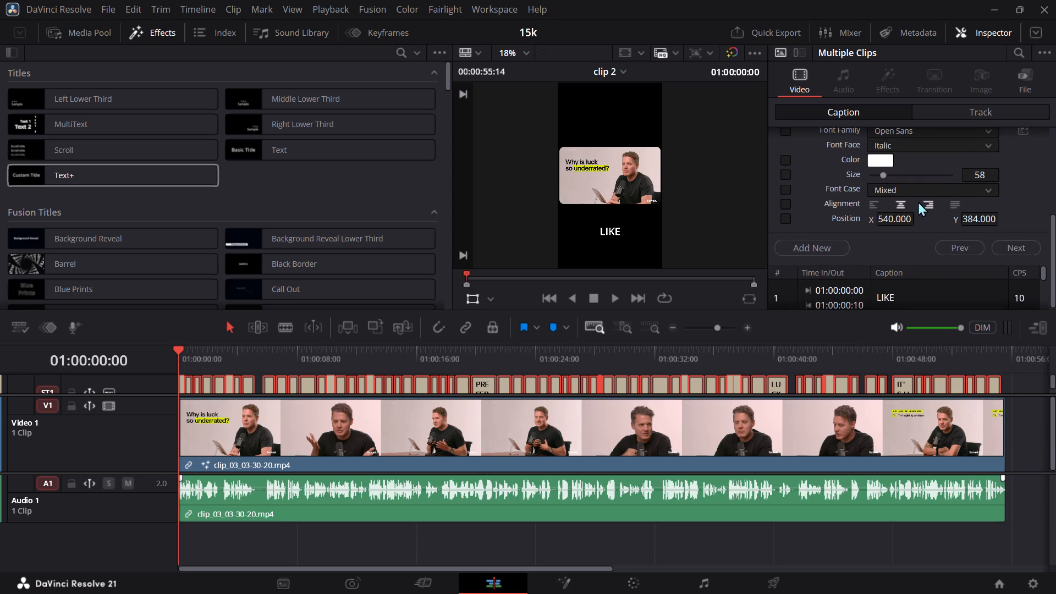
{"action": "left_click", "coordinate": [912, 190]}
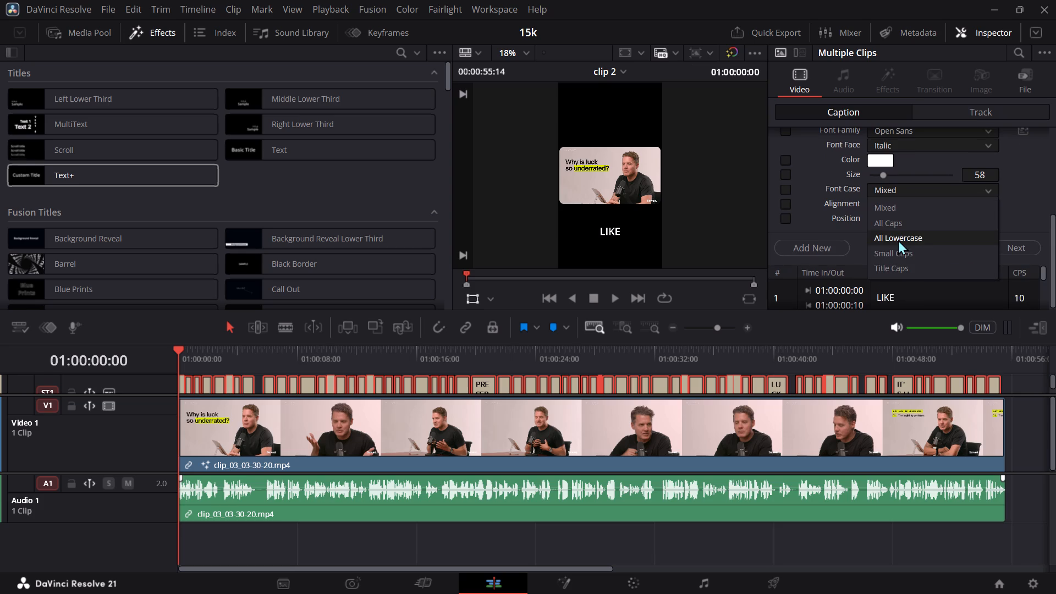
{"action": "left_click", "coordinate": [898, 240]}
{"action": "key", "text": "space"}
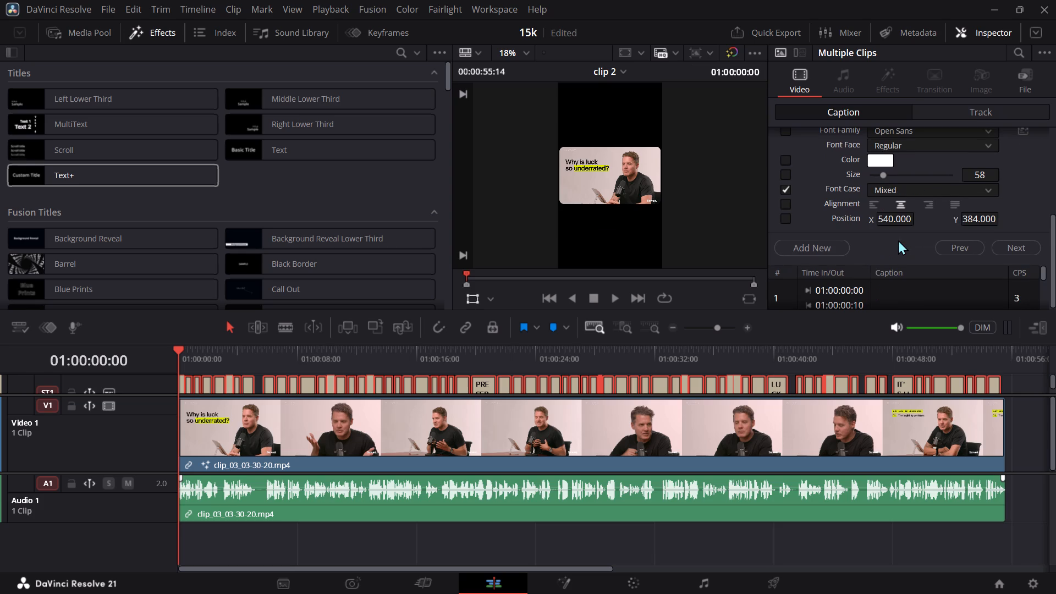
{"action": "key", "text": "space"}
{"action": "left_click", "coordinate": [595, 292]}
{"action": "left_click", "coordinate": [913, 192]}
{"action": "left_click", "coordinate": [901, 240]}
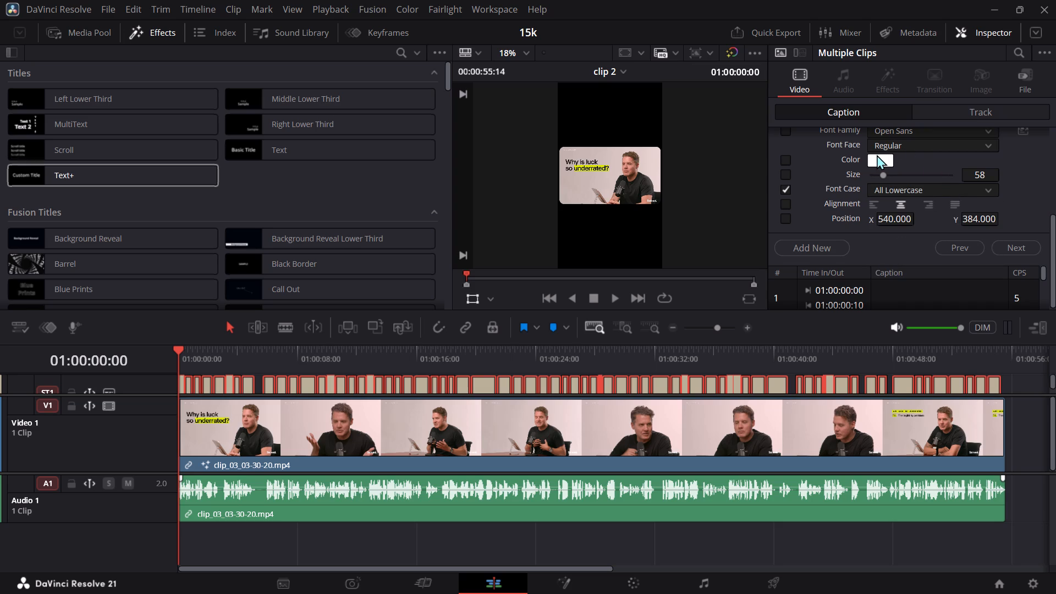
Change the text colour of all selected captions to yellow.
{"action": "left_click", "coordinate": [875, 161]}
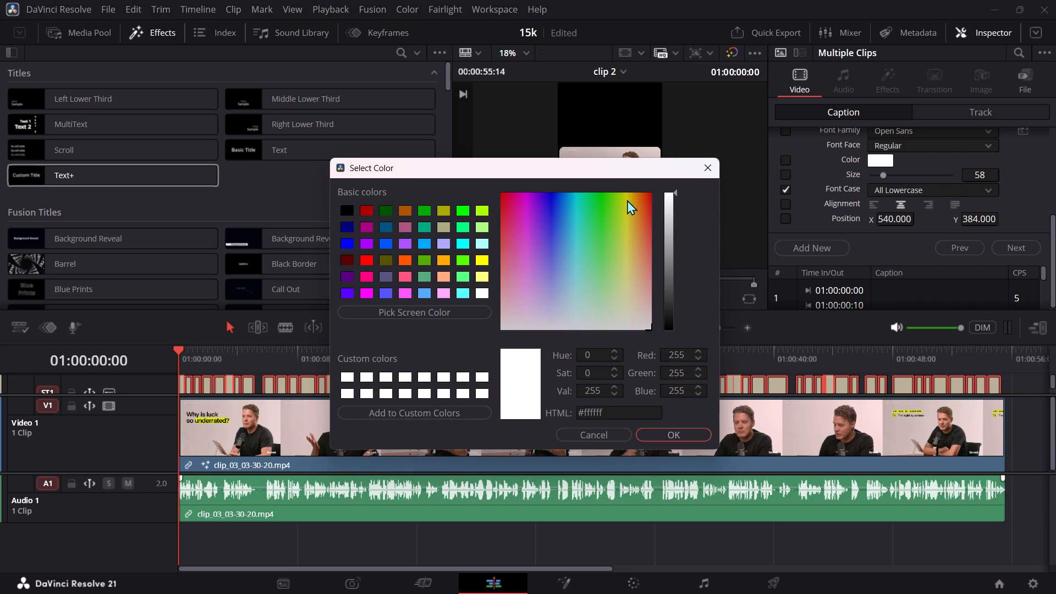
{"action": "left_click", "coordinate": [627, 200]}
{"action": "left_click", "coordinate": [679, 441]}
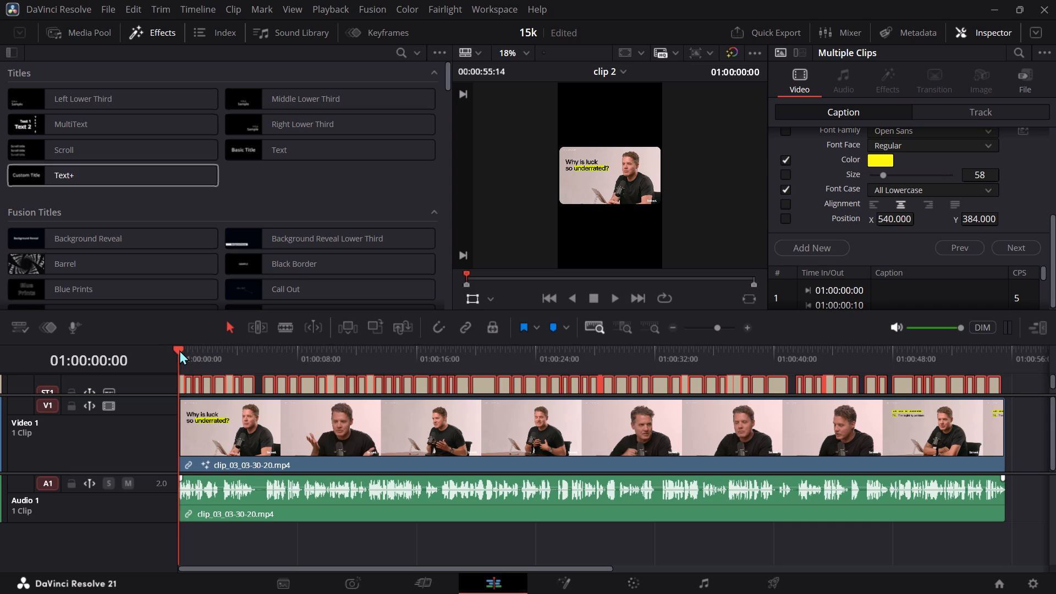
Hide the Inspector and play the first second or so of clip 2 from the start to check the captions.
{"action": "left_click_drag", "start_coordinate": [179, 349], "coordinate": [122, 365]}
{"action": "scroll", "coordinate": [957, 178], "scroll_direction": "up", "scroll_amount": 2}
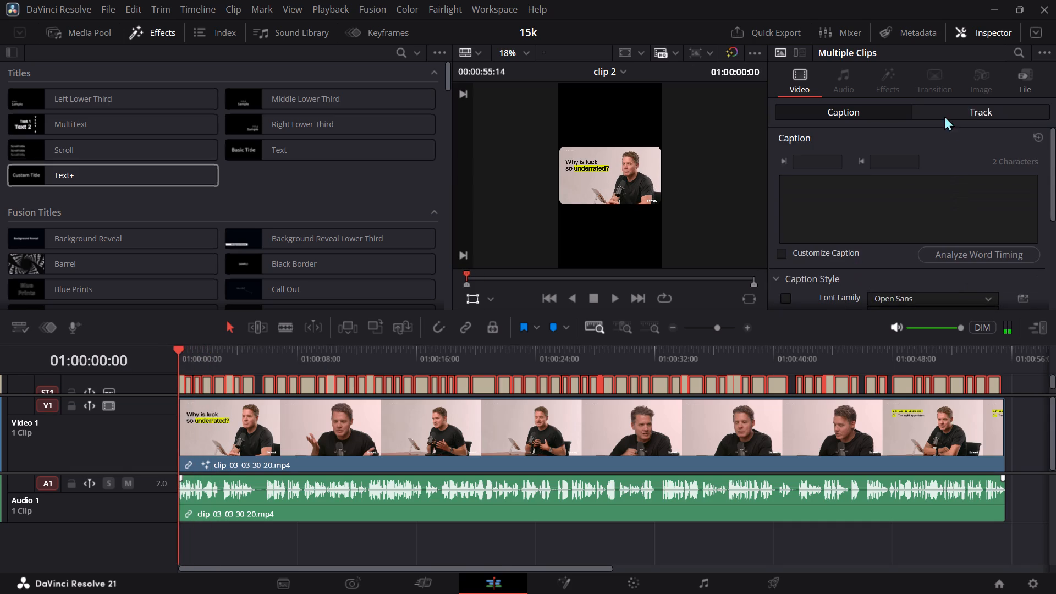
{"action": "left_click", "coordinate": [985, 32]}
{"action": "key", "text": "space"}
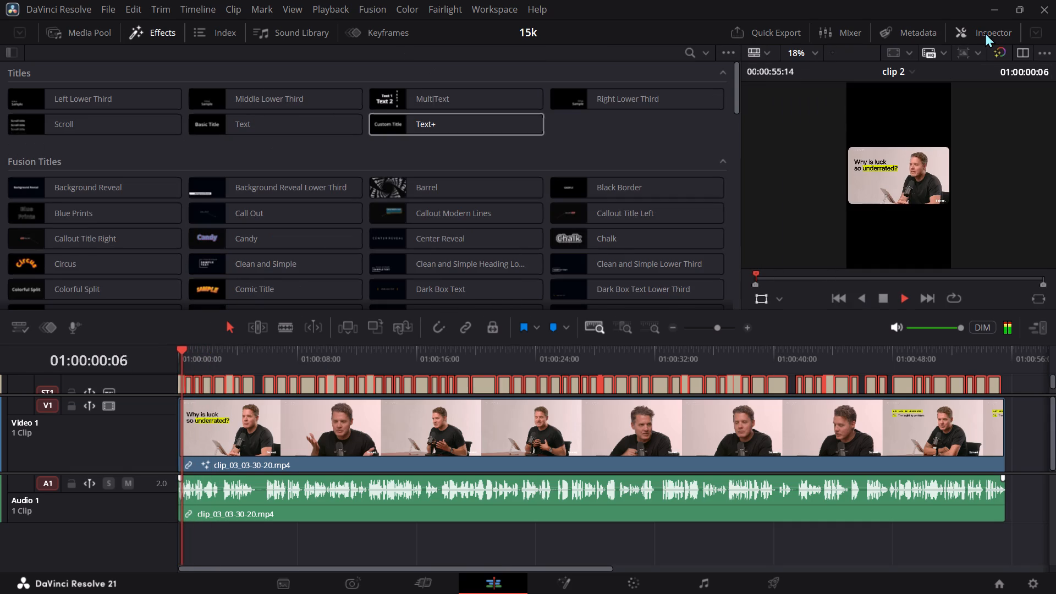
{"action": "key", "text": "space"}
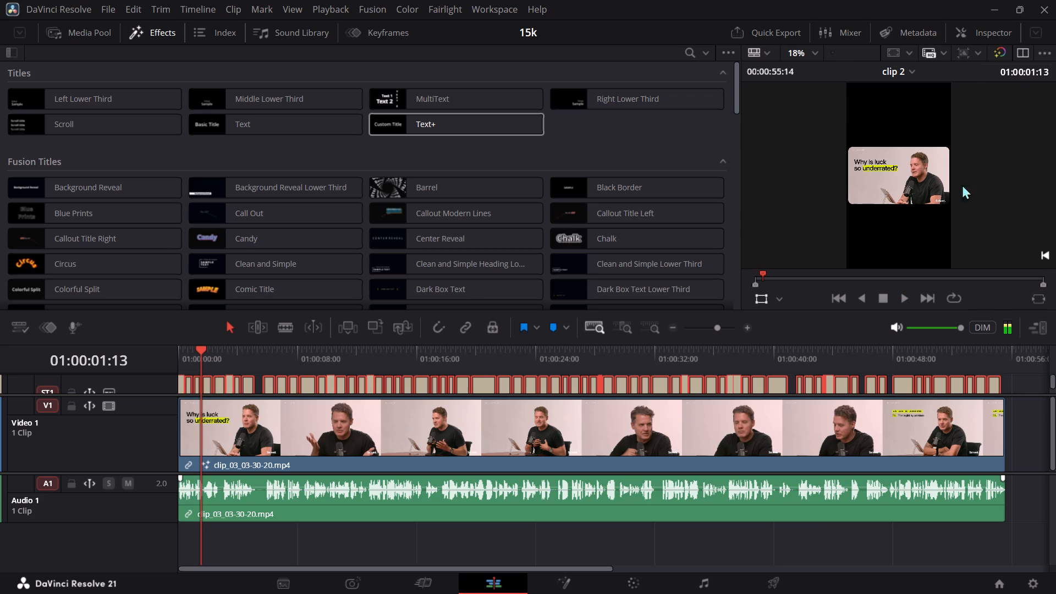
Deselect the captions, reduce the V1 video track's height and make the ST1 subtitle track taller.
{"action": "left_click", "coordinate": [812, 527]}
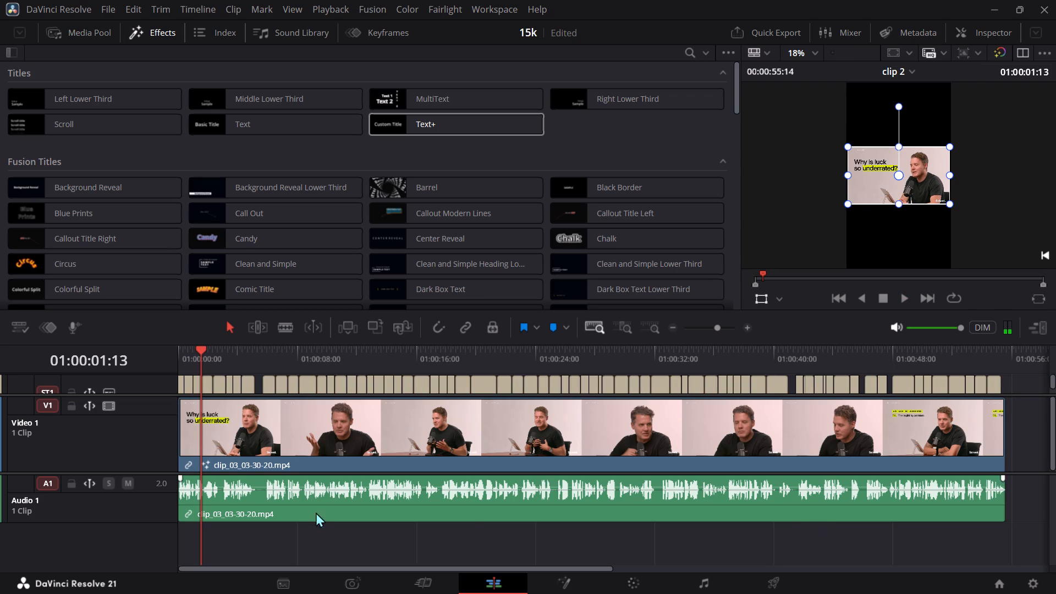
{"action": "scroll", "coordinate": [94, 416], "scroll_direction": "up", "scroll_amount": 1}
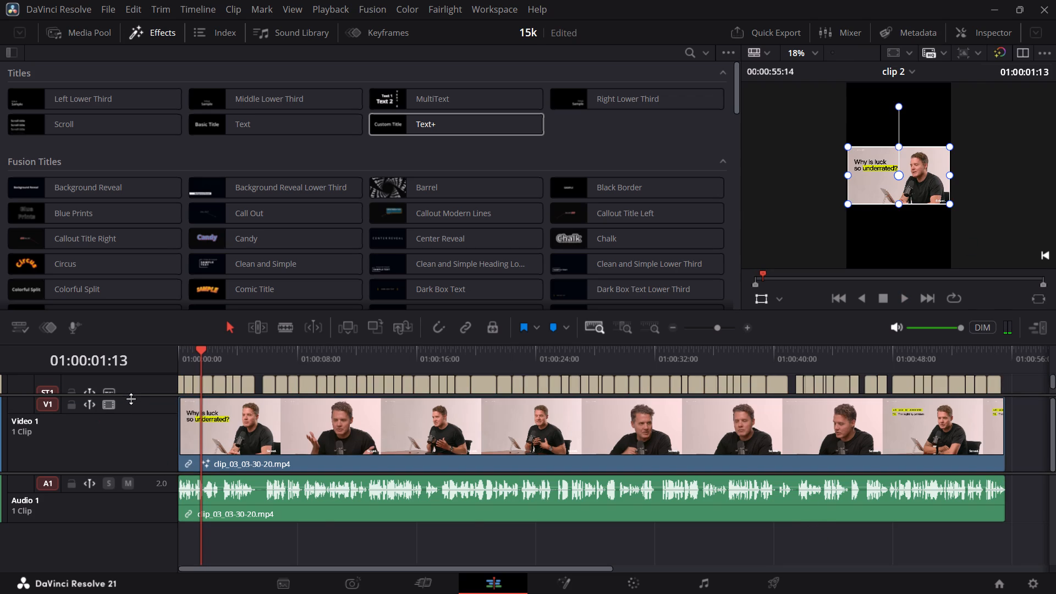
{"action": "left_click_drag", "start_coordinate": [131, 399], "coordinate": [125, 441]}
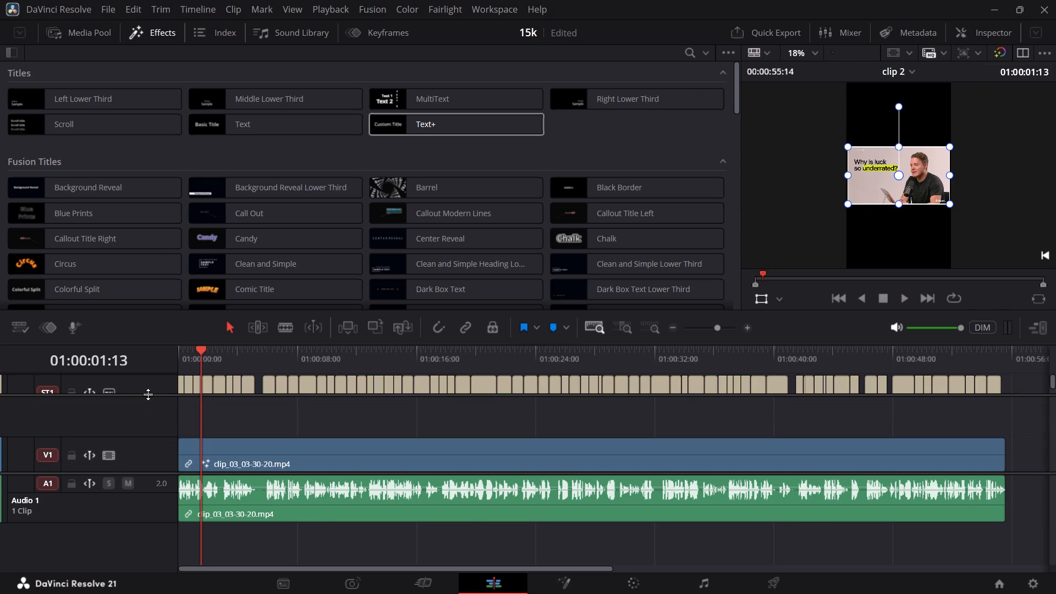
{"action": "left_click_drag", "start_coordinate": [148, 394], "coordinate": [160, 403]}
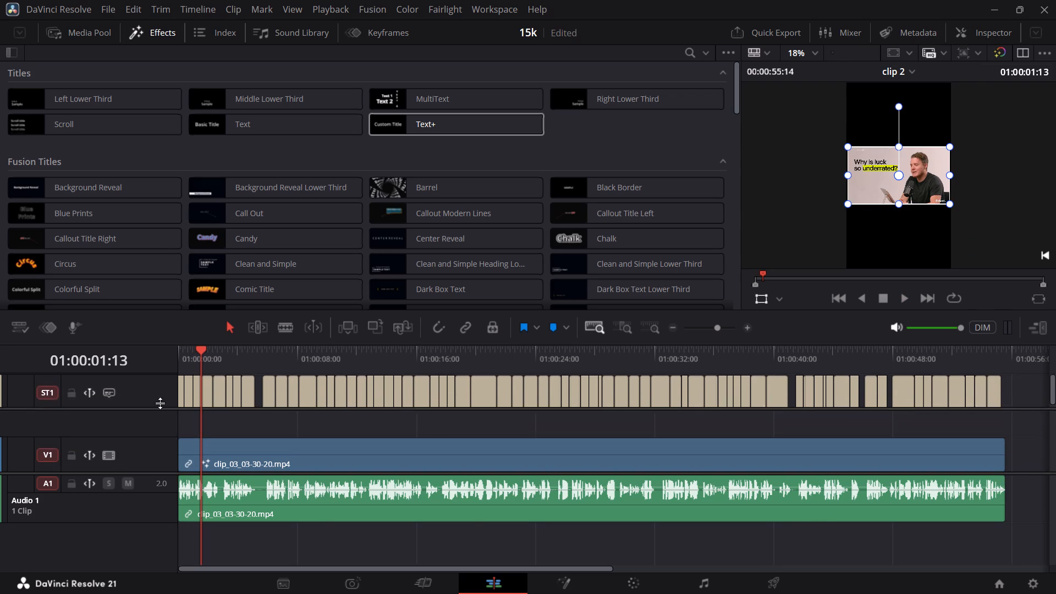
{"action": "left_click_drag", "start_coordinate": [160, 403], "coordinate": [160, 405]}
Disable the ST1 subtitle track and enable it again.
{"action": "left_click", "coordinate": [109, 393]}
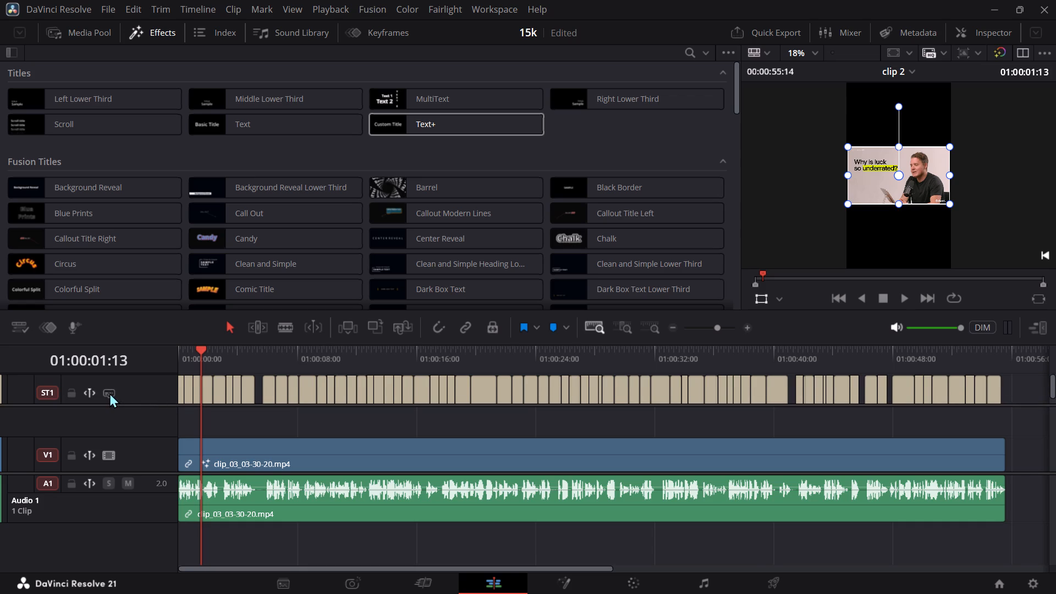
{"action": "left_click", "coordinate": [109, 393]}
Increase the V1 video track's height until its clip thumbnails are shown.
{"action": "left_click_drag", "start_coordinate": [116, 435], "coordinate": [136, 447]}
{"action": "left_click", "coordinate": [136, 447]}
{"action": "left_click_drag", "start_coordinate": [156, 440], "coordinate": [161, 413]}
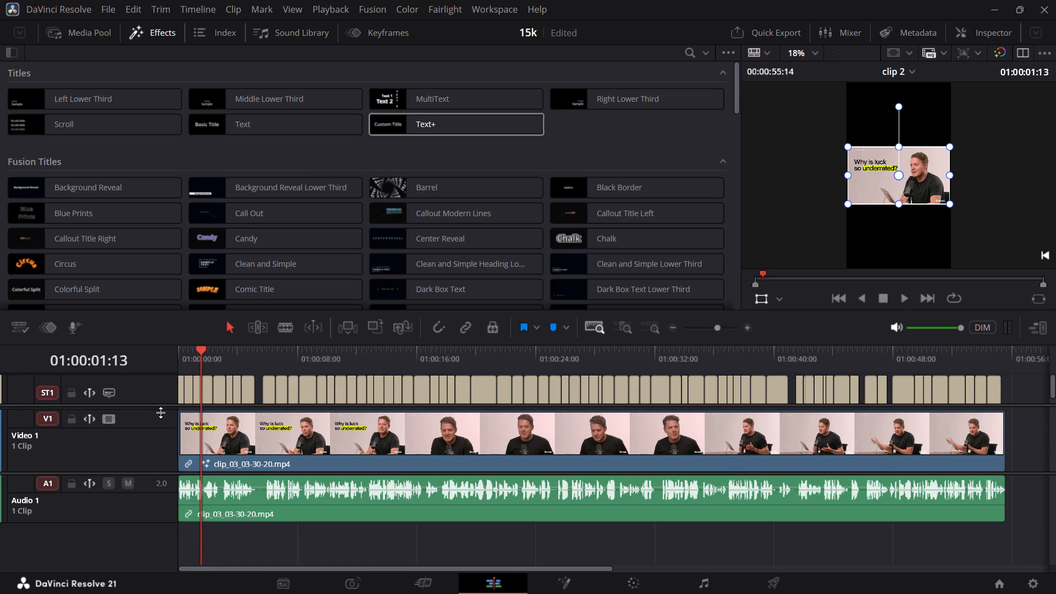
{"action": "left_click", "coordinate": [161, 389]}
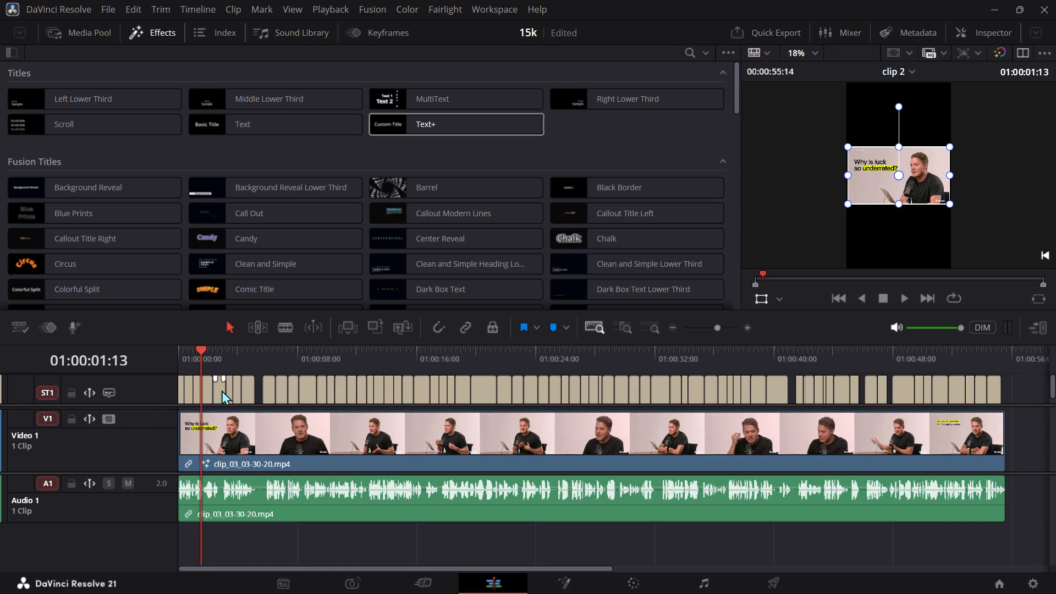
Scrub clip 2 from the start to about 01:00:37 and play roughly two seconds to check the captions.
{"action": "left_click_drag", "start_coordinate": [359, 215], "coordinate": [201, 362]}
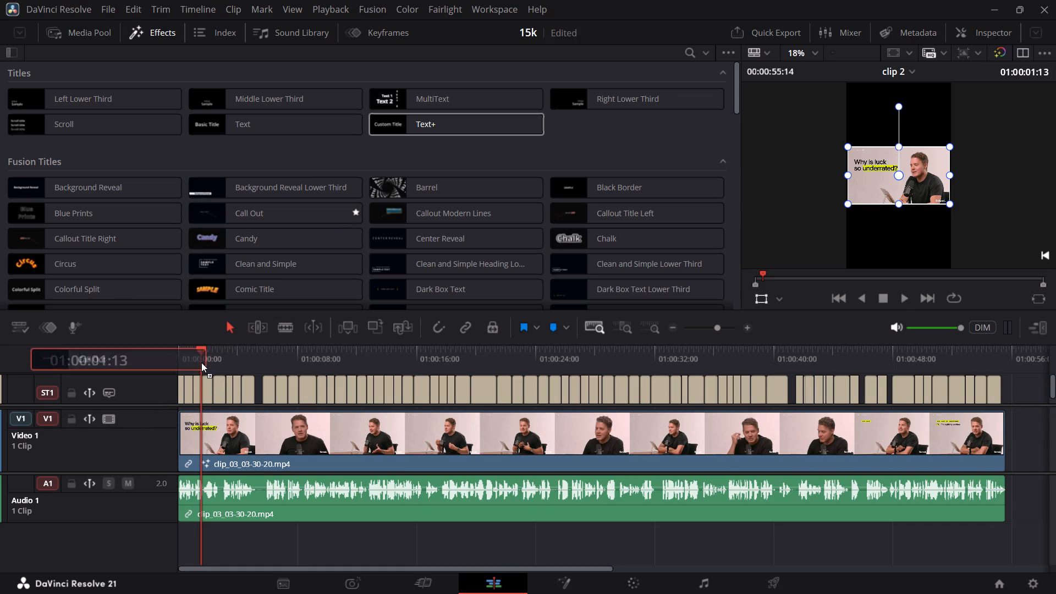
{"action": "left_click_drag", "start_coordinate": [201, 362], "coordinate": [331, 237]}
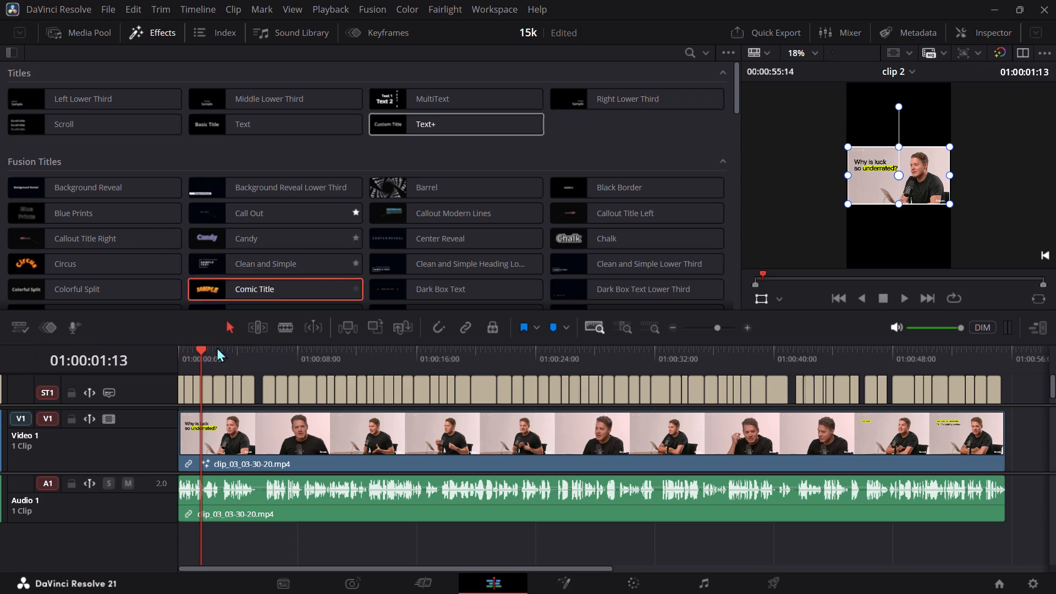
{"action": "triple_click", "coordinate": [184, 365]}
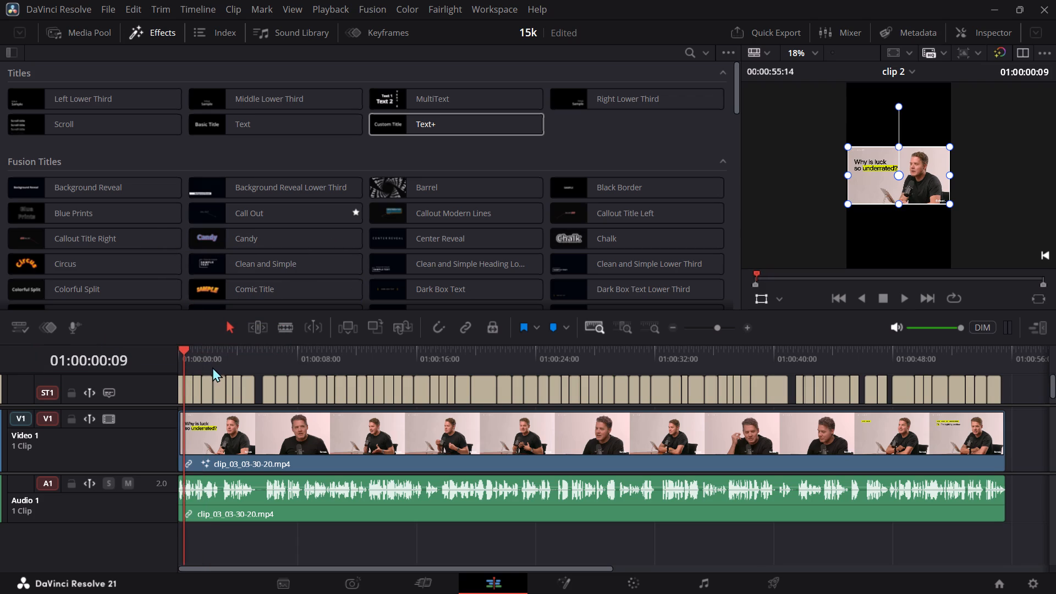
{"action": "left_click_drag", "start_coordinate": [213, 366], "coordinate": [738, 393]}
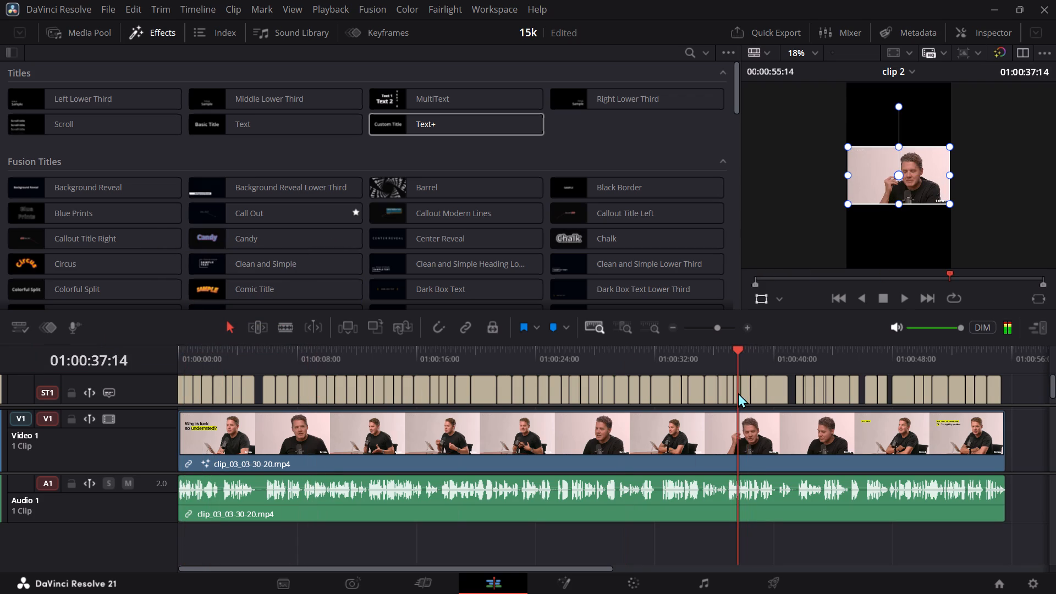
{"action": "key", "text": "space"}
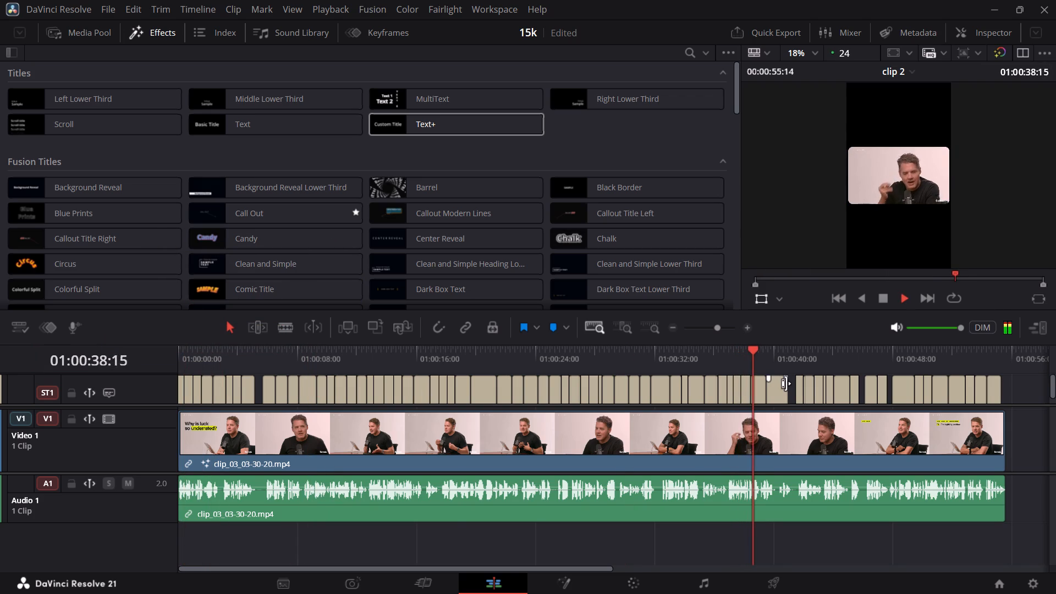
{"action": "key", "text": "space"}
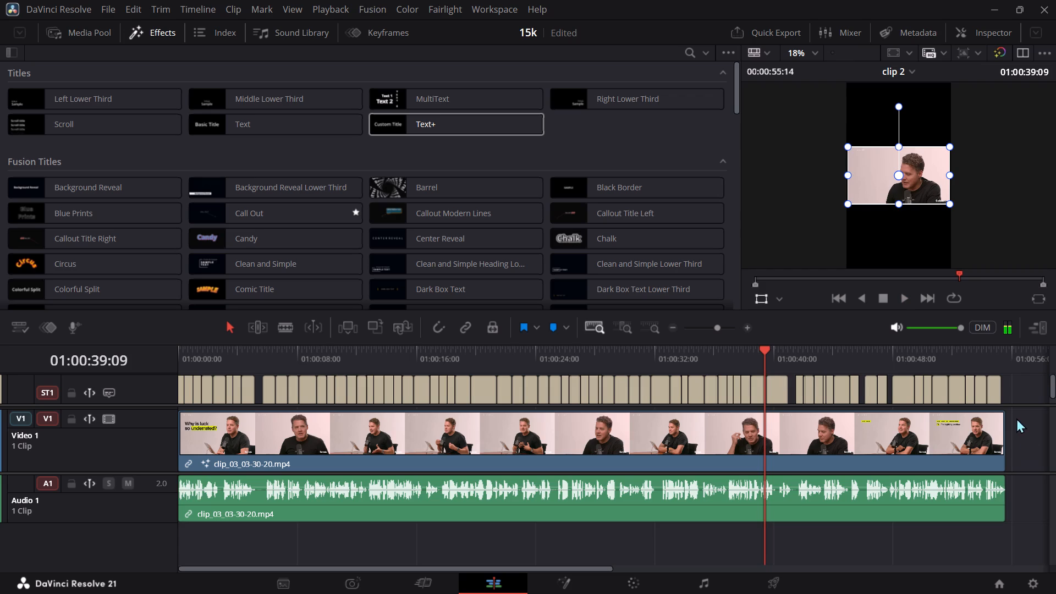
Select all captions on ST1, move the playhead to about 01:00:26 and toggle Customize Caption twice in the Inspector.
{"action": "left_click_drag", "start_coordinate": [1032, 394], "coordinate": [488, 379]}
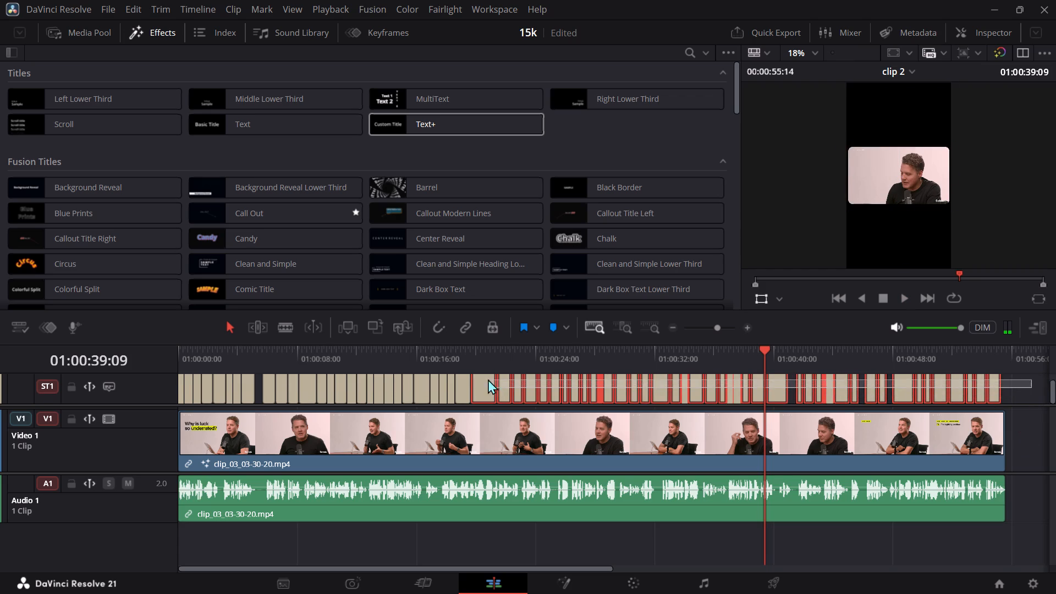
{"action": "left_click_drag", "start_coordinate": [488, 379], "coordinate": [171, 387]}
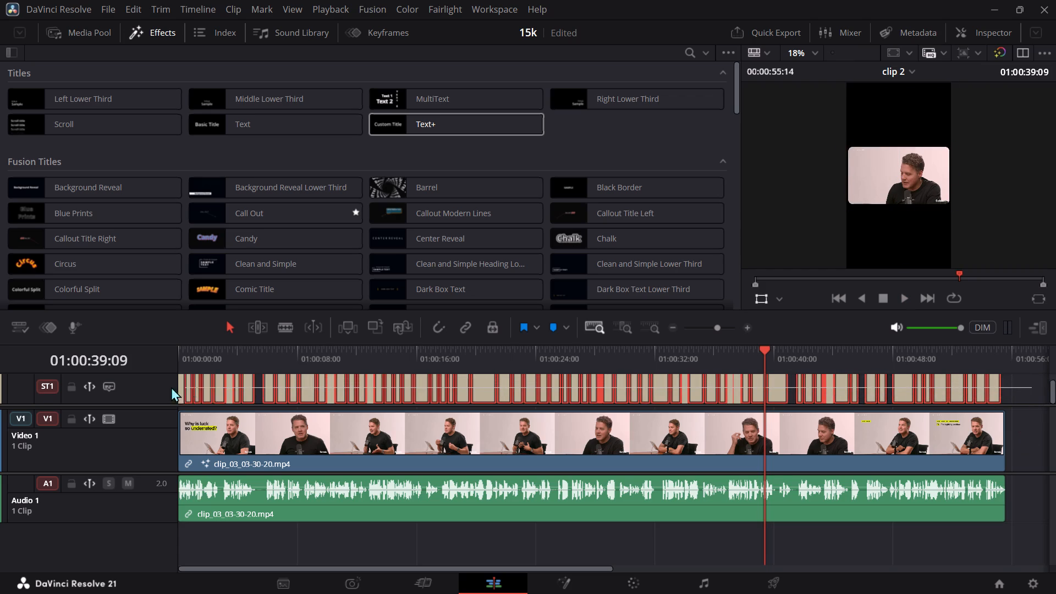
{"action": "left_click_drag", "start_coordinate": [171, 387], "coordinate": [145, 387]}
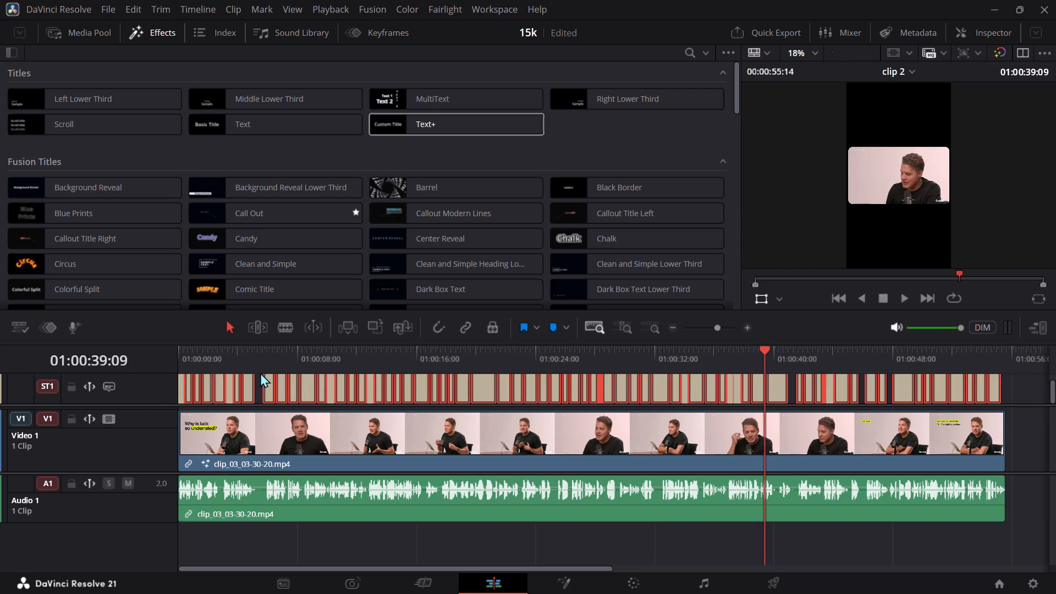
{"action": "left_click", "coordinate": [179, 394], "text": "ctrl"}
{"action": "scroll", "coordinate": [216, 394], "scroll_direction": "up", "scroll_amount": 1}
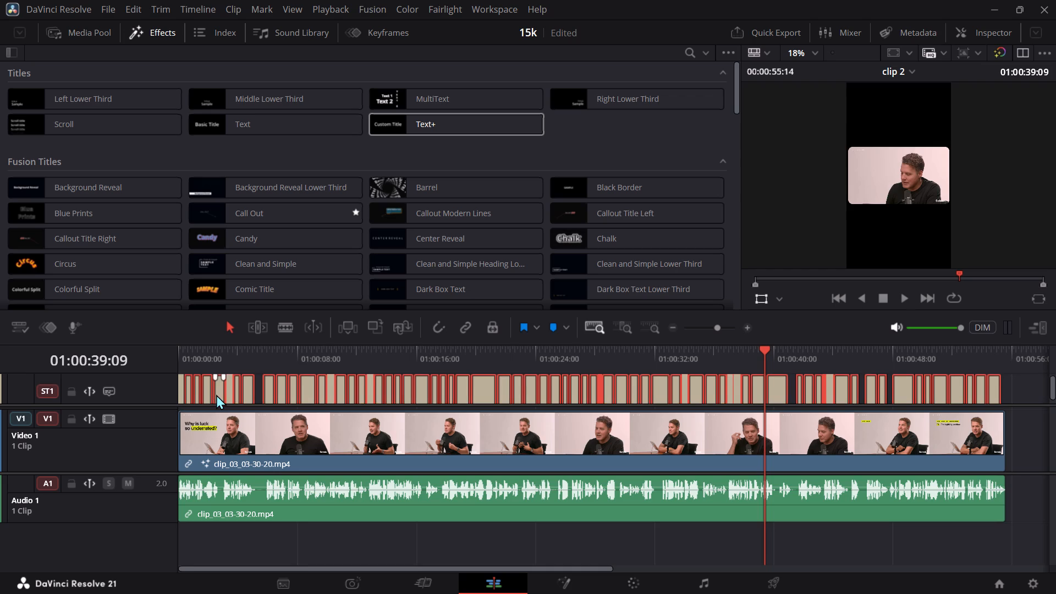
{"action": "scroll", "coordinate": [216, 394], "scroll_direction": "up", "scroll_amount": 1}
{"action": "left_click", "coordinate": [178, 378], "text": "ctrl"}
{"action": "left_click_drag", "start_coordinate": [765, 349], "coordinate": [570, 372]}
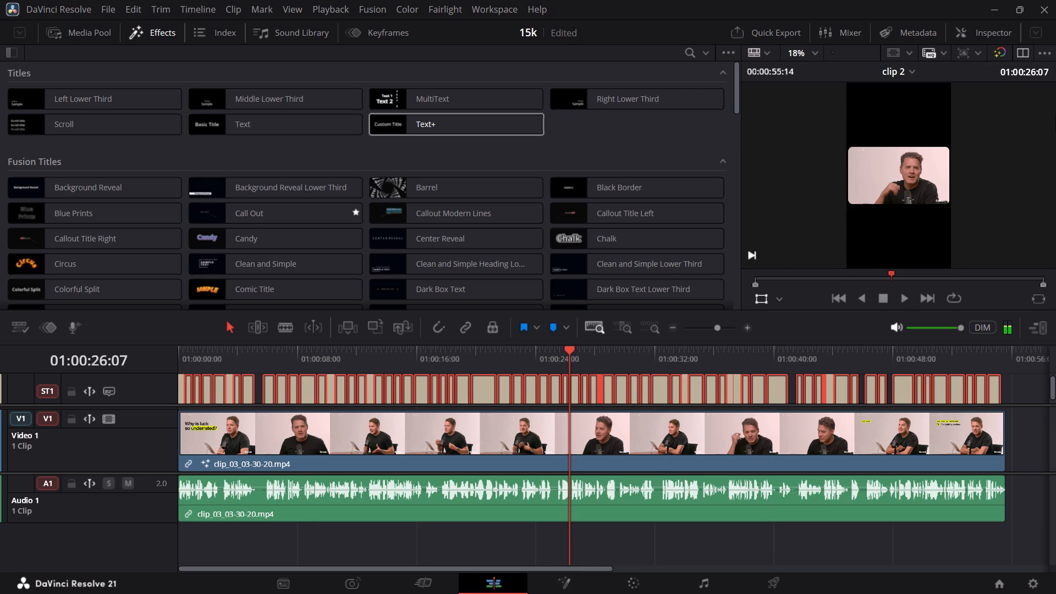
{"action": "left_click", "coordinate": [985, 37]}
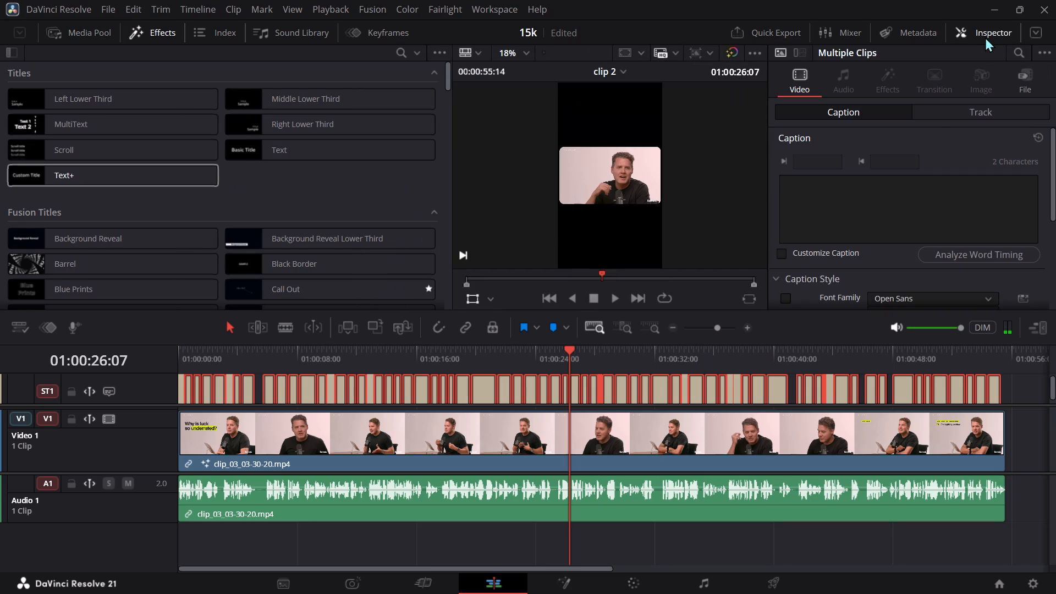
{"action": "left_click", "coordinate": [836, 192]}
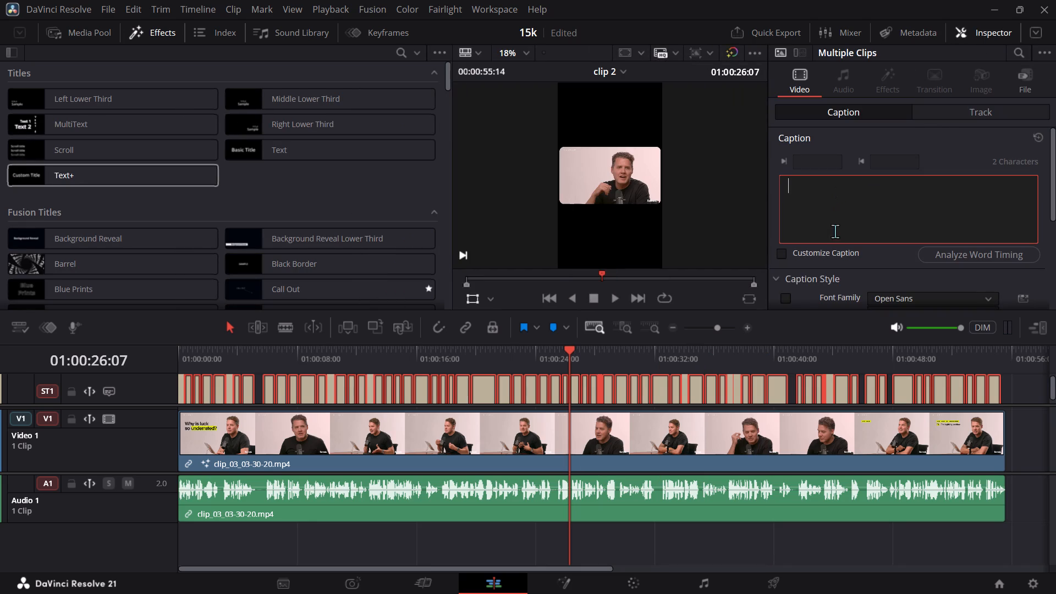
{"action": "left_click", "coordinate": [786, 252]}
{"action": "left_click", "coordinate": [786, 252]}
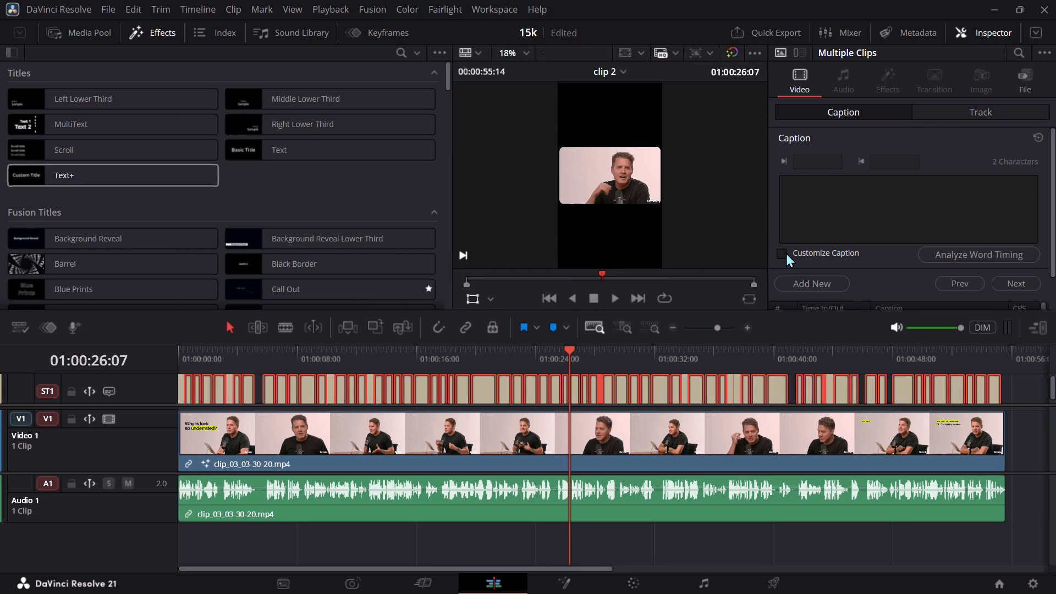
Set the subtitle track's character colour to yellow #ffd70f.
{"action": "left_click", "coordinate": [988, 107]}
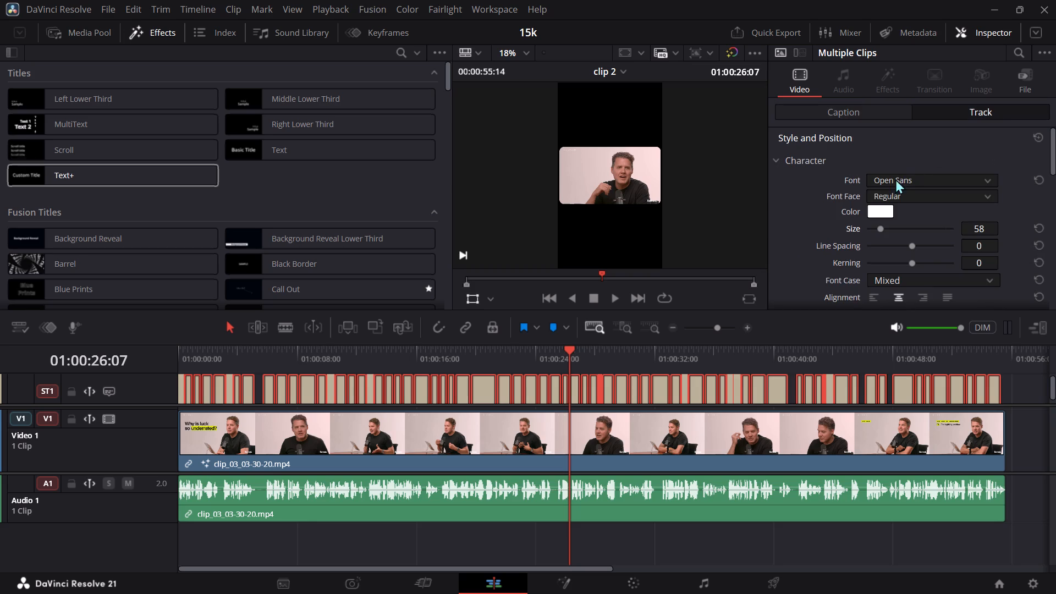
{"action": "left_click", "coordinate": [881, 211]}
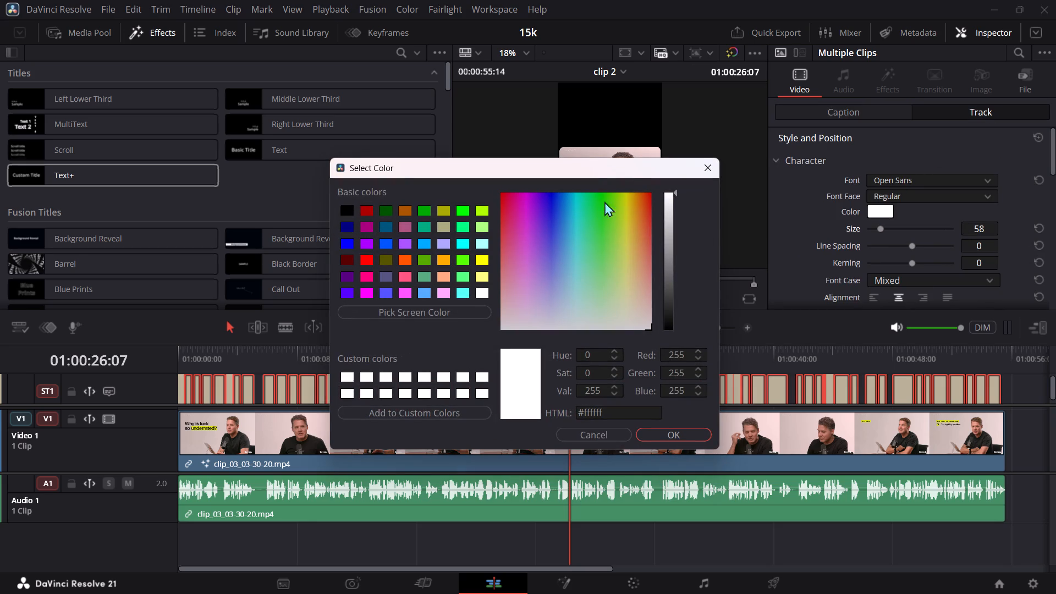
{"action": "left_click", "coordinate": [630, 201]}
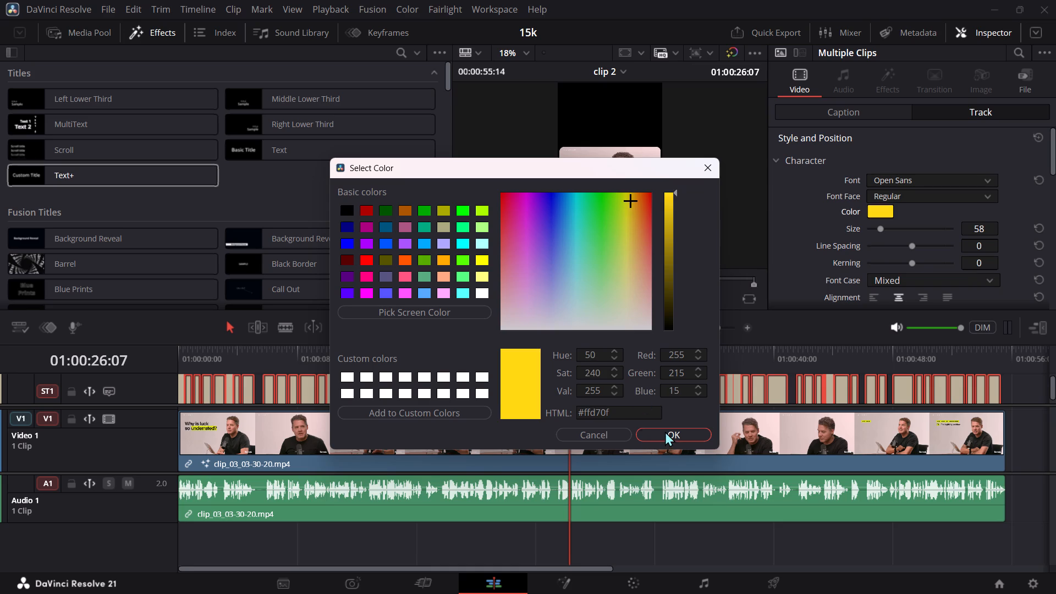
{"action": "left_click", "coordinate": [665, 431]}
Play about a second of clip 2, examine the track and caption settings in the Inspector, and deselect the captions.
{"action": "key", "text": "space"}
{"action": "key", "text": "space"}
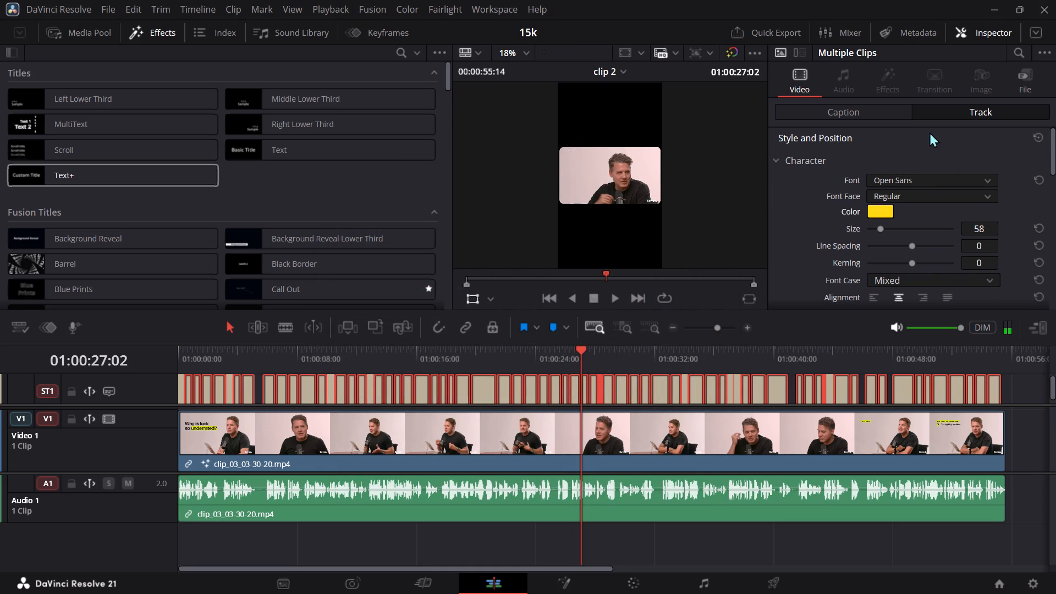
{"action": "scroll", "coordinate": [941, 191], "scroll_direction": "down", "scroll_amount": 1}
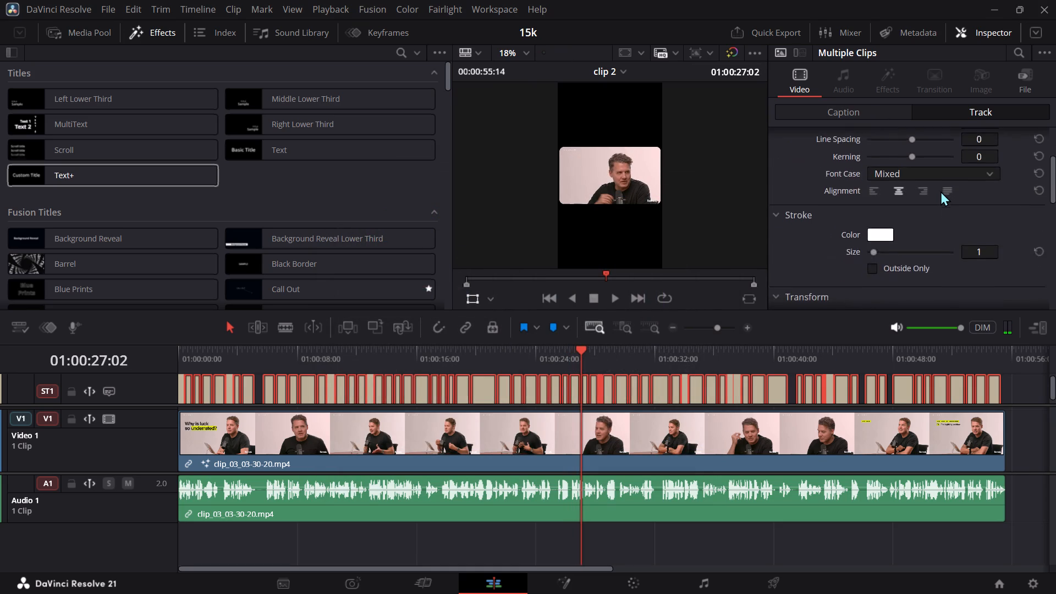
{"action": "scroll", "coordinate": [941, 191], "scroll_direction": "down", "scroll_amount": 1}
{"action": "scroll", "coordinate": [941, 191], "scroll_direction": "up", "scroll_amount": 12}
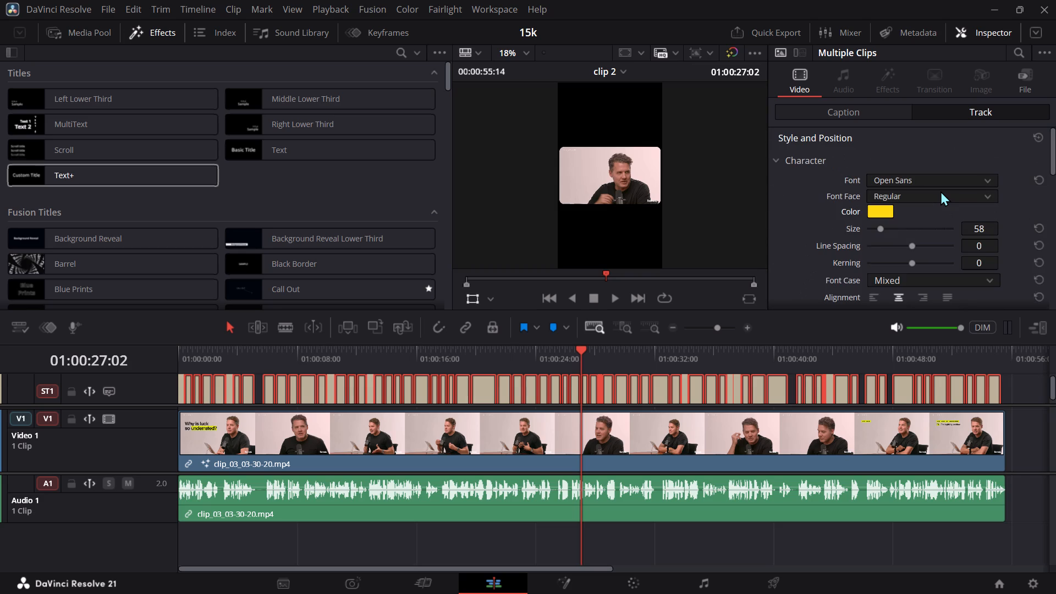
{"action": "left_click", "coordinate": [855, 111]}
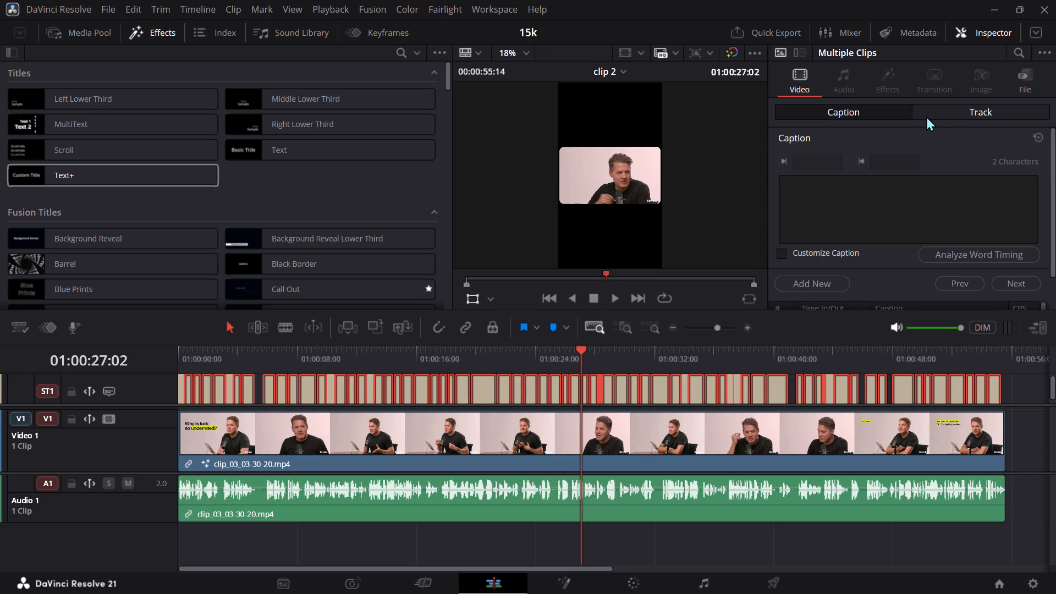
{"action": "left_click", "coordinate": [932, 114]}
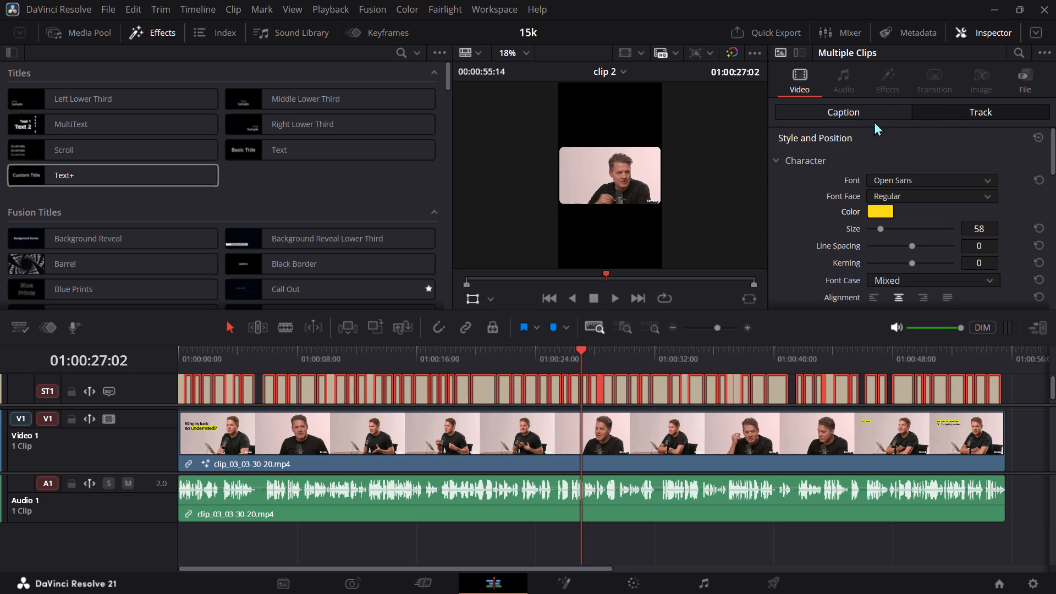
{"action": "left_click", "coordinate": [1011, 447]}
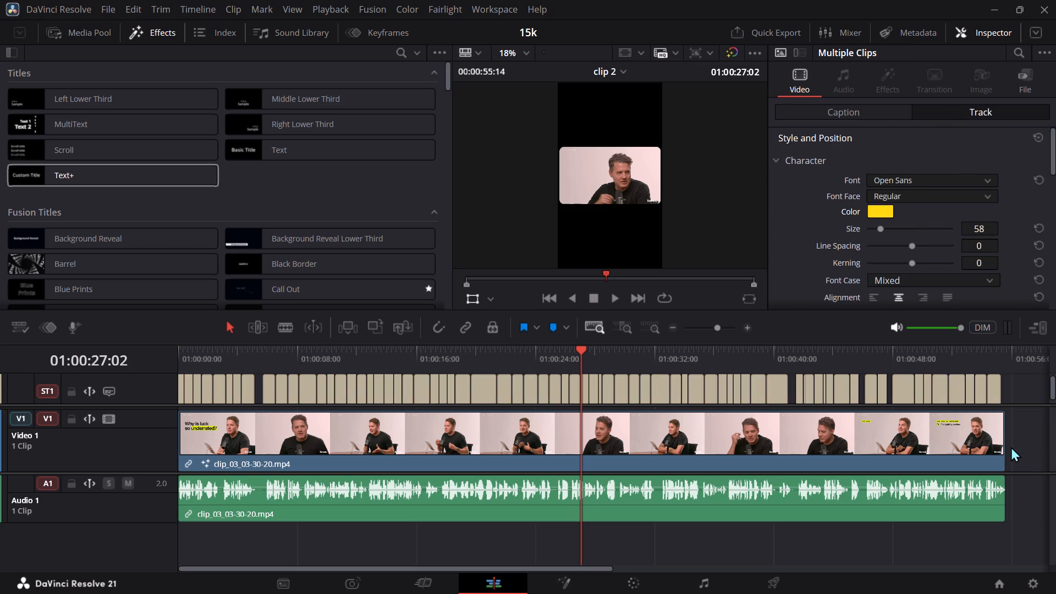
Undo the recent caption edits back to the version with white upper-case caption text.
{"action": "key", "text": "ctrl+z"}
{"action": "key", "text": "ctrl+z"}
{"action": "key", "text": "ctrl+z"}
{"action": "key", "text": "ctrl+z"}
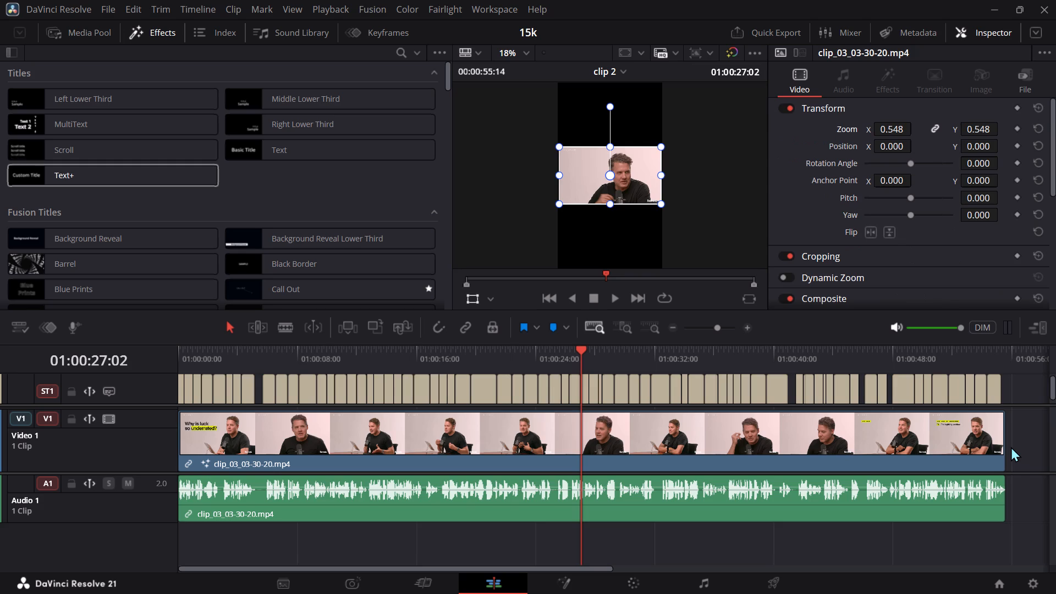
{"action": "key", "text": "ctrl+z"}
{"action": "key", "text": "ctrl+z"}
{"action": "key", "text": "ctrl+z"}
{"action": "key", "text": "ctrl+z"}
{"action": "key", "text": "ctrl+z"}
{"action": "key", "text": "ctrl+z"}
{"action": "key", "text": "ctrl+z"}
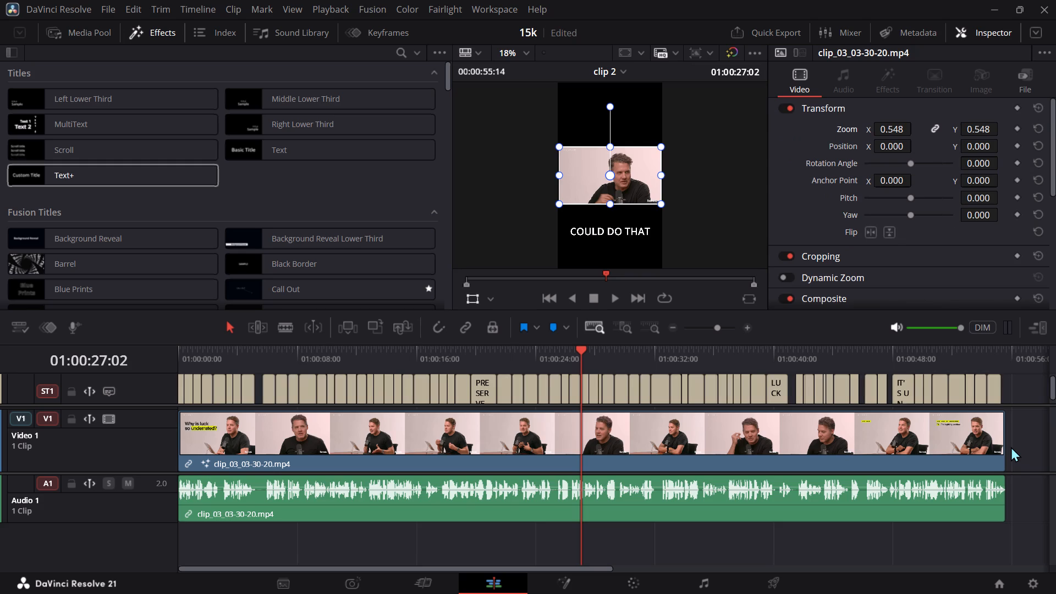
{"action": "key", "text": "ctrl+z"}
Select all captions on ST1 and set the subtitle track's character colour to yellow #ffeb0f.
{"action": "left_click_drag", "start_coordinate": [1022, 387], "coordinate": [286, 371]}
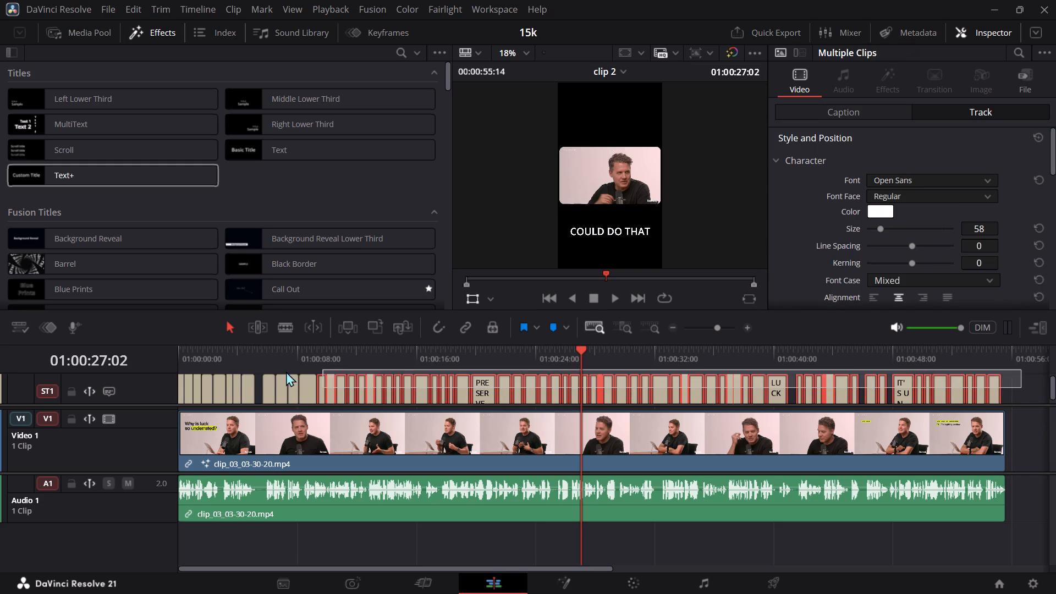
{"action": "left_click_drag", "start_coordinate": [286, 371], "coordinate": [109, 380]}
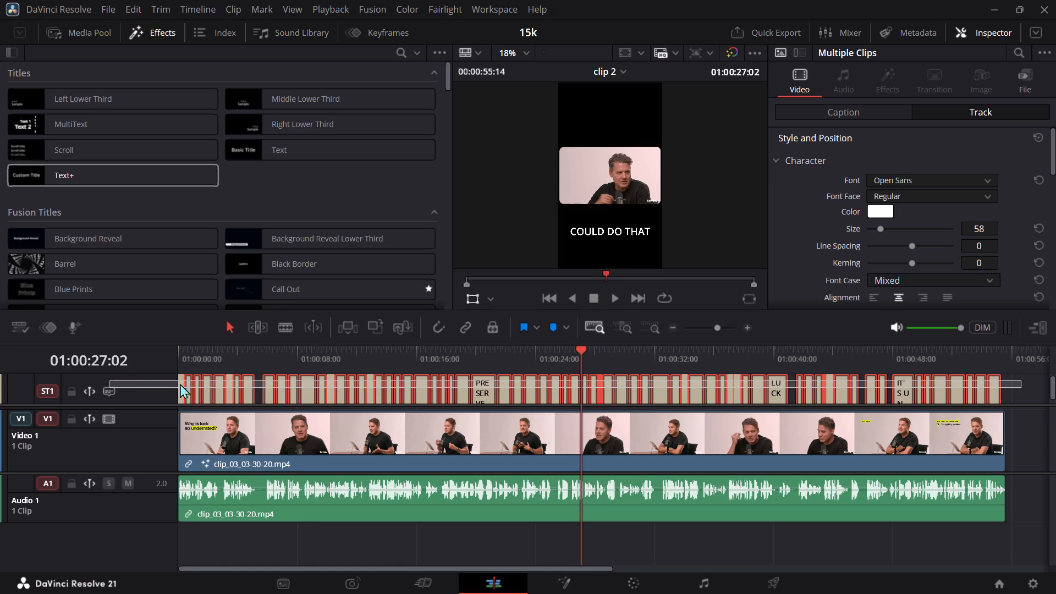
{"action": "left_click", "coordinate": [182, 386], "text": "ctrl"}
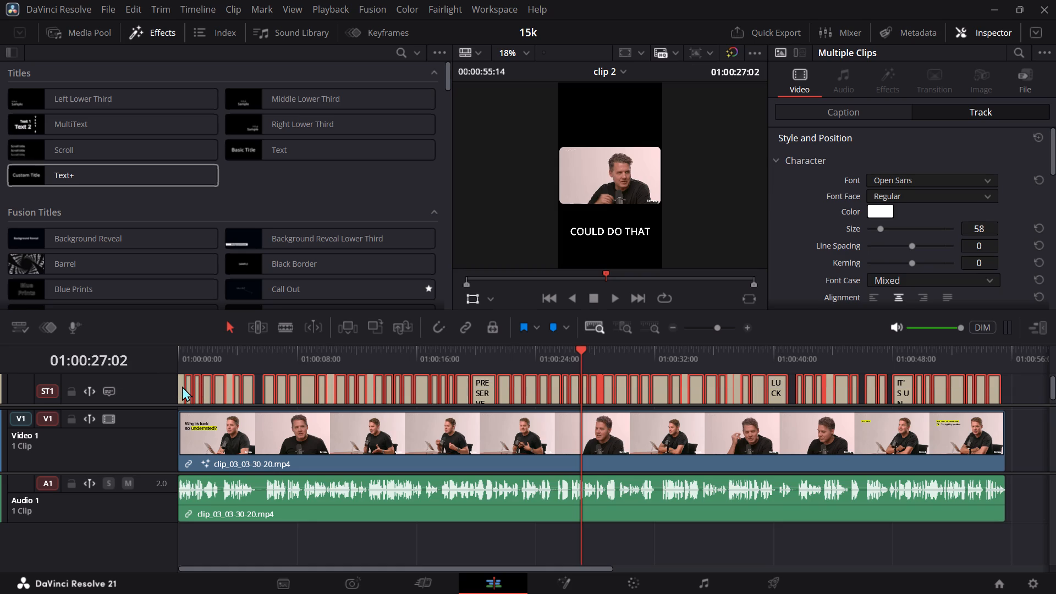
{"action": "left_click", "coordinate": [182, 386], "text": "ctrl"}
{"action": "scroll", "coordinate": [933, 209], "scroll_direction": "up", "scroll_amount": 1}
{"action": "left_click", "coordinate": [982, 105]}
{"action": "left_click", "coordinate": [882, 108]}
{"action": "scroll", "coordinate": [870, 197], "scroll_direction": "down", "scroll_amount": 1}
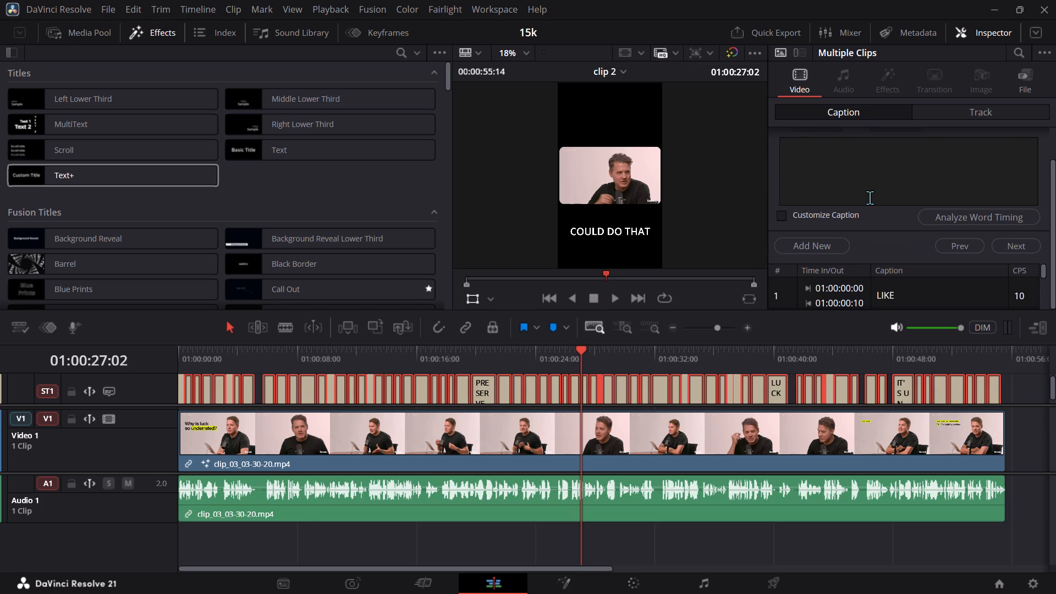
{"action": "scroll", "coordinate": [870, 197], "scroll_direction": "down", "scroll_amount": 1}
{"action": "left_click", "coordinate": [981, 106]}
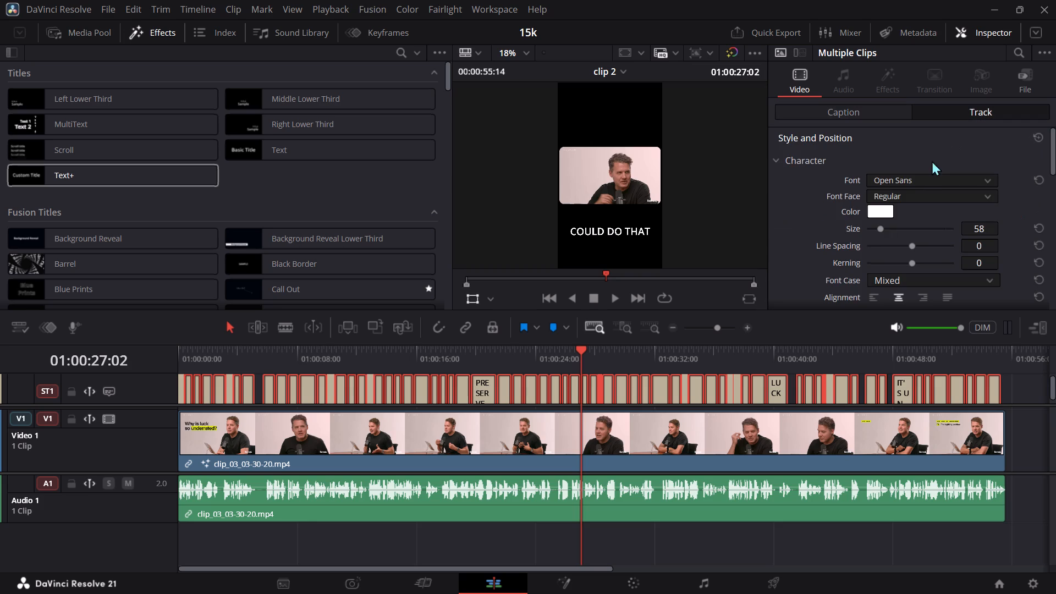
{"action": "left_click", "coordinate": [881, 208]}
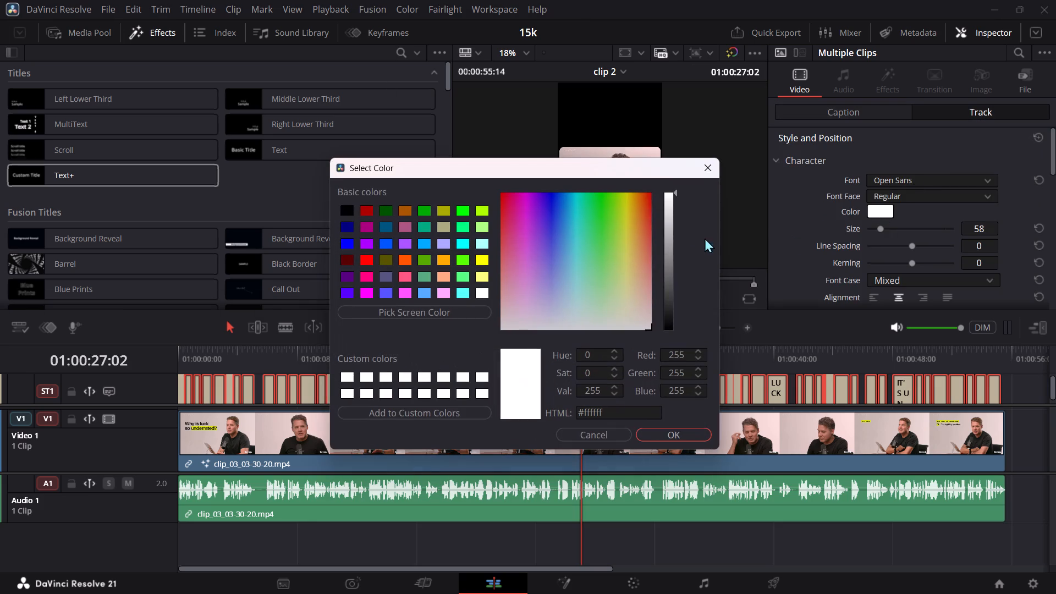
{"action": "left_click", "coordinate": [631, 199]}
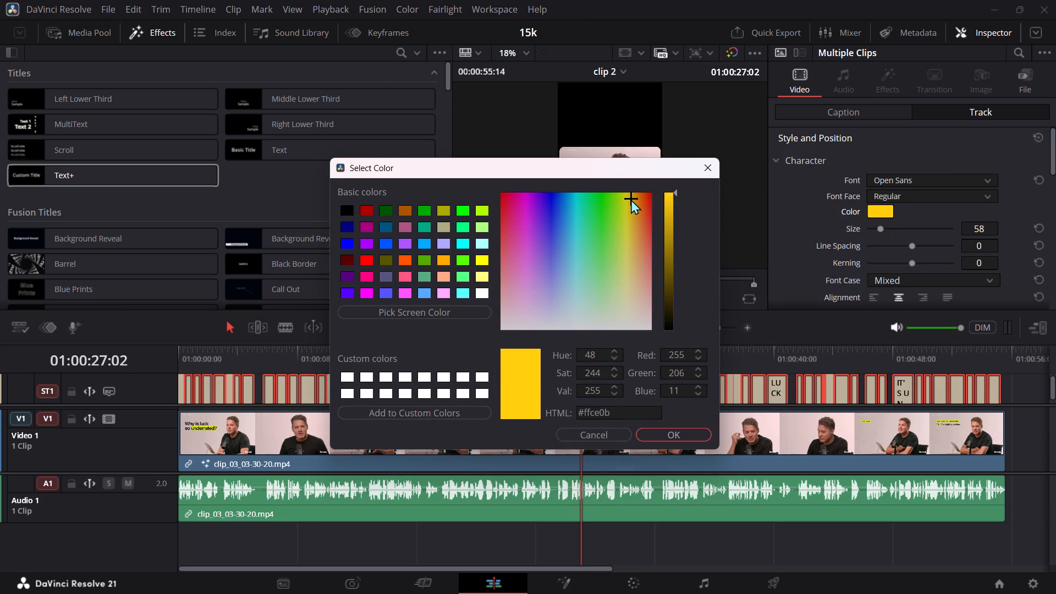
{"action": "left_click", "coordinate": [631, 199]}
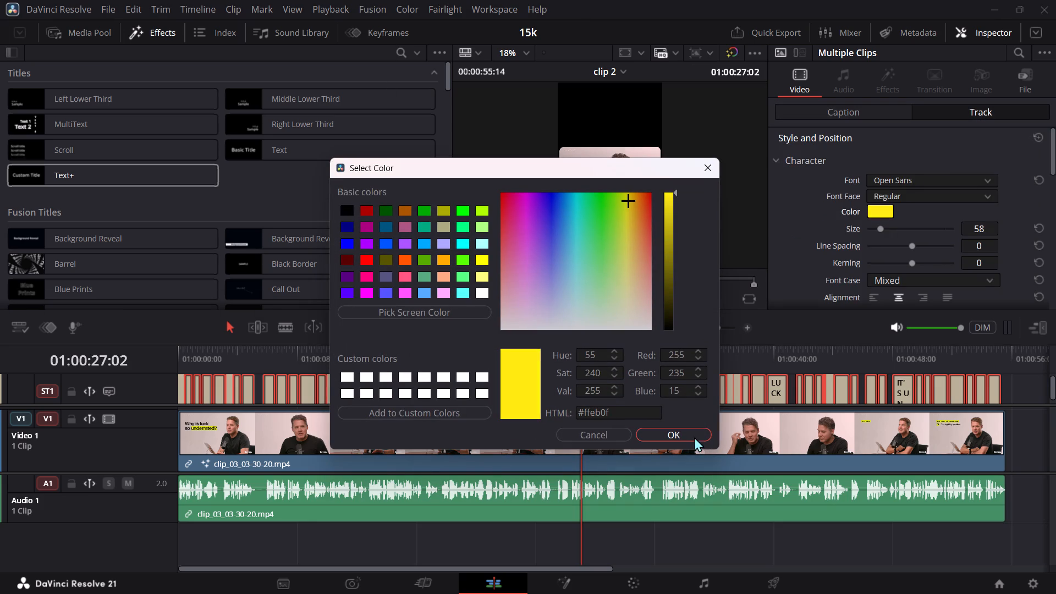
{"action": "left_click", "coordinate": [690, 432]}
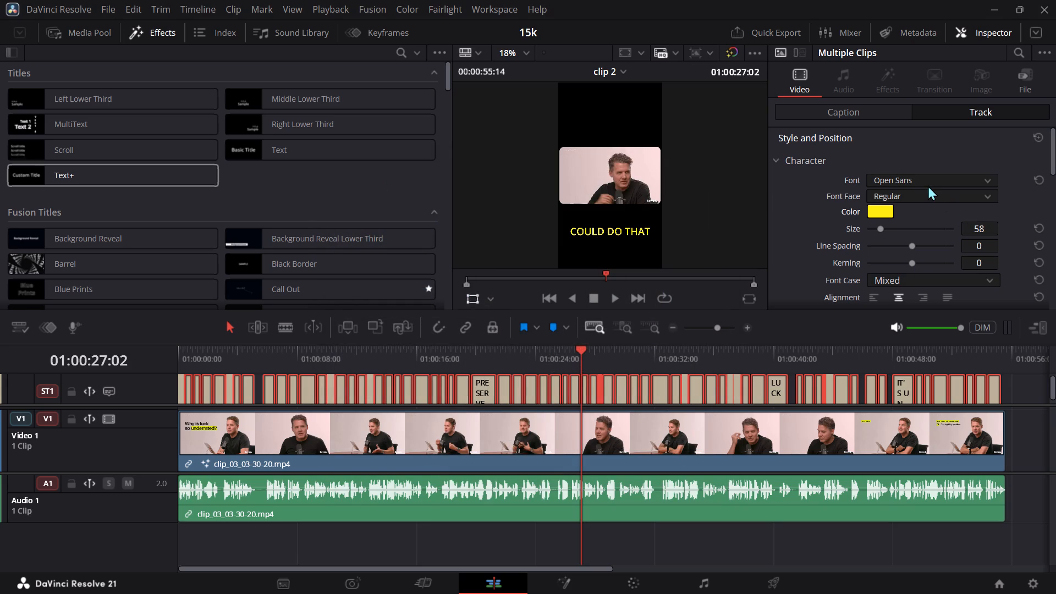
Set the subtitle track's font face to Italic and its font case to All Lowercase.
{"action": "left_click", "coordinate": [929, 195]}
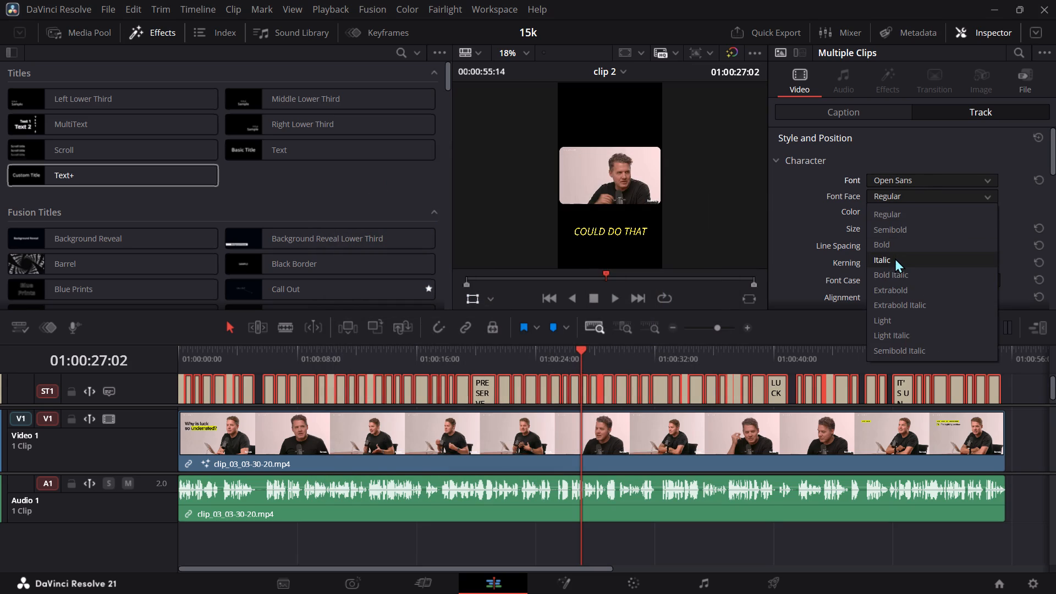
{"action": "left_click", "coordinate": [895, 258]}
{"action": "scroll", "coordinate": [911, 264], "scroll_direction": "down", "scroll_amount": 1}
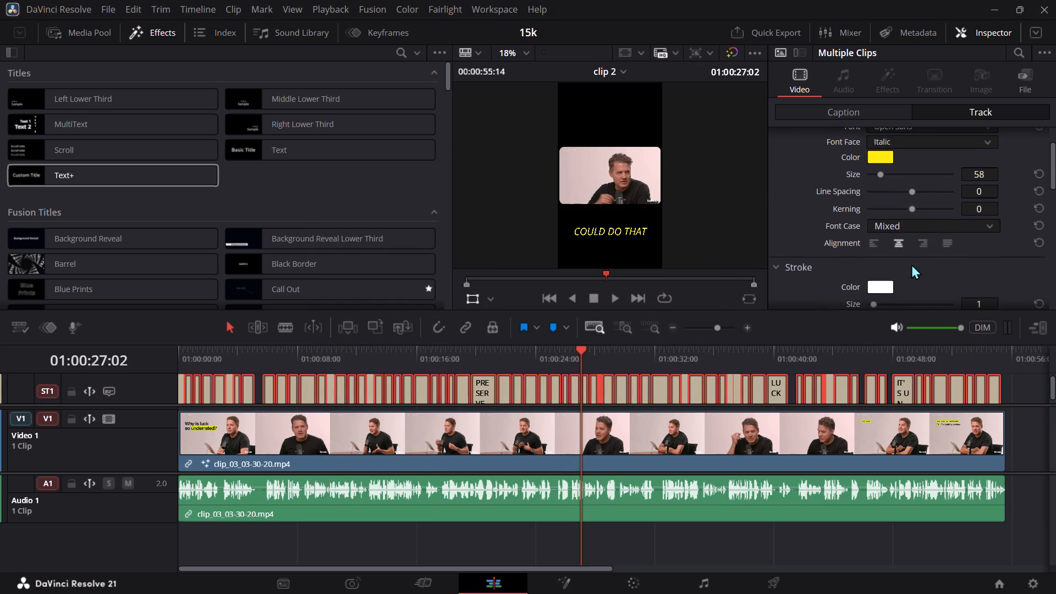
{"action": "left_click", "coordinate": [934, 227]}
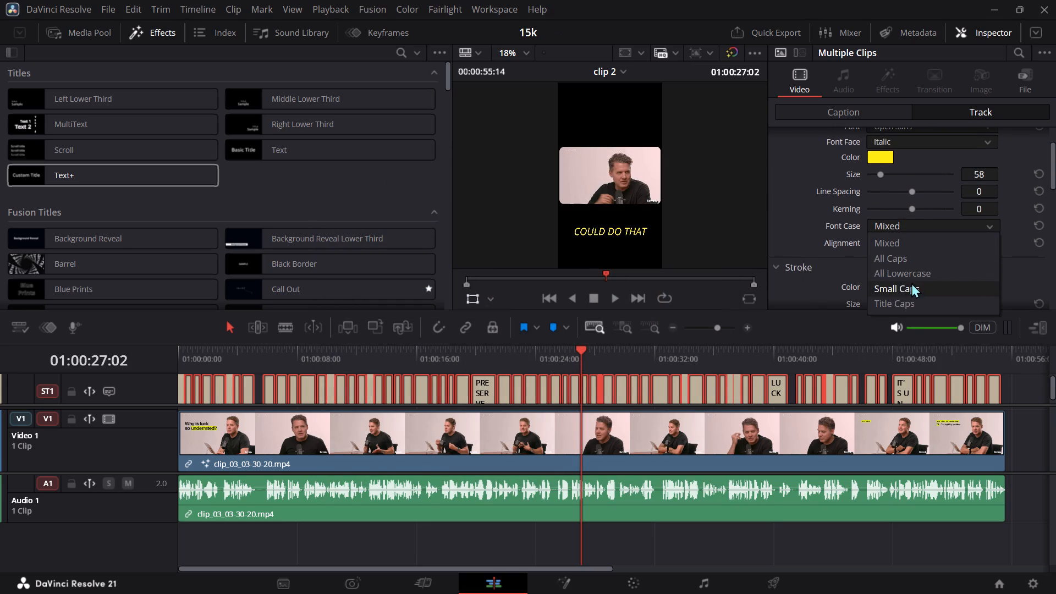
{"action": "left_click", "coordinate": [918, 278]}
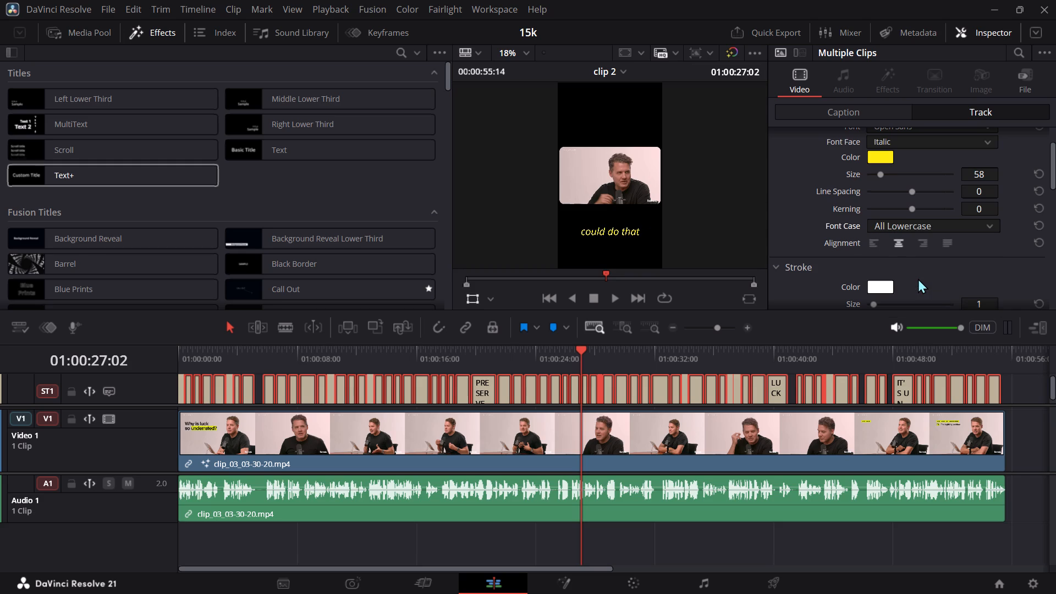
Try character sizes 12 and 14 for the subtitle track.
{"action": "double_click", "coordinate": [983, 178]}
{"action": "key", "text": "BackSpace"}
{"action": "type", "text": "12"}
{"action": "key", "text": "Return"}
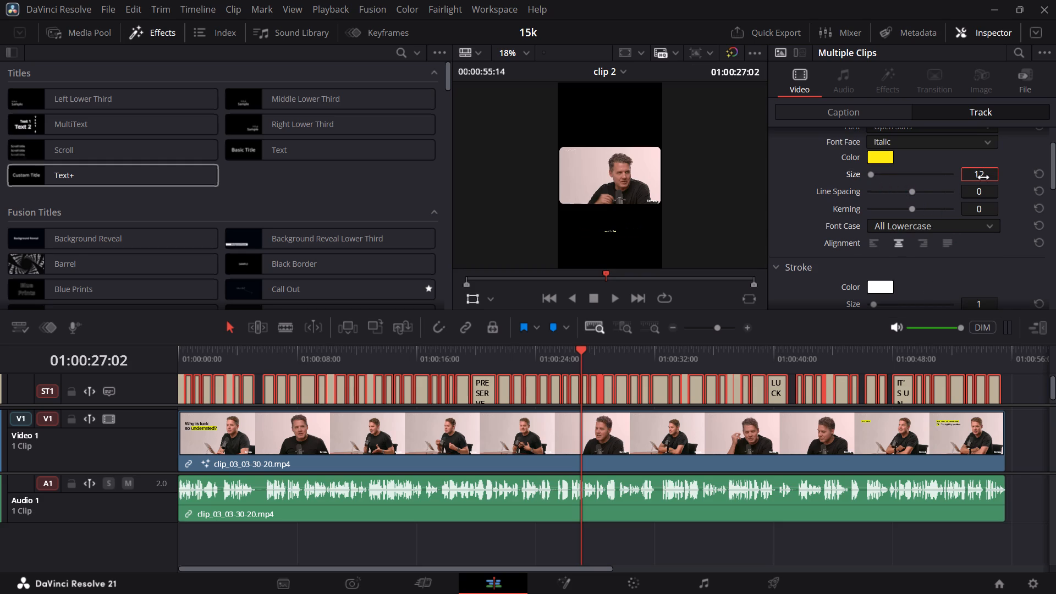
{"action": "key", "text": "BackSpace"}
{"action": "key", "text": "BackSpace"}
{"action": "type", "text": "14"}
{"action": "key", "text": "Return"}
Set the subtitle track's character size to 16.
{"action": "triple_click", "coordinate": [983, 175]}
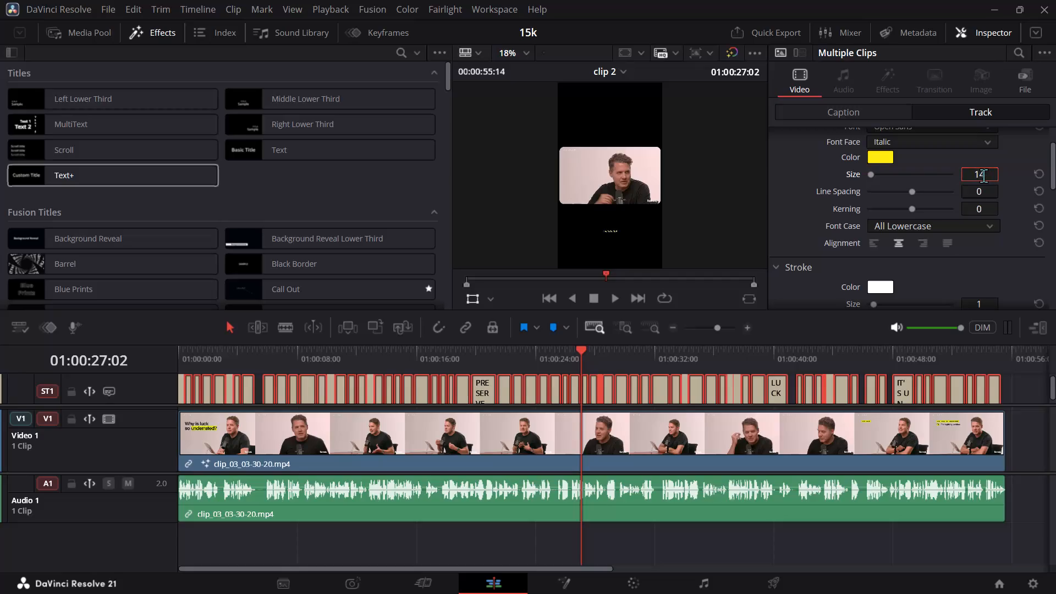
{"action": "key", "text": "BackSpace"}
{"action": "key", "text": "BackSpace"}
{"action": "key", "text": "BackSpace"}
{"action": "type", "text": "16"}
{"action": "key", "text": "Return"}
Raise the subtitles to Position Y 619, just below the video frame, and check the placement in an enlarged viewer.
{"action": "scroll", "coordinate": [947, 186], "scroll_direction": "up", "scroll_amount": 1}
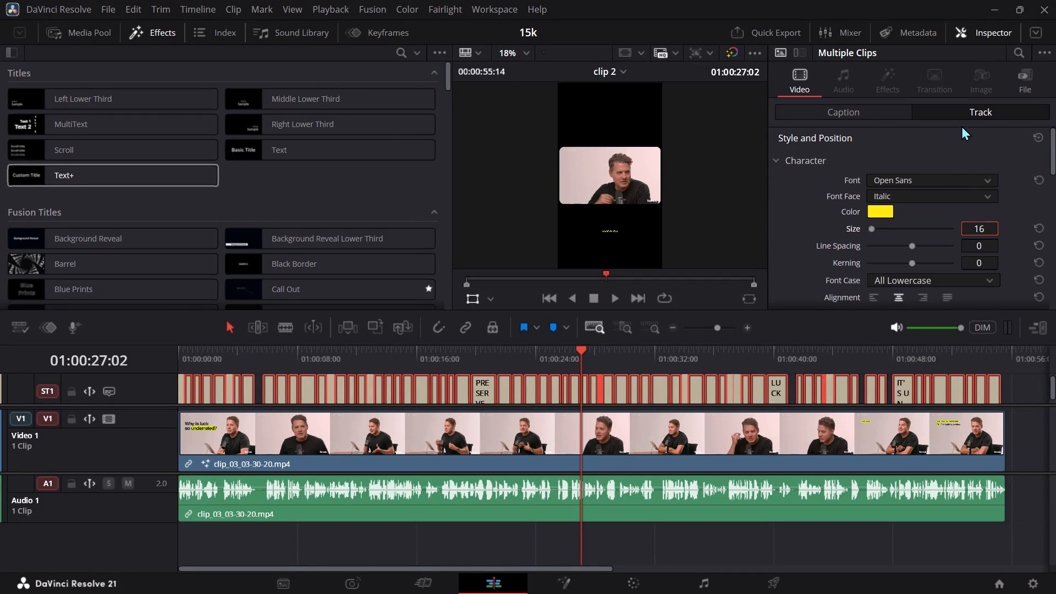
{"action": "scroll", "coordinate": [954, 211], "scroll_direction": "down", "scroll_amount": 1}
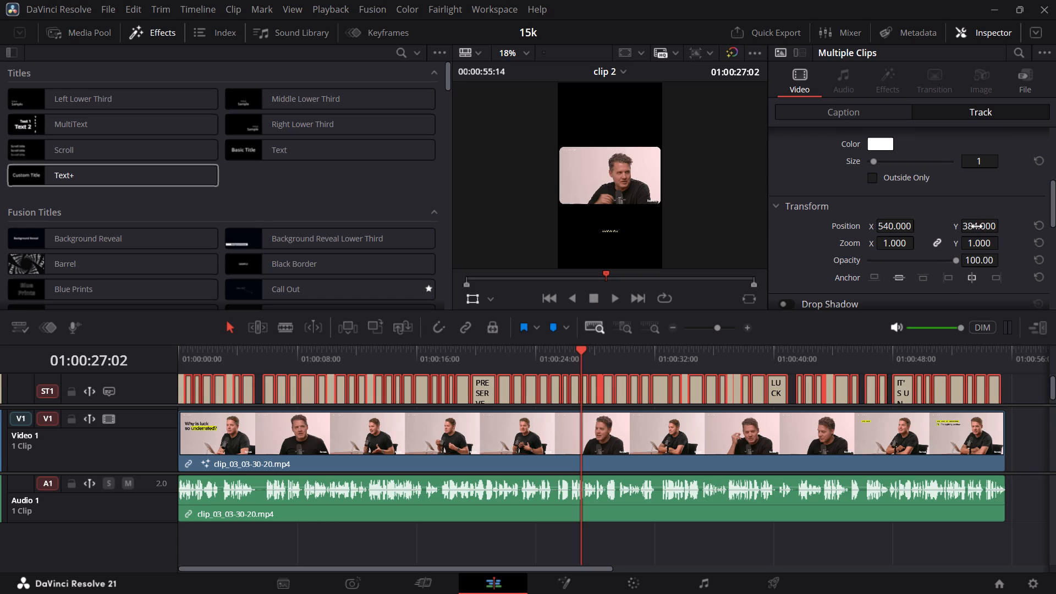
{"action": "left_click_drag", "start_coordinate": [974, 229], "coordinate": [1025, 225]}
{"action": "left_click_drag", "start_coordinate": [1025, 225], "coordinate": [585, 287]}
{"action": "left_click_drag", "start_coordinate": [970, 228], "coordinate": [1004, 227]}
{"action": "left_click", "coordinate": [1048, 328]}
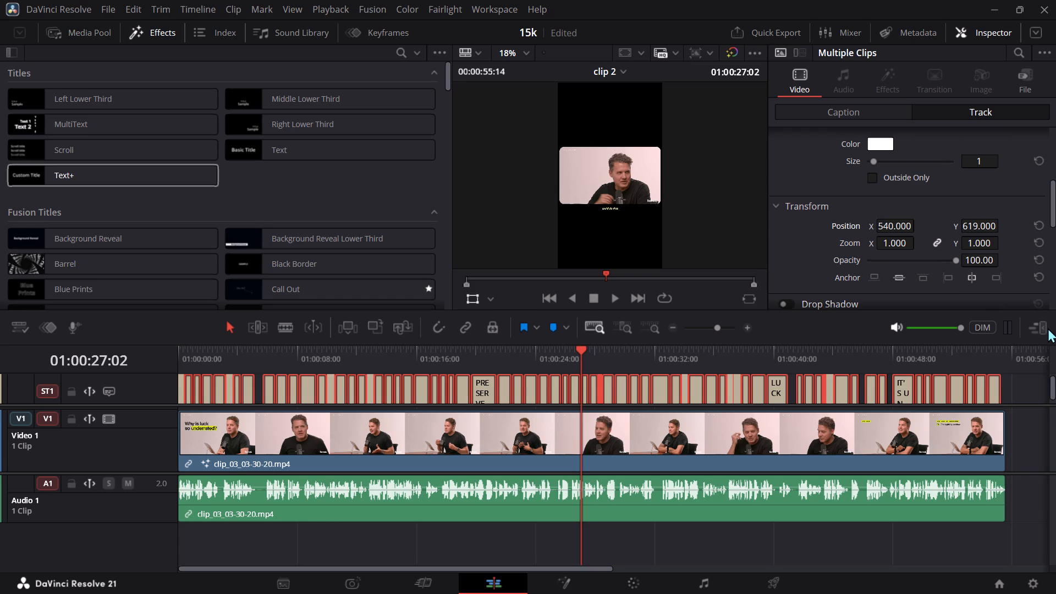
{"action": "left_click", "coordinate": [1039, 329]}
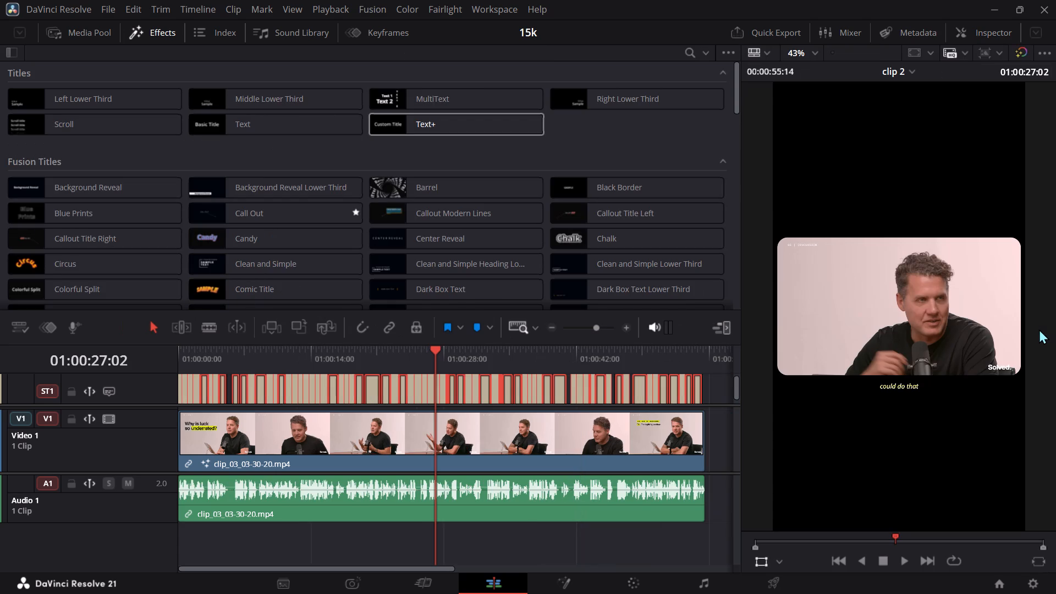
Enable Outside Only for the subtitle track's stroke and set the stroke colour to yellow #ffea07.
{"action": "left_click", "coordinate": [994, 28]}
{"action": "scroll", "coordinate": [916, 222], "scroll_direction": "up", "scroll_amount": 1}
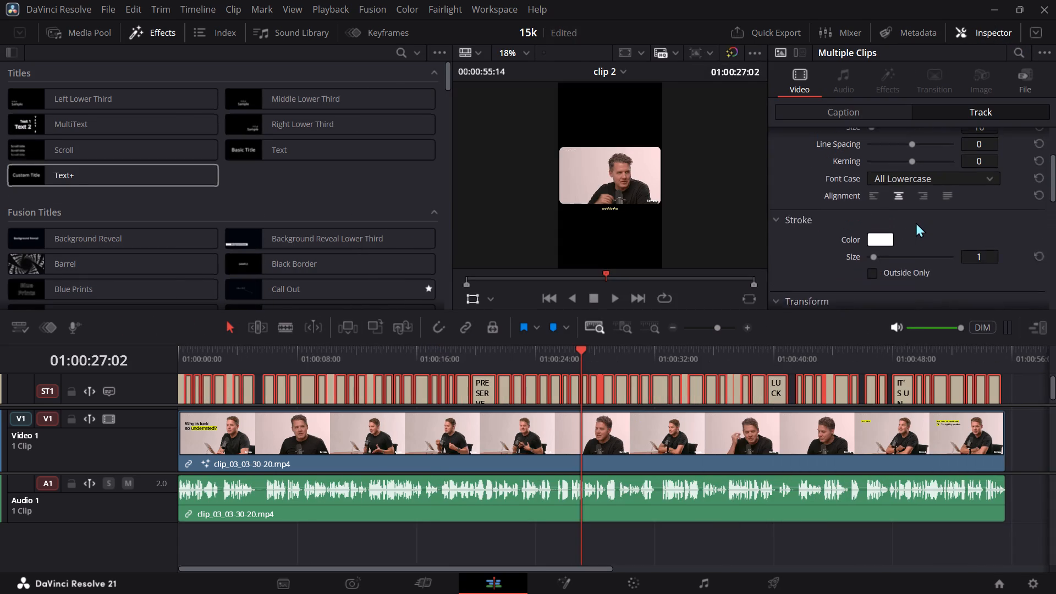
{"action": "scroll", "coordinate": [916, 222], "scroll_direction": "up", "scroll_amount": 1}
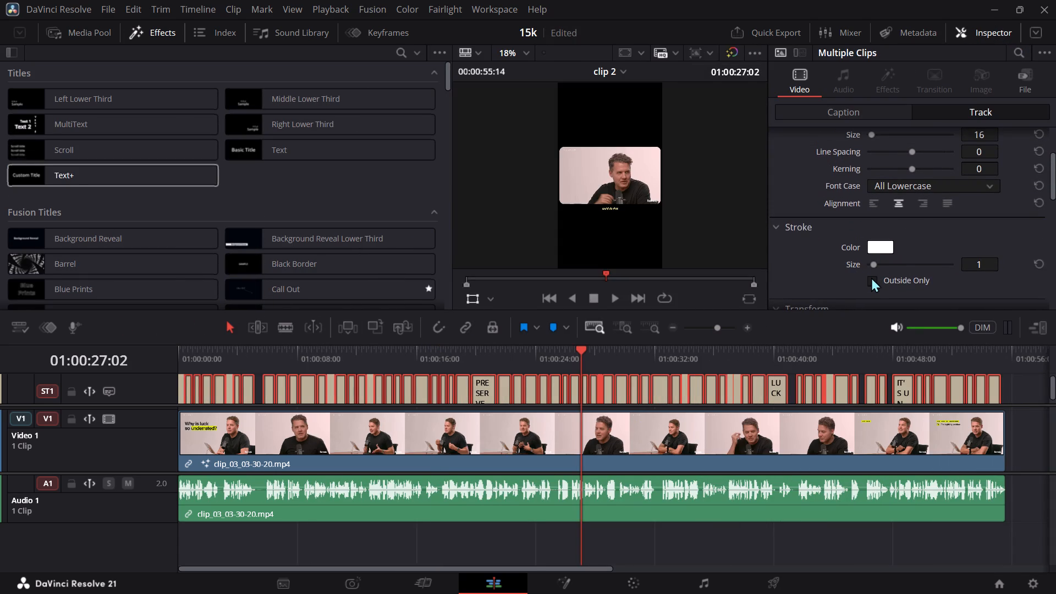
{"action": "left_click", "coordinate": [871, 277]}
{"action": "left_click", "coordinate": [879, 243]}
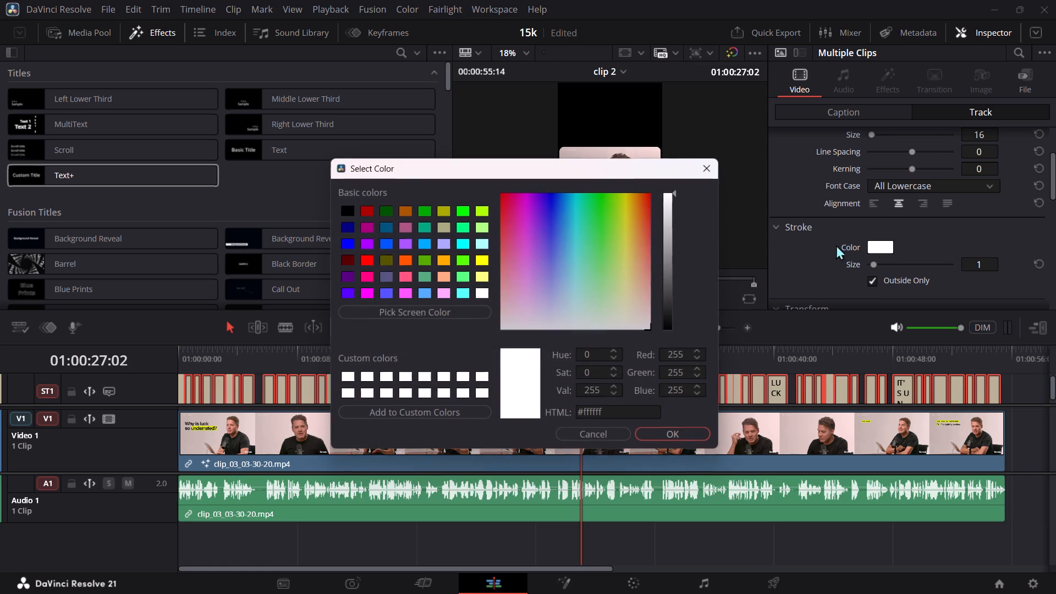
{"action": "left_click", "coordinate": [628, 197]}
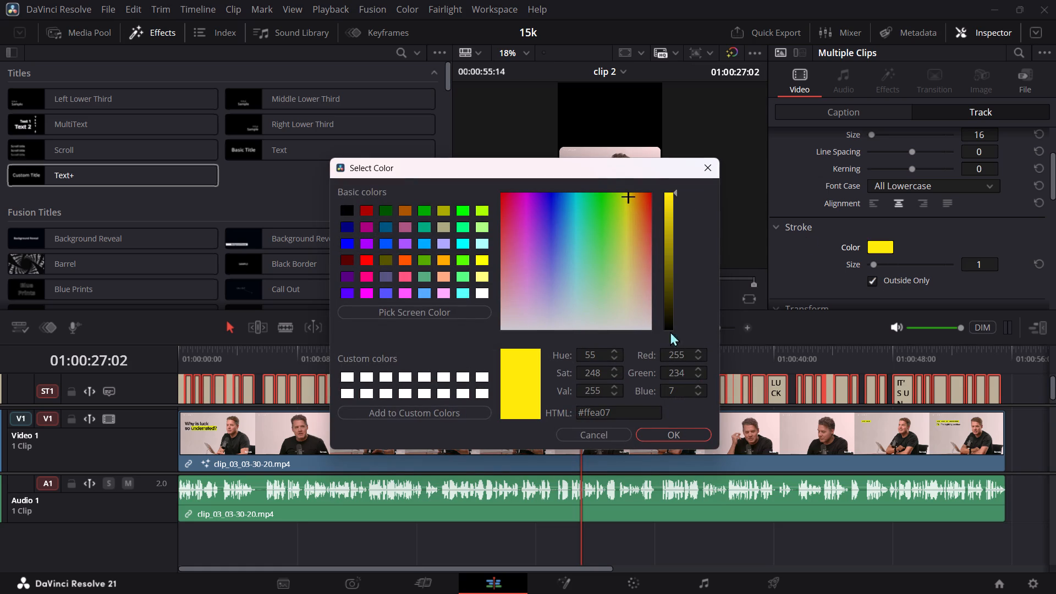
{"action": "left_click", "coordinate": [680, 435]}
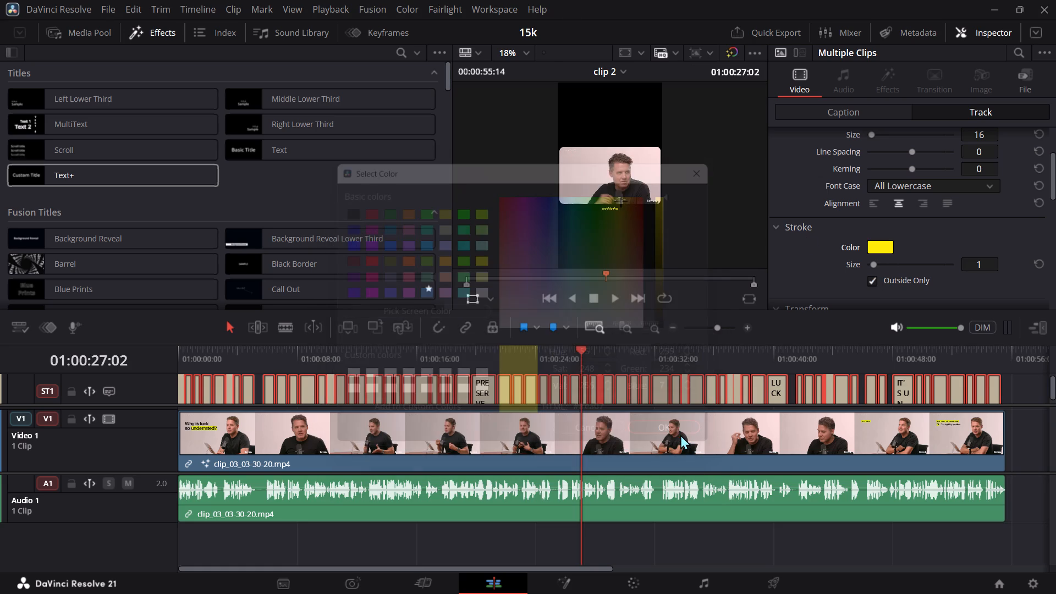
Enlarge the viewer and play the first two seconds of clip 2 to check the restyled subtitles.
{"action": "left_click", "coordinate": [1031, 327]}
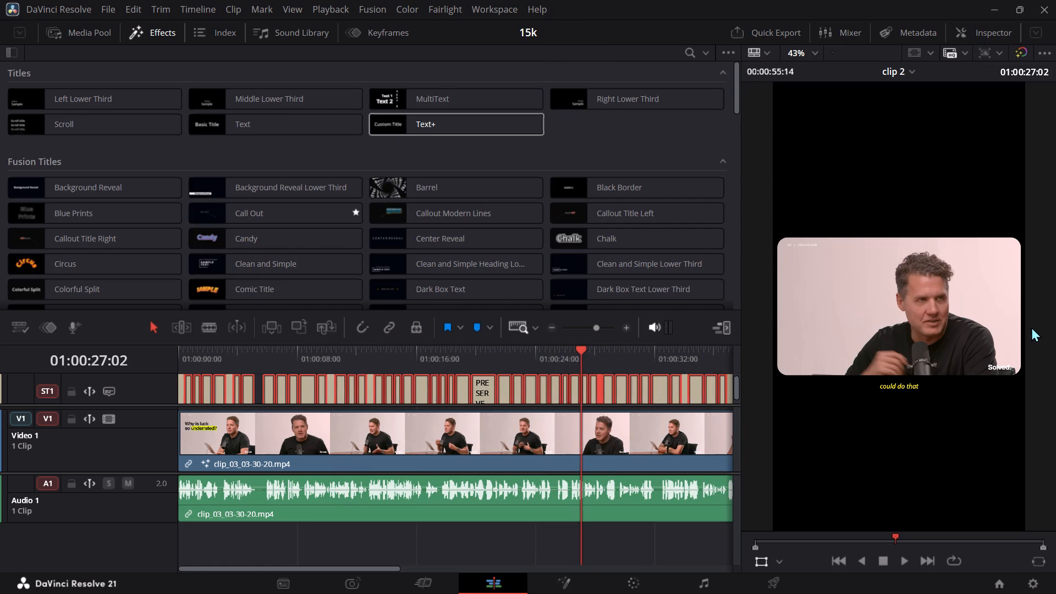
{"action": "left_click", "coordinate": [436, 351]}
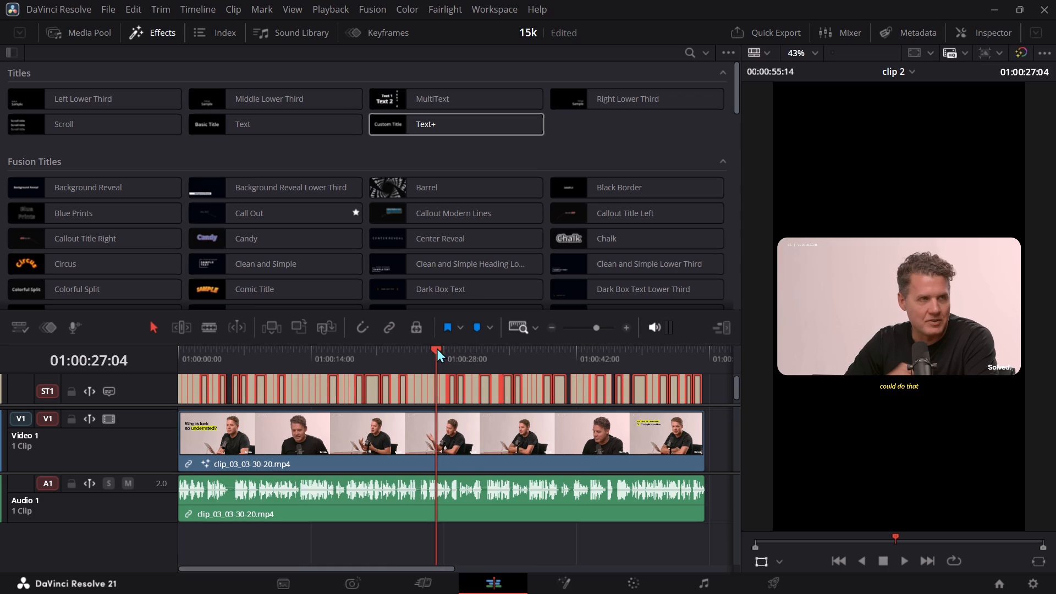
{"action": "left_click_drag", "start_coordinate": [437, 348], "coordinate": [109, 373]}
{"action": "key", "text": "space"}
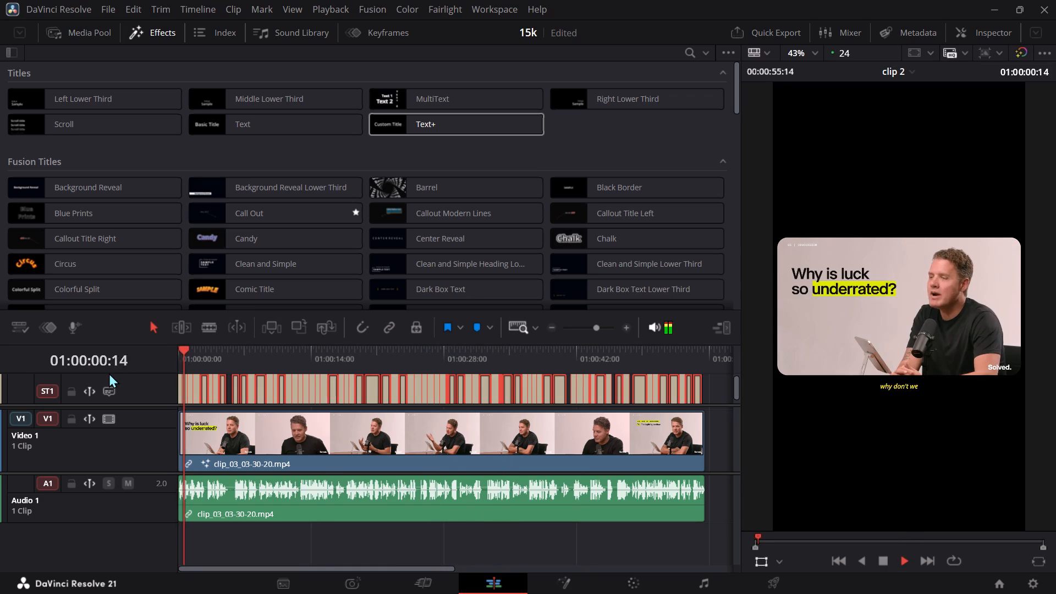
{"action": "key", "text": "space"}
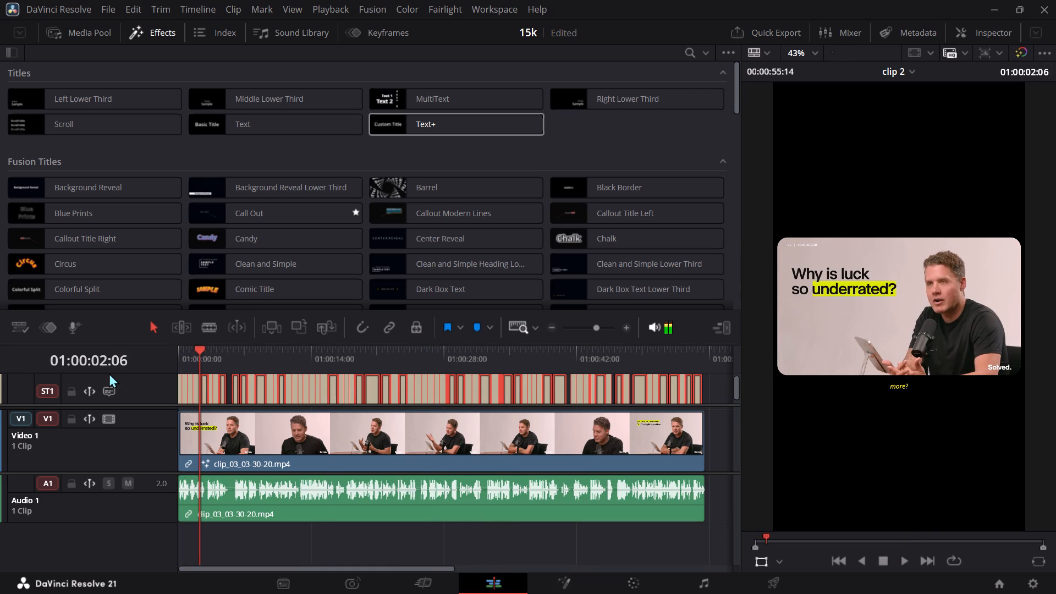
Set the subtitle track's character size to 18.
{"action": "left_click", "coordinate": [977, 36]}
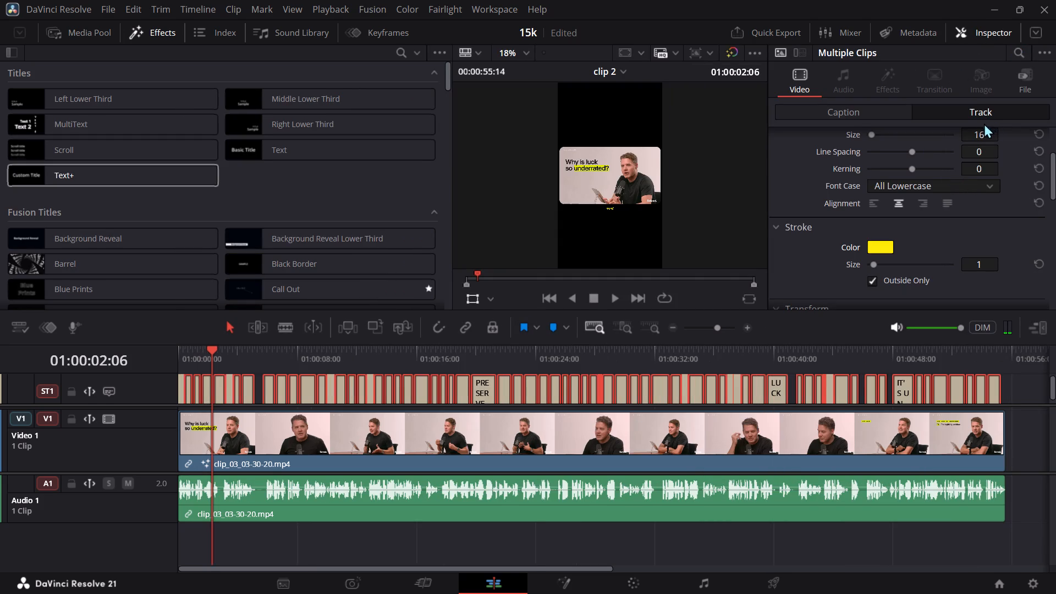
{"action": "double_click", "coordinate": [985, 136]}
{"action": "key", "text": "BackSpace"}
{"action": "key", "text": "1"}
{"action": "key", "text": "8"}
{"action": "key", "text": "Return"}
Enlarge the viewer and play clip 2 from about 2 to 12 seconds to check the resized subtitles.
{"action": "left_click", "coordinate": [1042, 327]}
{"action": "key", "text": "space"}
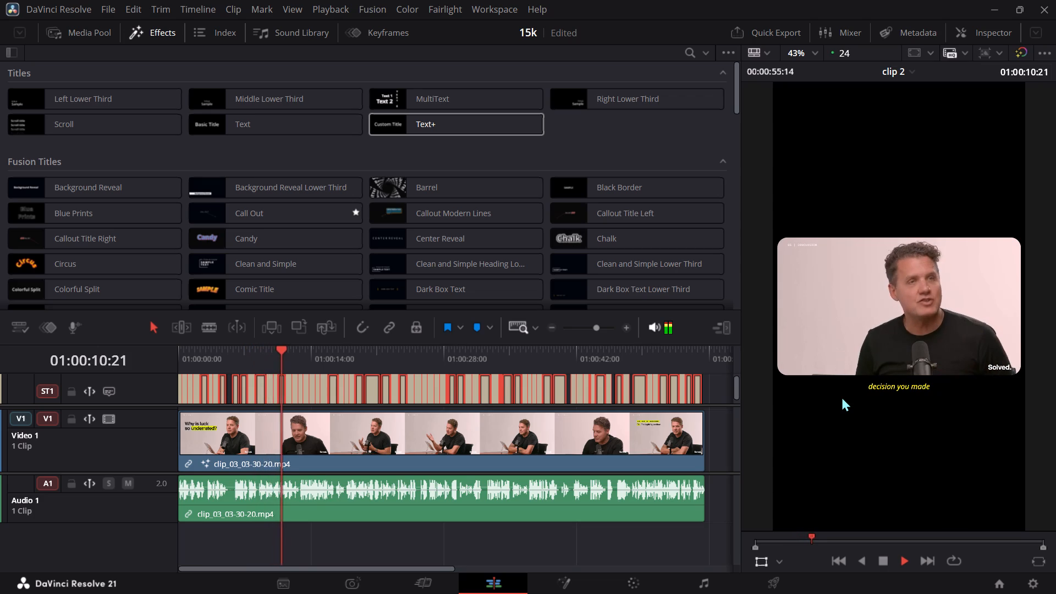
{"action": "key", "text": "space"}
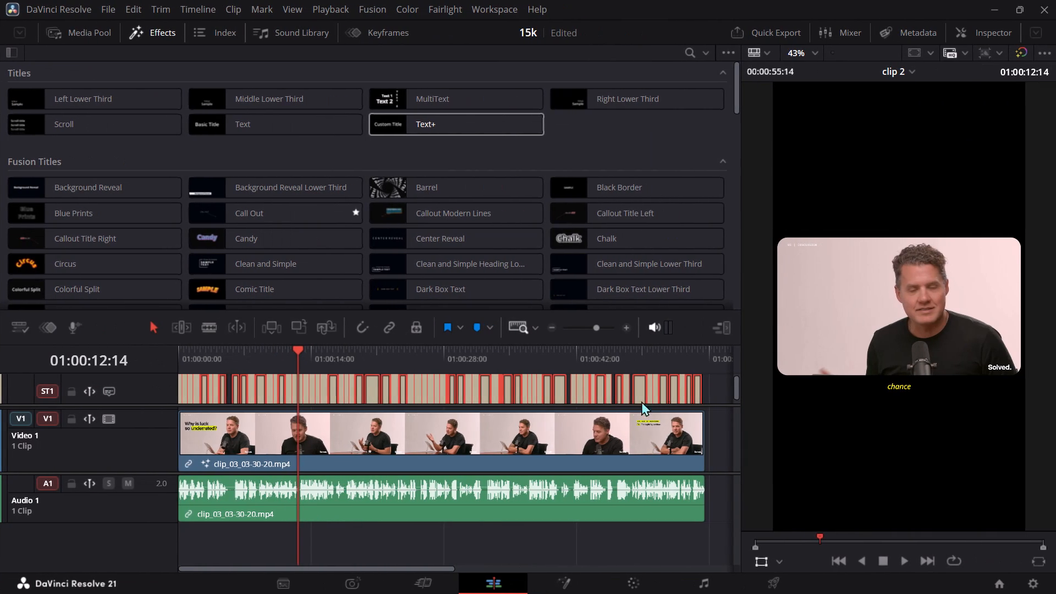
Deselect the subtitles and add clip 2 to the render queue with the existing export settings, replacing the existing clip 2 file.
{"action": "left_click", "coordinate": [554, 534]}
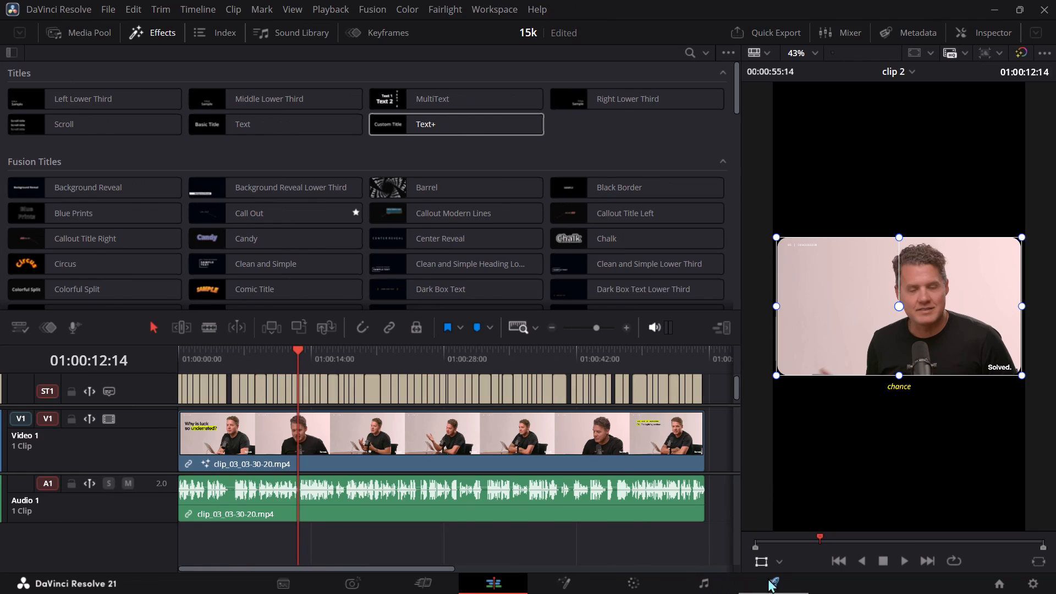
{"action": "left_click", "coordinate": [776, 579]}
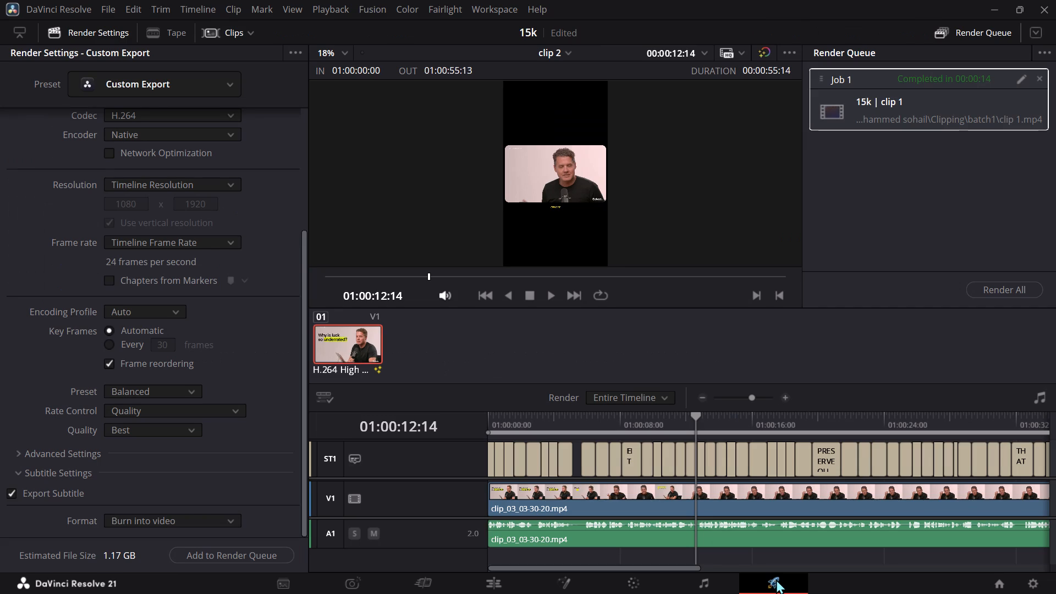
{"action": "scroll", "coordinate": [168, 167], "scroll_direction": "up", "scroll_amount": 1}
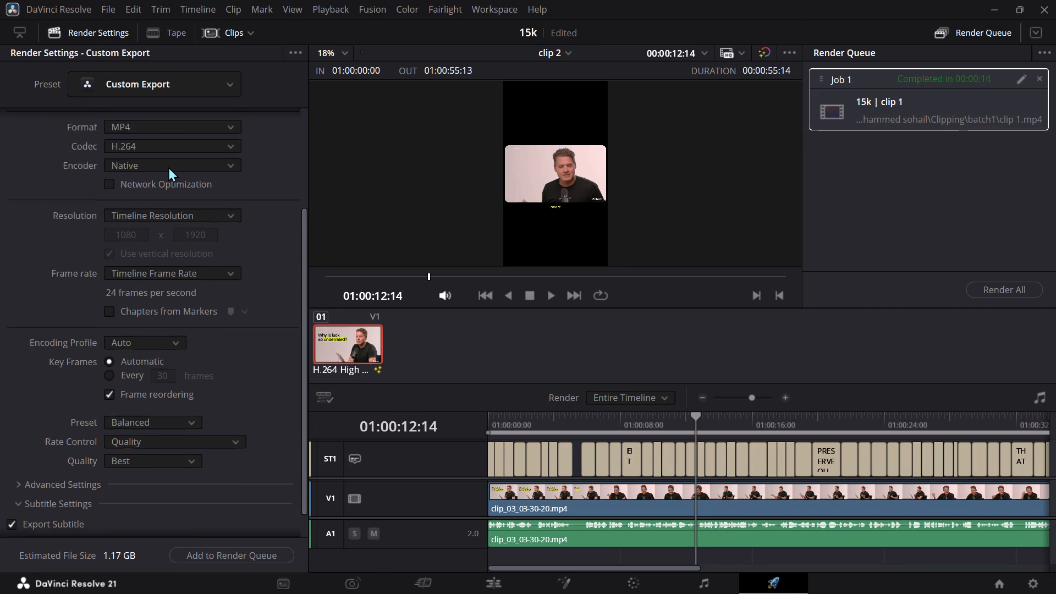
{"action": "scroll", "coordinate": [168, 167], "scroll_direction": "up", "scroll_amount": 1}
{"action": "scroll", "coordinate": [168, 167], "scroll_direction": "down", "scroll_amount": 5}
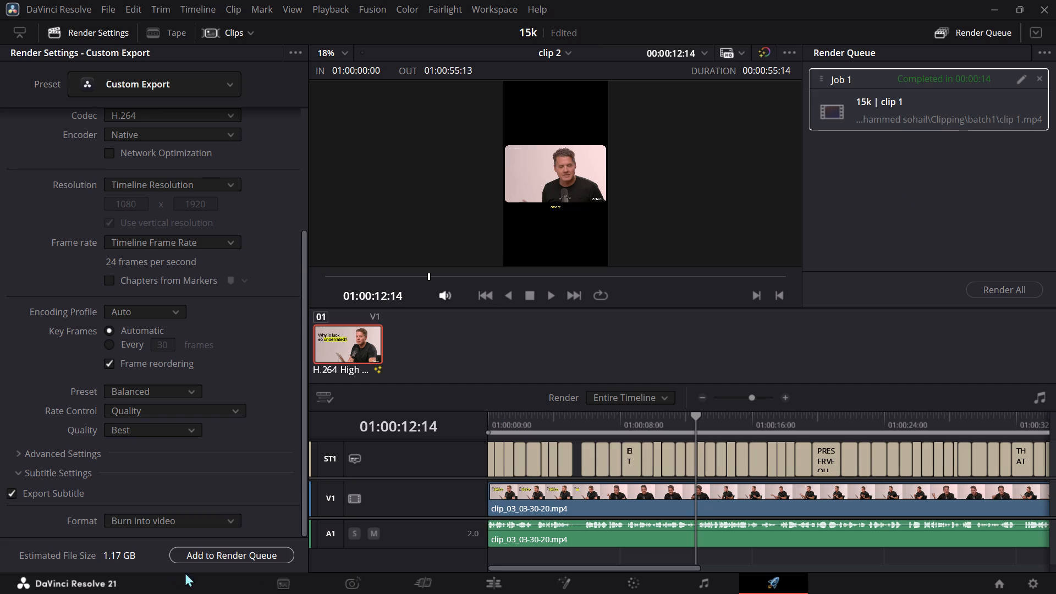
{"action": "left_click", "coordinate": [208, 559]}
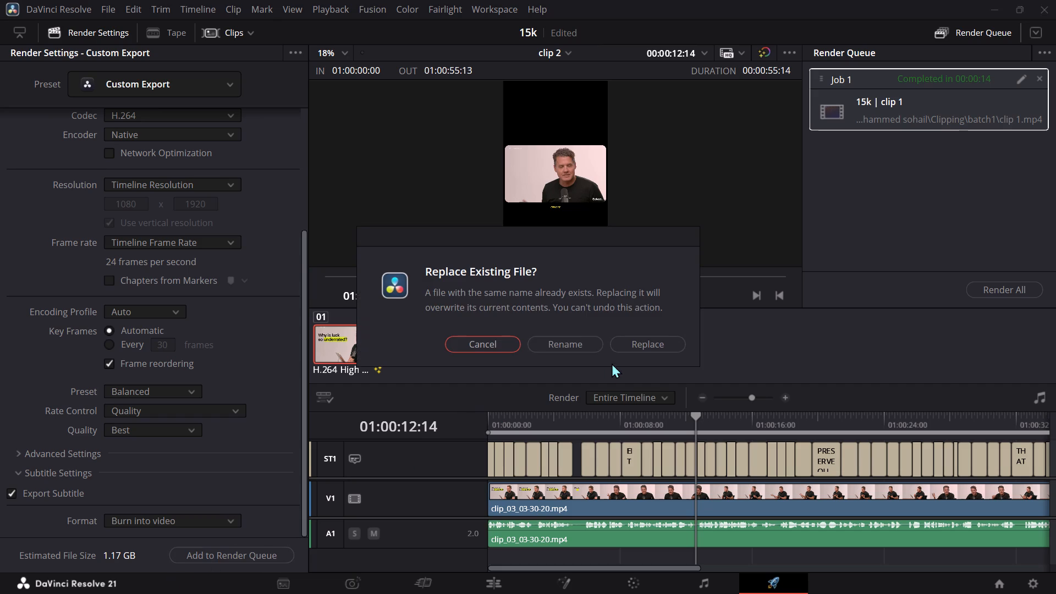
{"action": "left_click", "coordinate": [647, 344]}
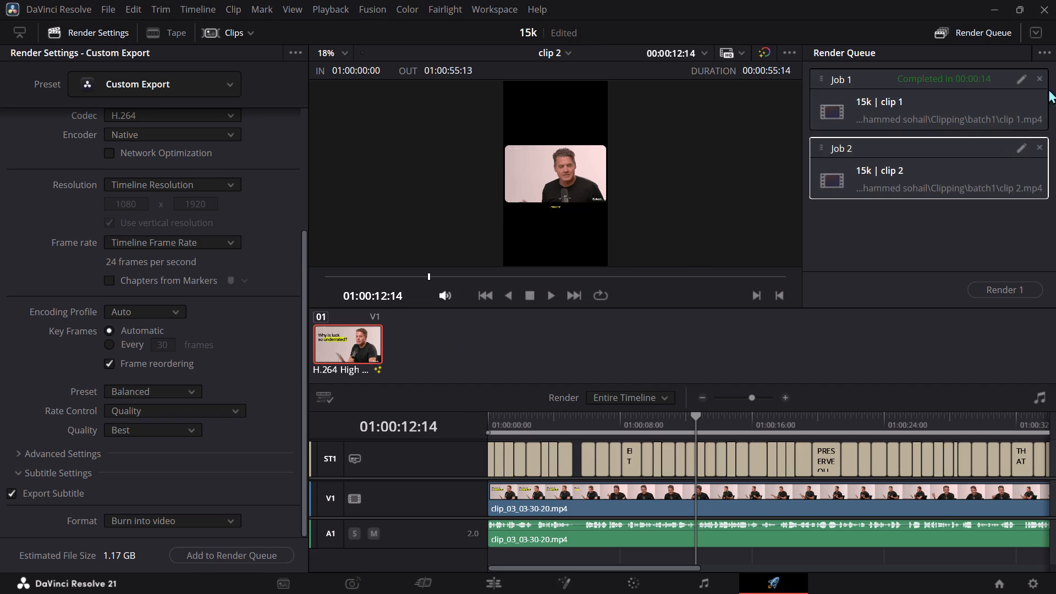
Remove the finished clip 1 job from the render queue and render the clip 2 job.
{"action": "left_click", "coordinate": [1038, 75]}
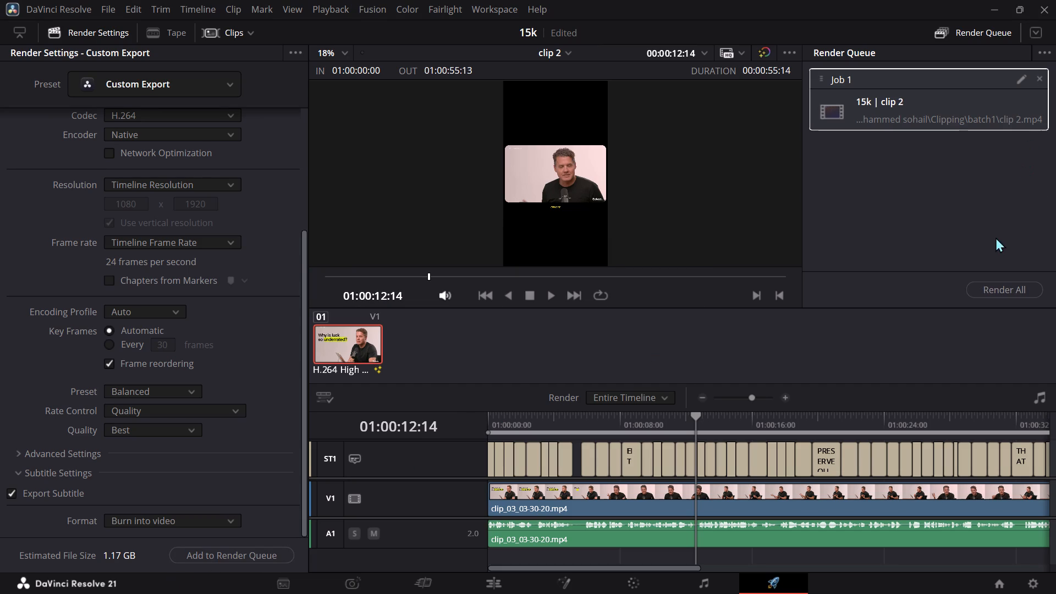
{"action": "left_click", "coordinate": [1007, 285]}
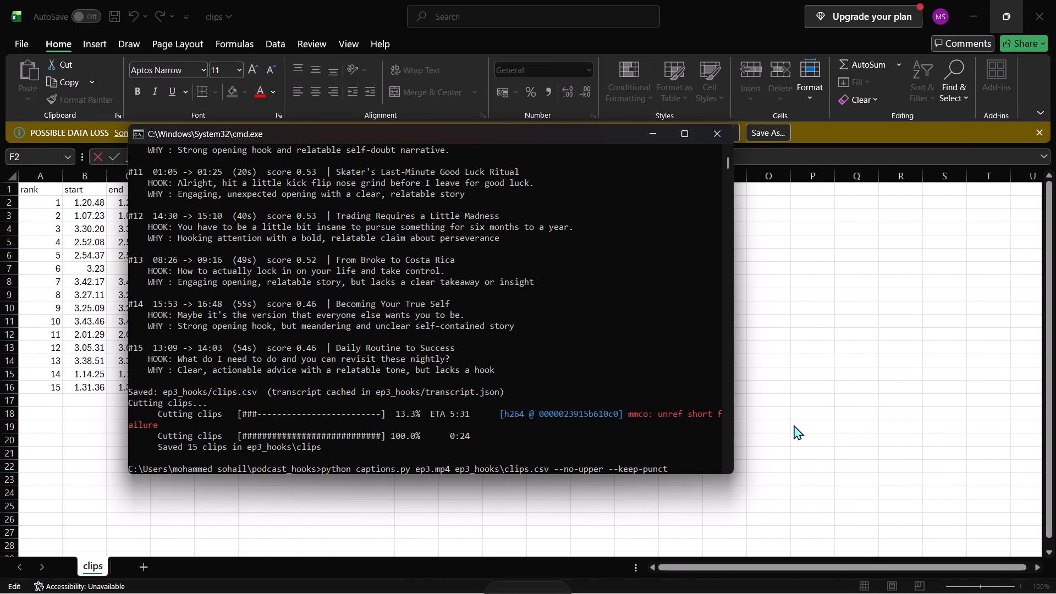
{"action": "key", "text": "Return"}
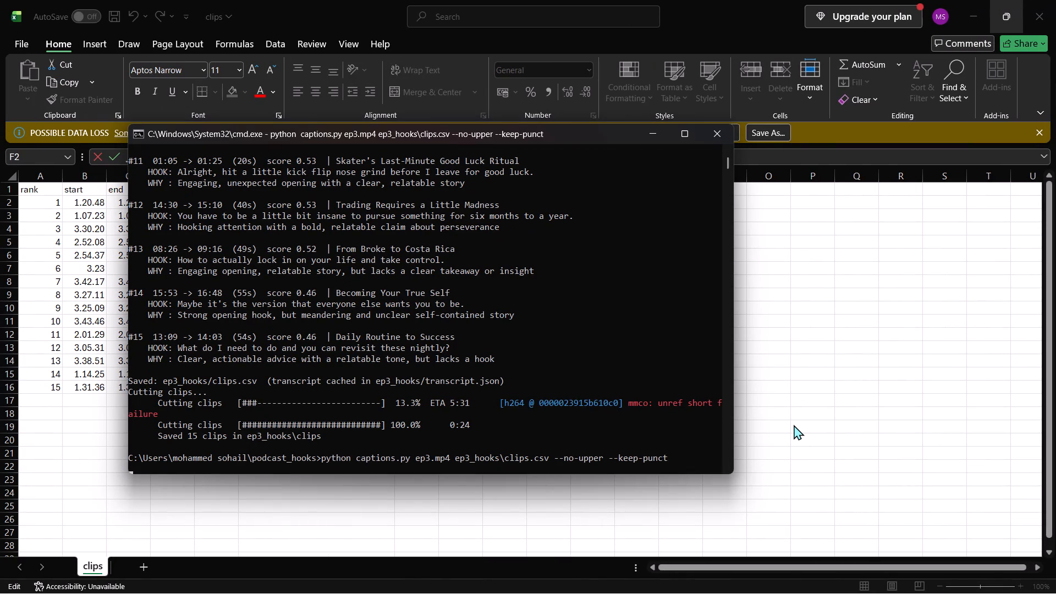
{"action": "scroll", "coordinate": [624, 408], "scroll_direction": "down", "scroll_amount": 2}
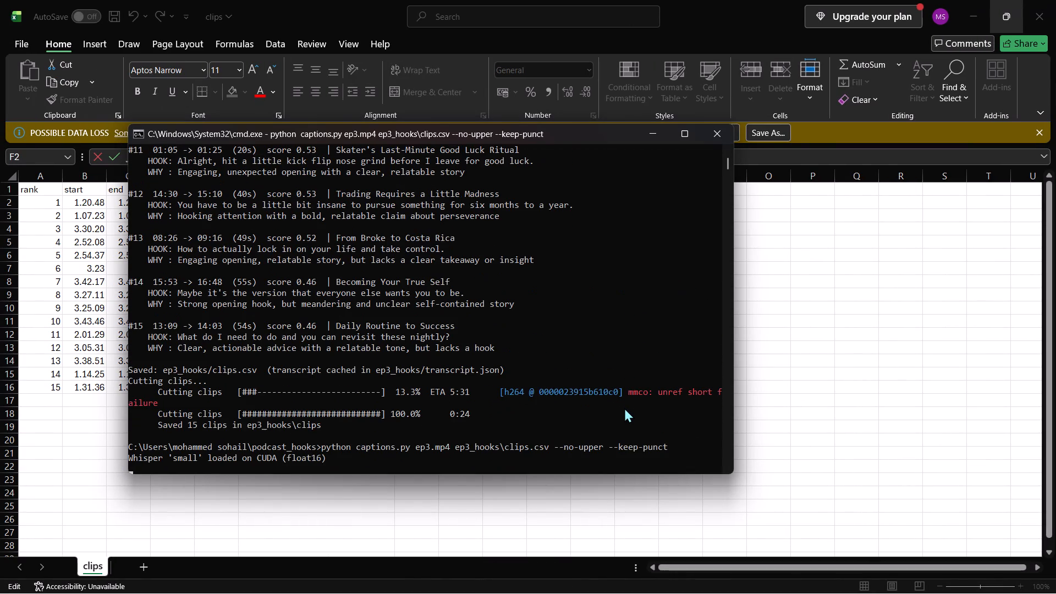
{"action": "scroll", "coordinate": [624, 408], "scroll_direction": "down", "scroll_amount": 1}
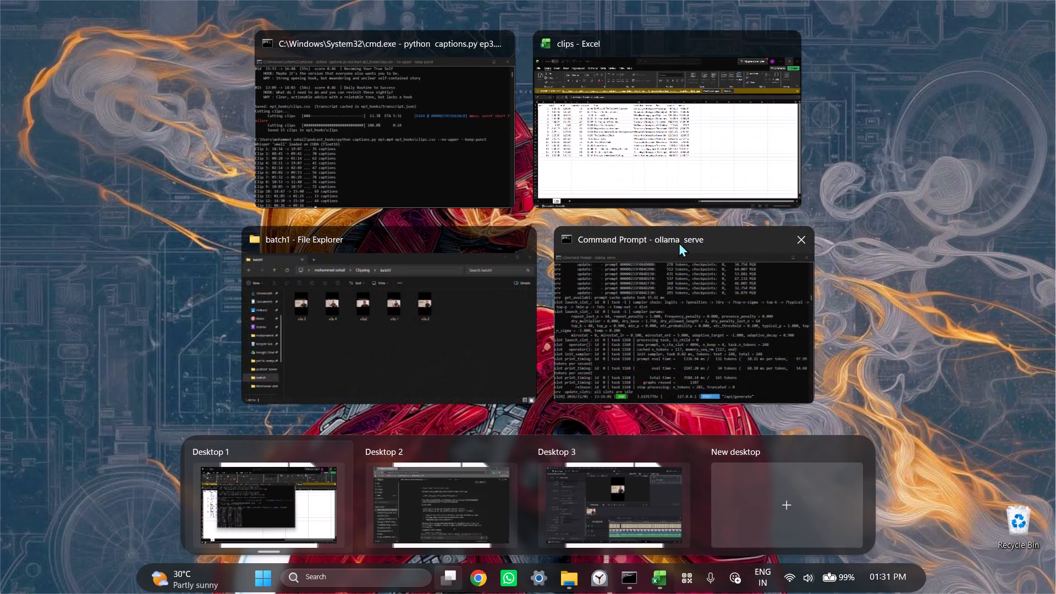
Bring up the batch1 folder in File Explorer and delete the videos clip 4, clip 2 and clip2.
{"action": "left_click", "coordinate": [451, 324]}
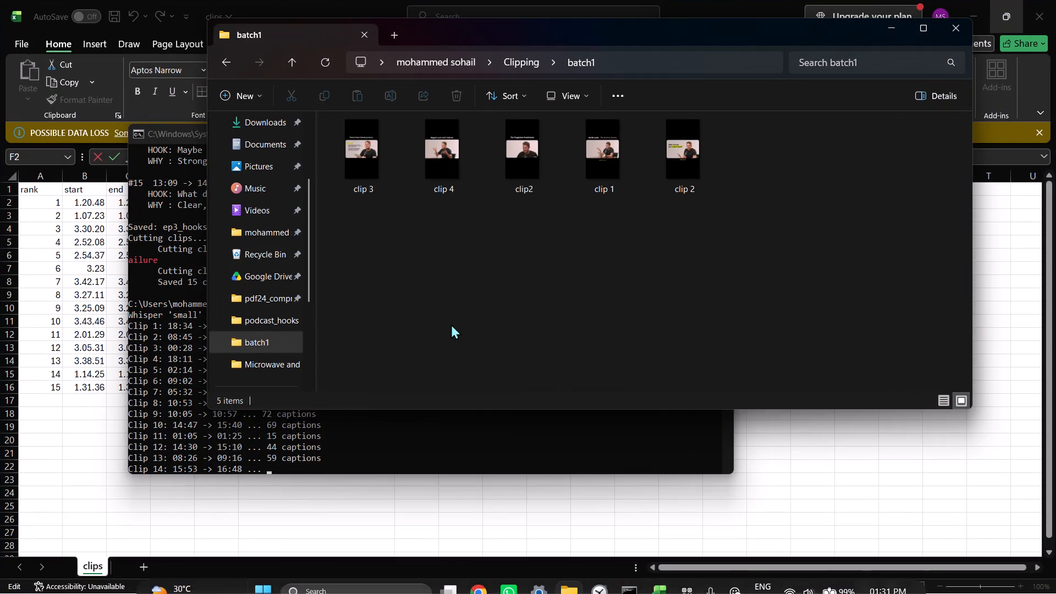
{"action": "left_click", "coordinate": [516, 344]}
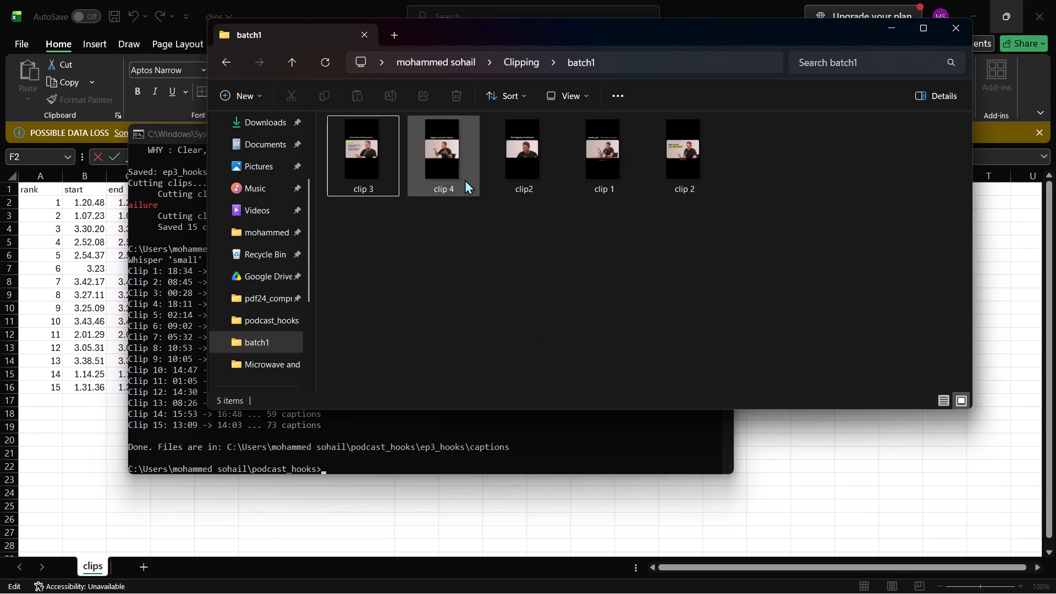
{"action": "left_click", "coordinate": [444, 148]}
{"action": "key", "text": "Delete"}
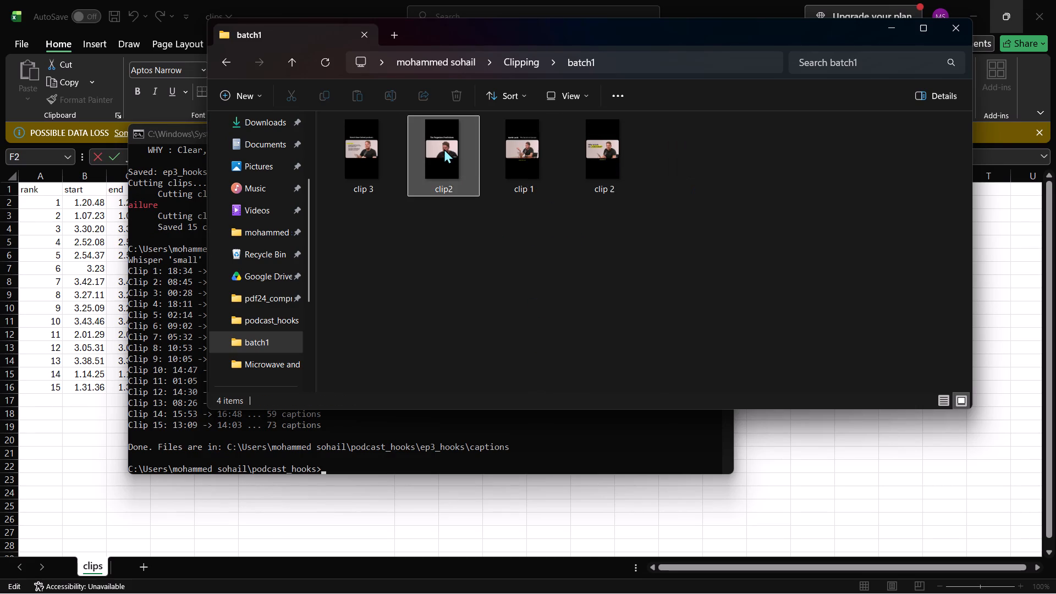
{"action": "left_click", "coordinate": [612, 162]}
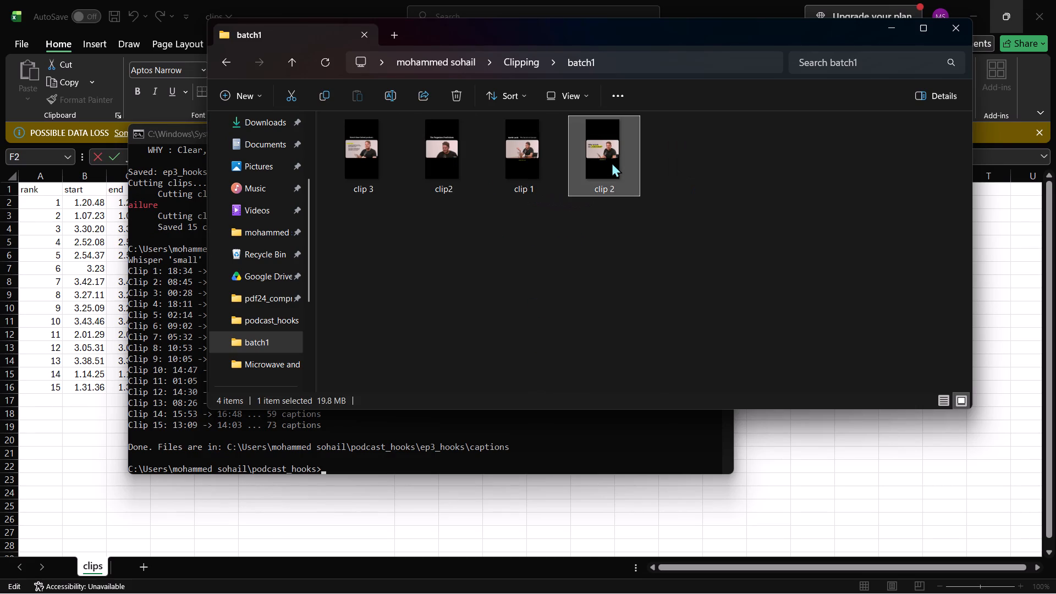
{"action": "key", "text": "Delete"}
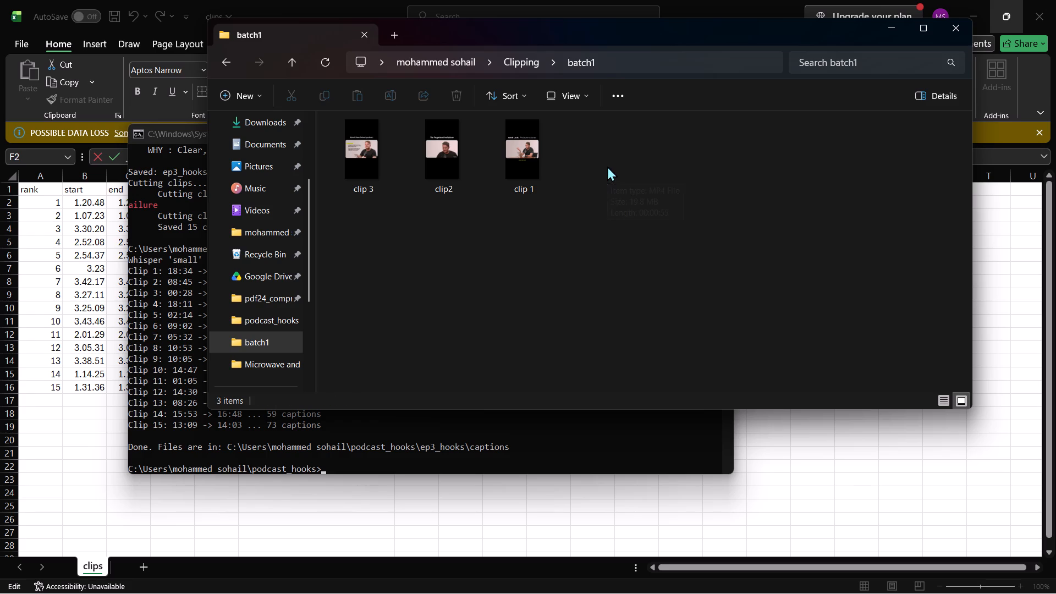
{"action": "left_click", "coordinate": [436, 157]}
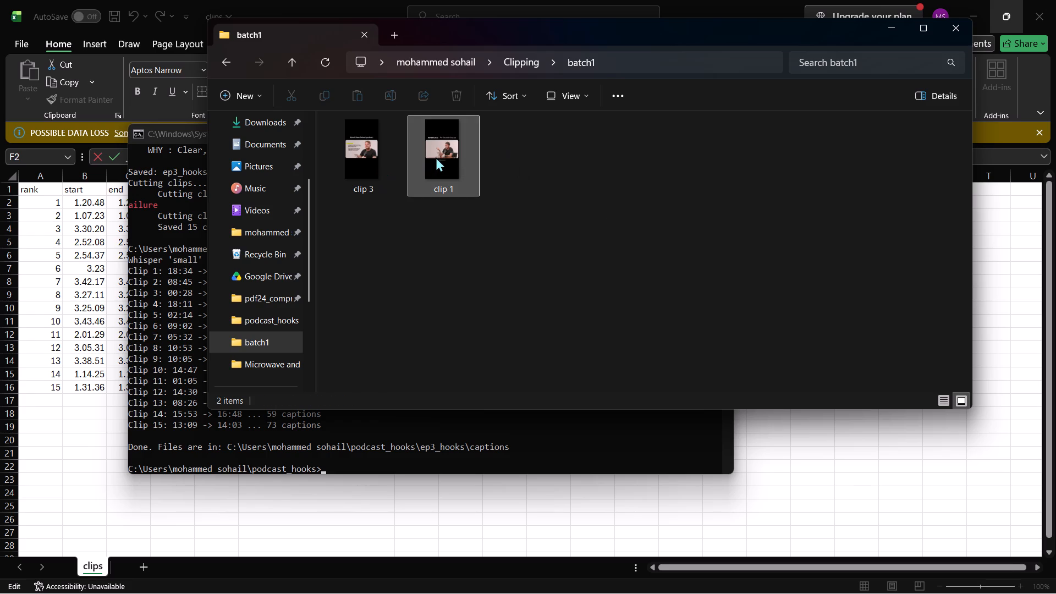
{"action": "left_click", "coordinate": [432, 271]}
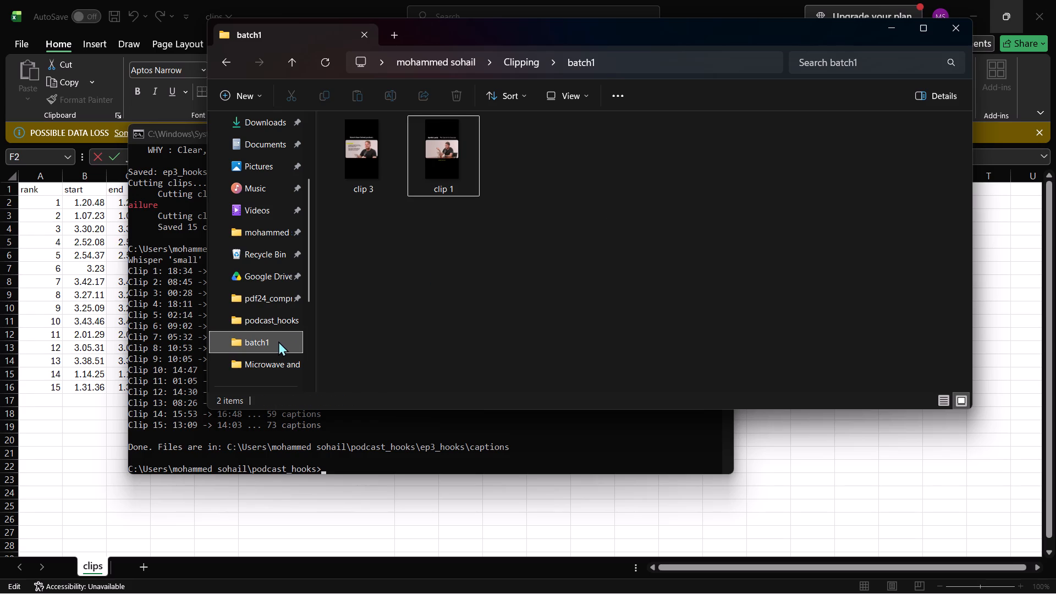
Open a second File Explorer window from the batch1 folder.
{"action": "scroll", "coordinate": [276, 342], "scroll_direction": "down", "scroll_amount": 1}
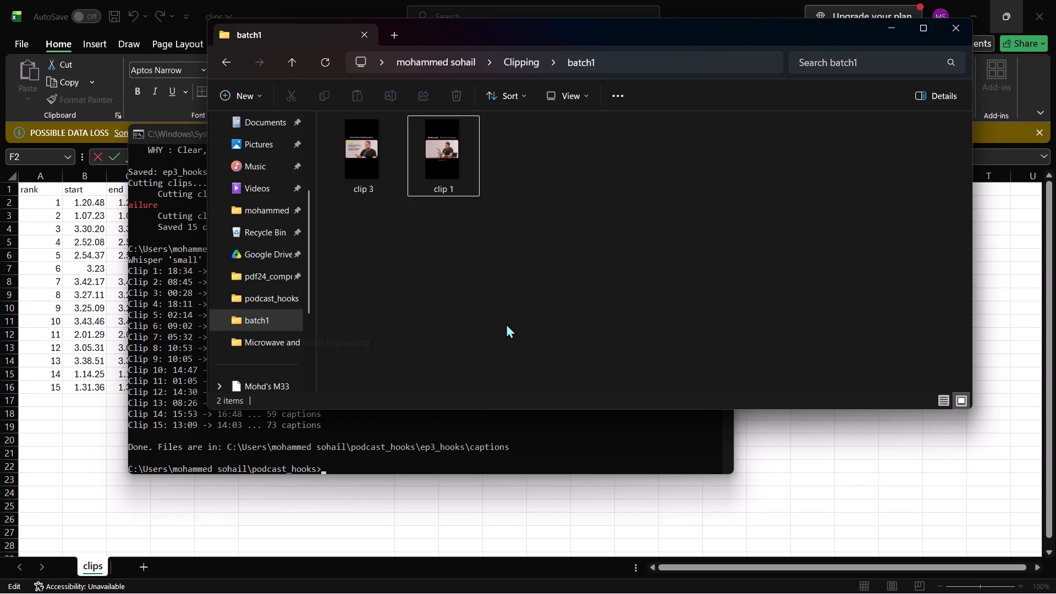
{"action": "key", "text": "ctrl+n"}
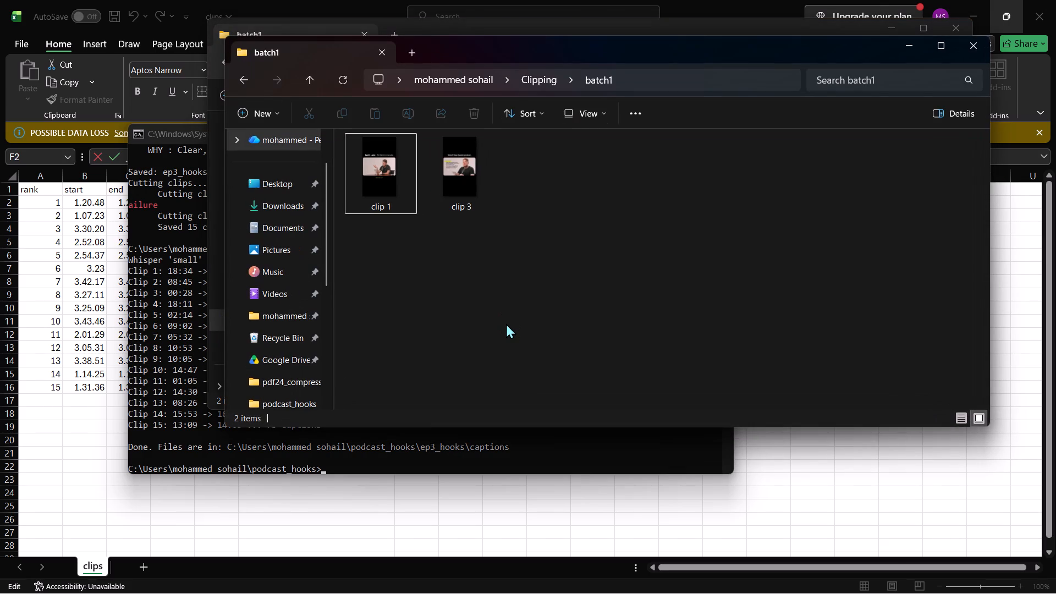
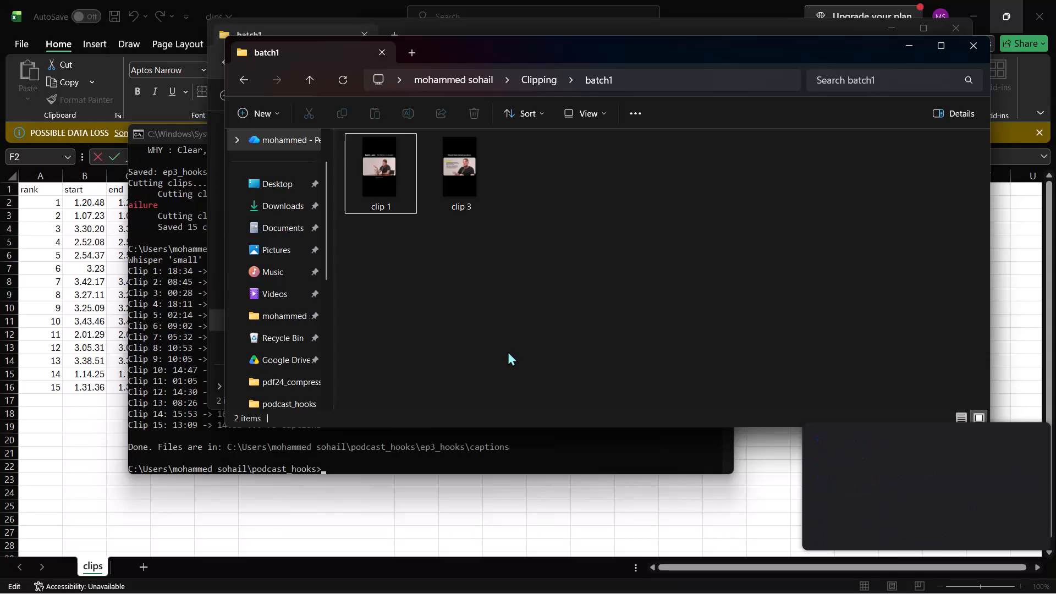
In a separate file window, open the batch1 folder under DCIM in the A069 phone's internal shared storage.
{"action": "key", "text": "ctrl+n"}
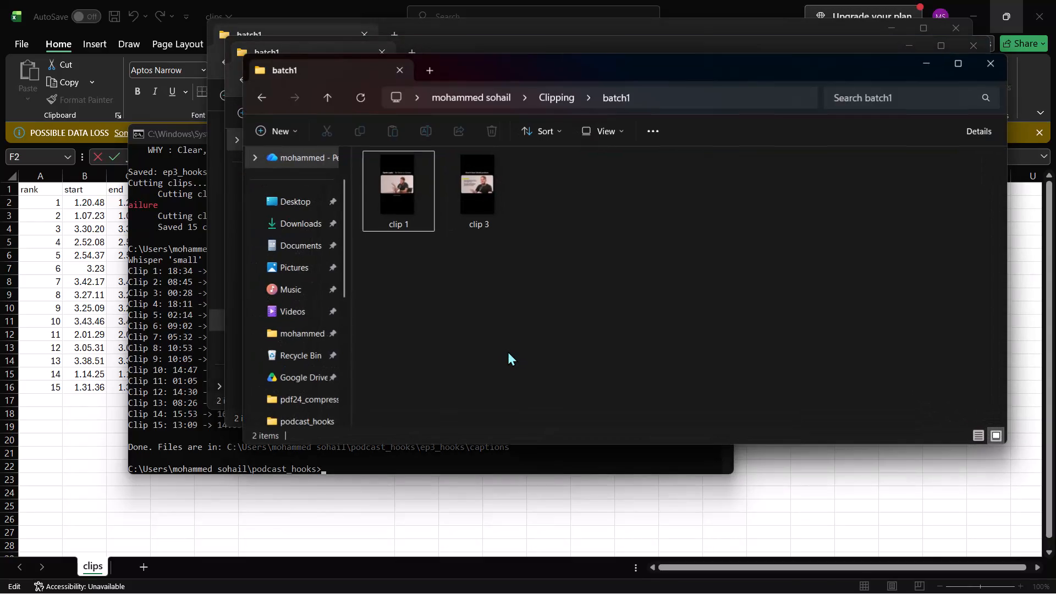
{"action": "left_click", "coordinate": [987, 62]}
{"action": "left_click_drag", "start_coordinate": [505, 52], "coordinate": [558, 180]}
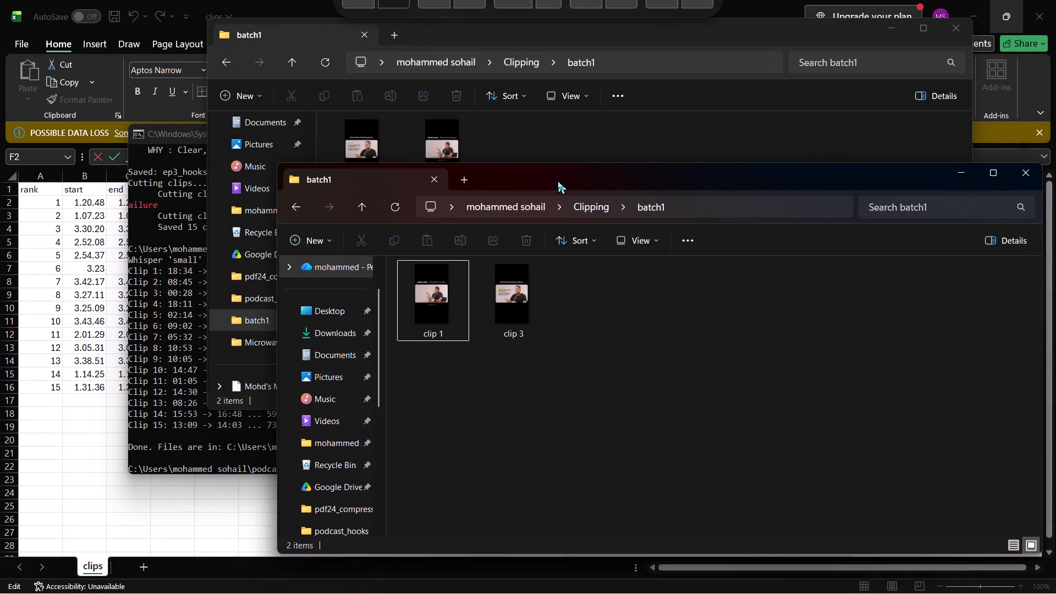
{"action": "left_click_drag", "start_coordinate": [558, 180], "coordinate": [604, 166]}
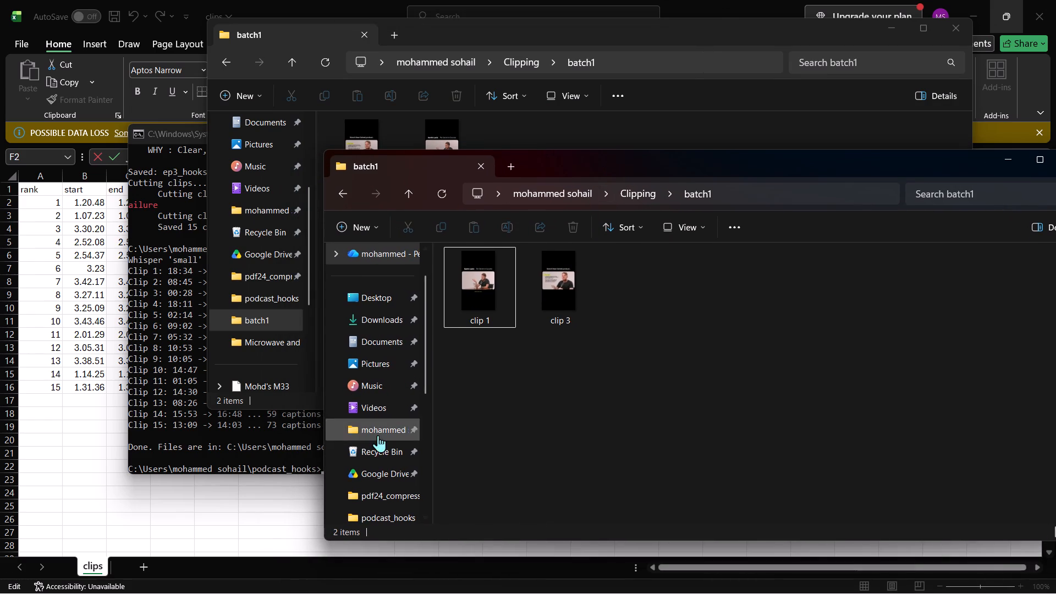
{"action": "scroll", "coordinate": [375, 442], "scroll_direction": "down", "scroll_amount": 4}
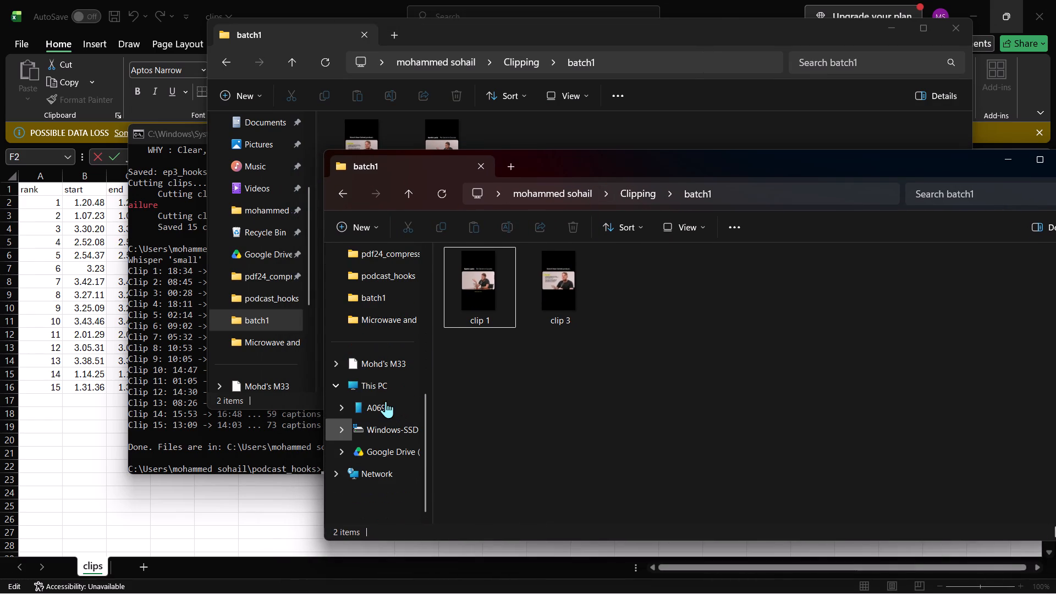
{"action": "left_click", "coordinate": [383, 400]}
{"action": "double_click", "coordinate": [522, 261]}
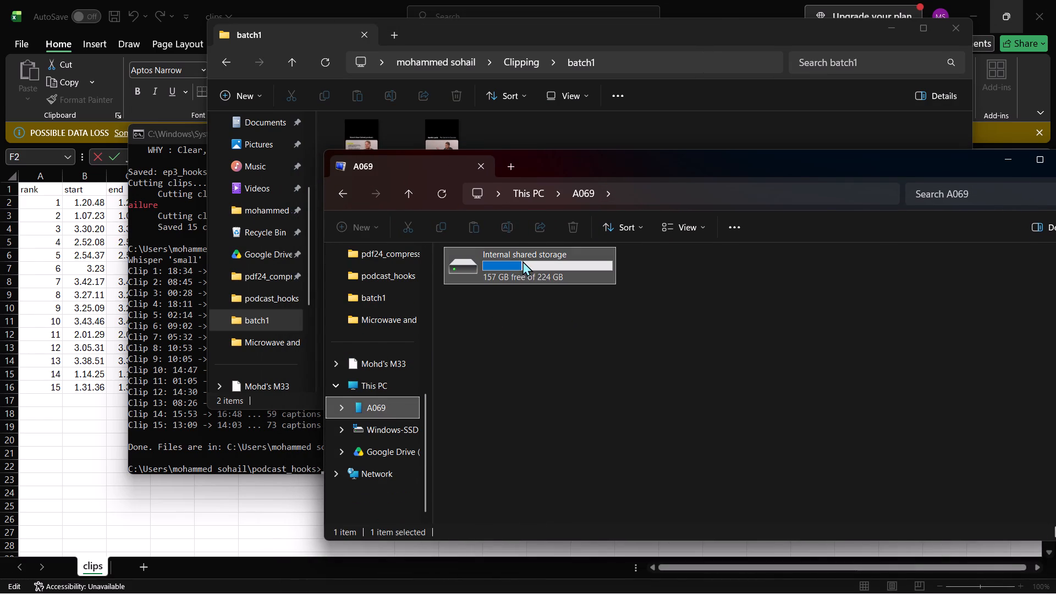
{"action": "double_click", "coordinate": [531, 305]}
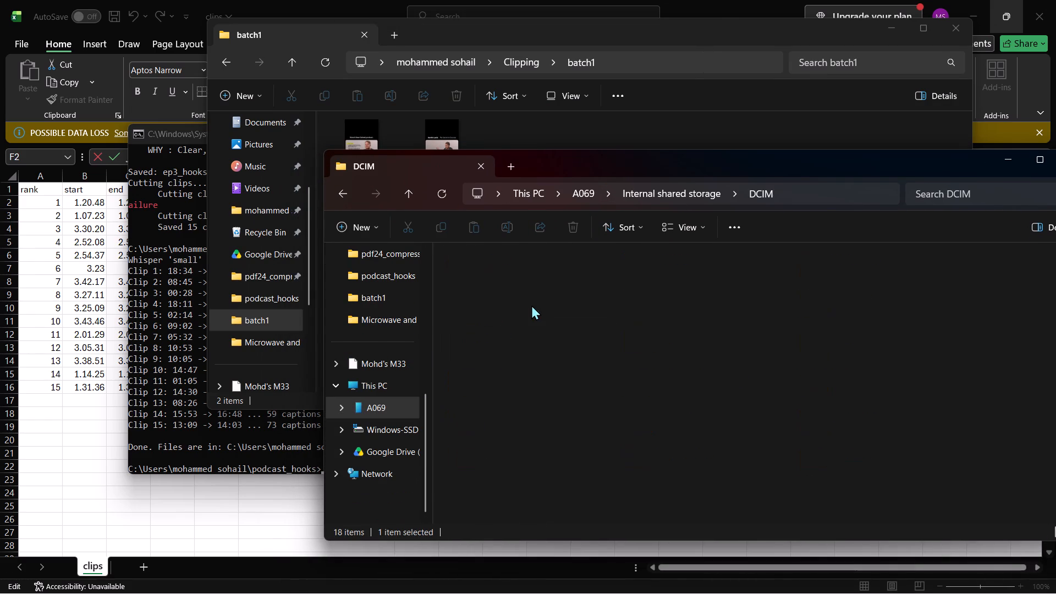
{"action": "double_click", "coordinate": [665, 260]}
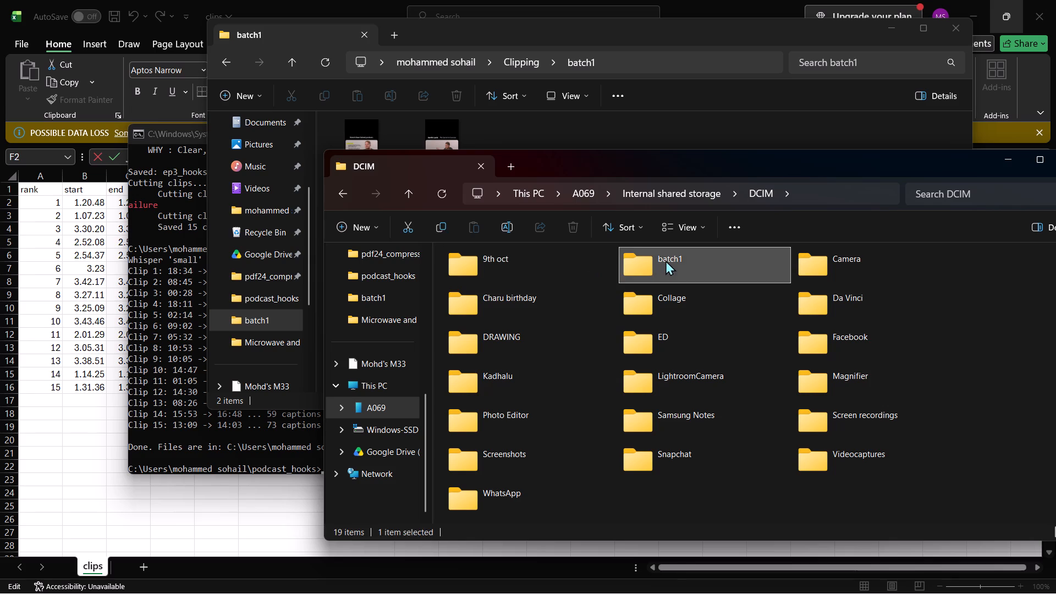
Permanently delete all the clips in the phone's batch1 folder.
{"action": "left_click_drag", "start_coordinate": [730, 364], "coordinate": [805, 261]}
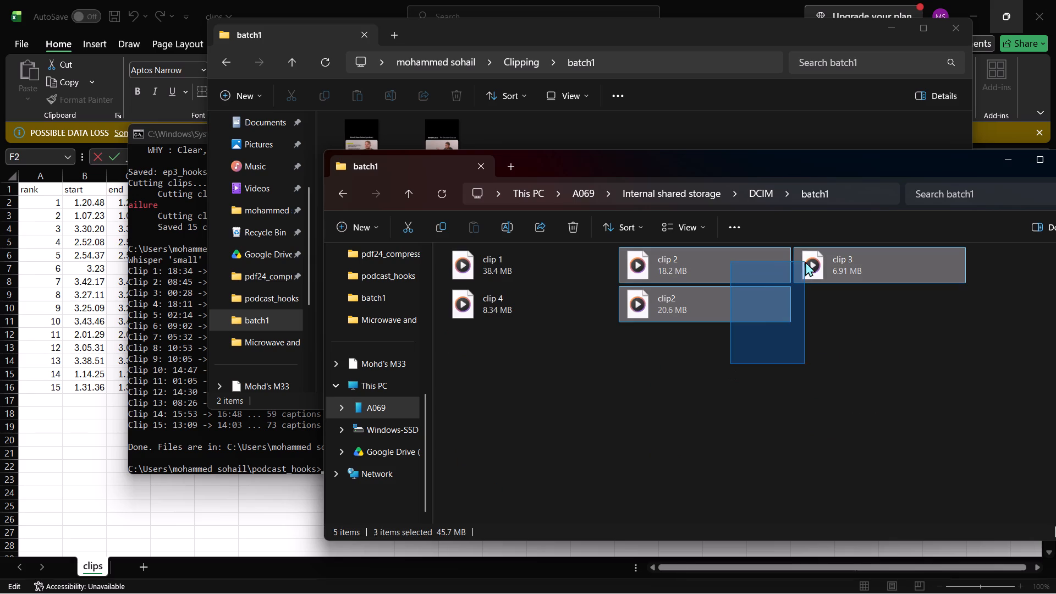
{"action": "left_click_drag", "start_coordinate": [805, 261], "coordinate": [806, 251]}
{"action": "left_click", "coordinate": [895, 317]}
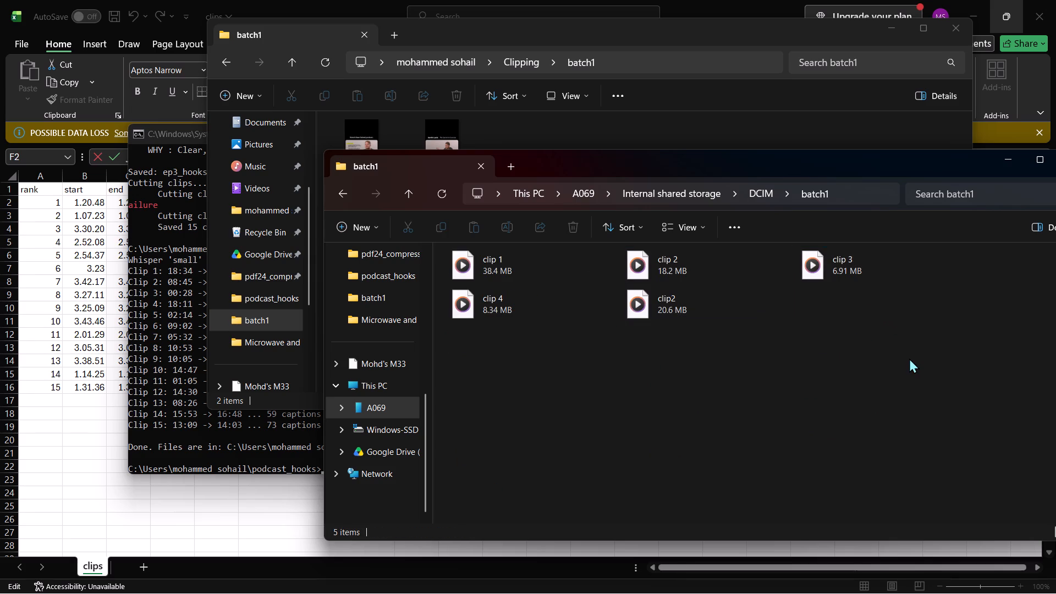
{"action": "left_click_drag", "start_coordinate": [909, 358], "coordinate": [456, 257]}
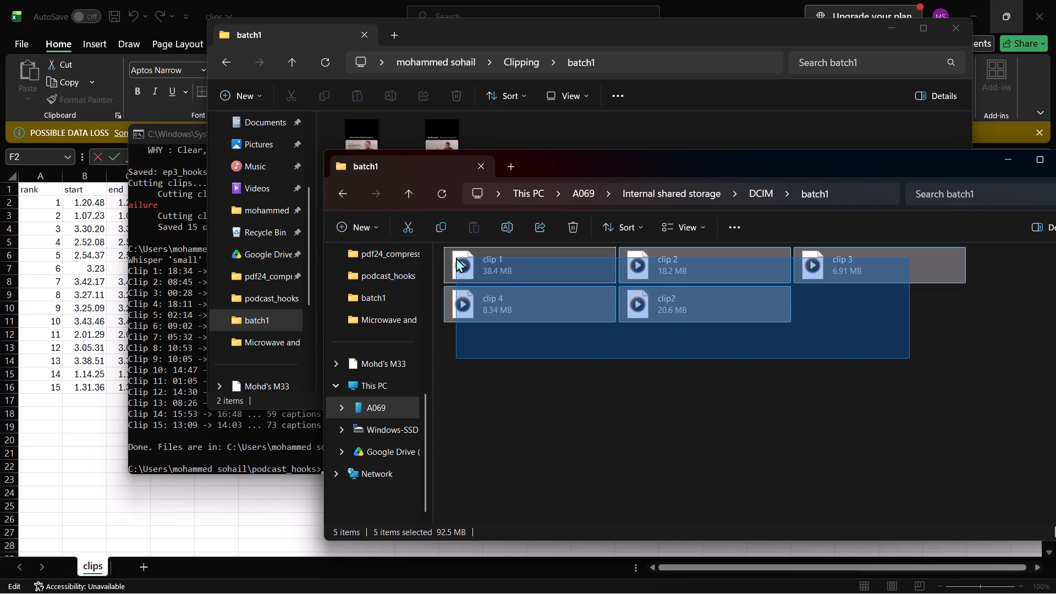
{"action": "key", "text": "Delete"}
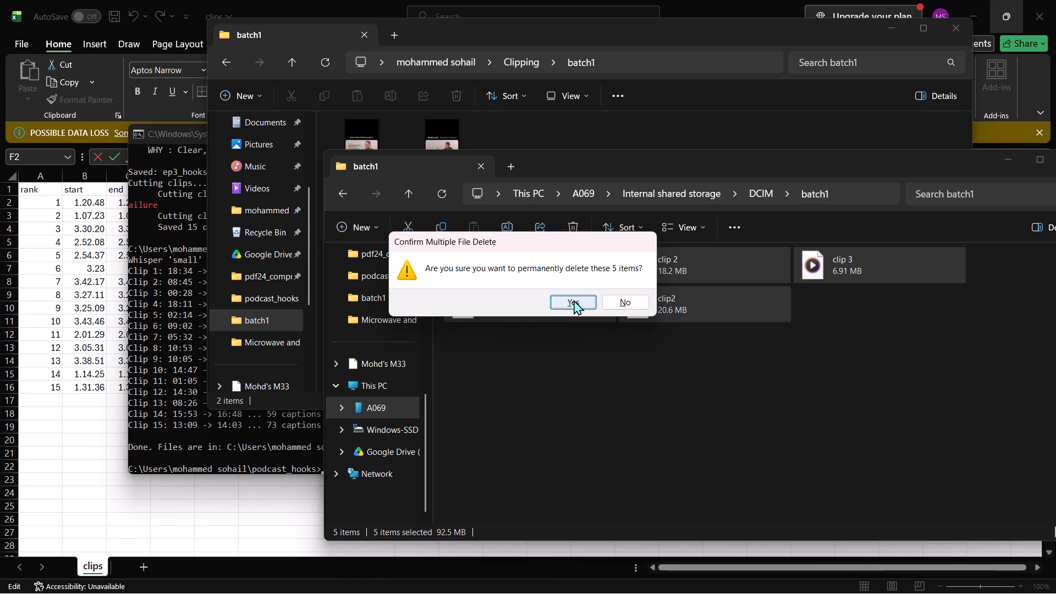
{"action": "left_click", "coordinate": [574, 300]}
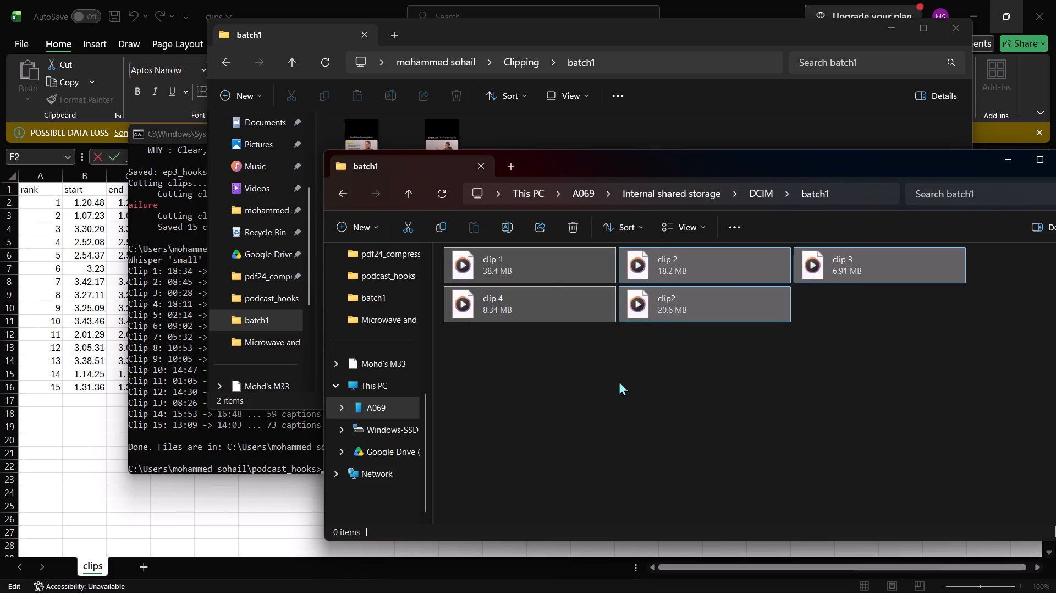
Copy clip 3 and clip 1 from the computer's Clipping\batch1 folder into the phone's batch1 folder.
{"action": "left_click", "coordinate": [500, 144]}
{"action": "left_click_drag", "start_coordinate": [530, 161], "coordinate": [343, 168]}
{"action": "left_click_drag", "start_coordinate": [350, 167], "coordinate": [552, 502]}
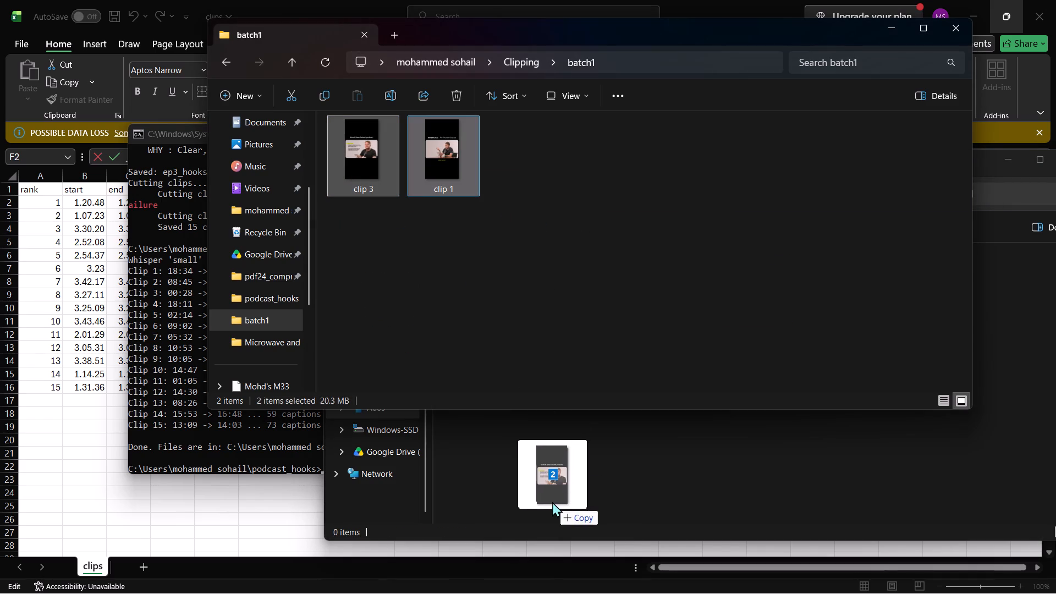
{"action": "left_click_drag", "start_coordinate": [552, 502], "coordinate": [519, 486]}
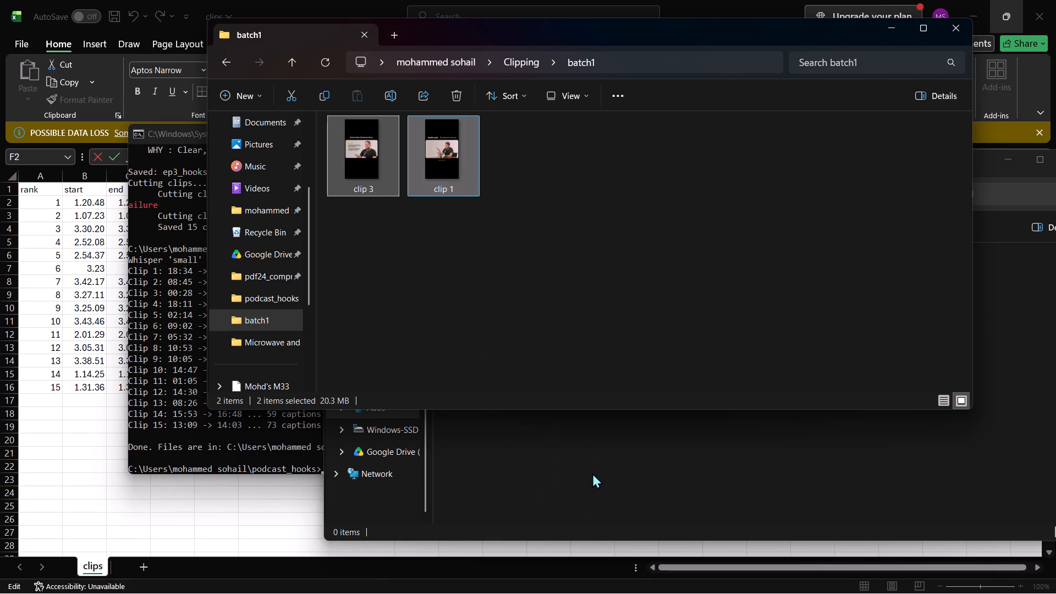
{"action": "left_click", "coordinate": [592, 473]}
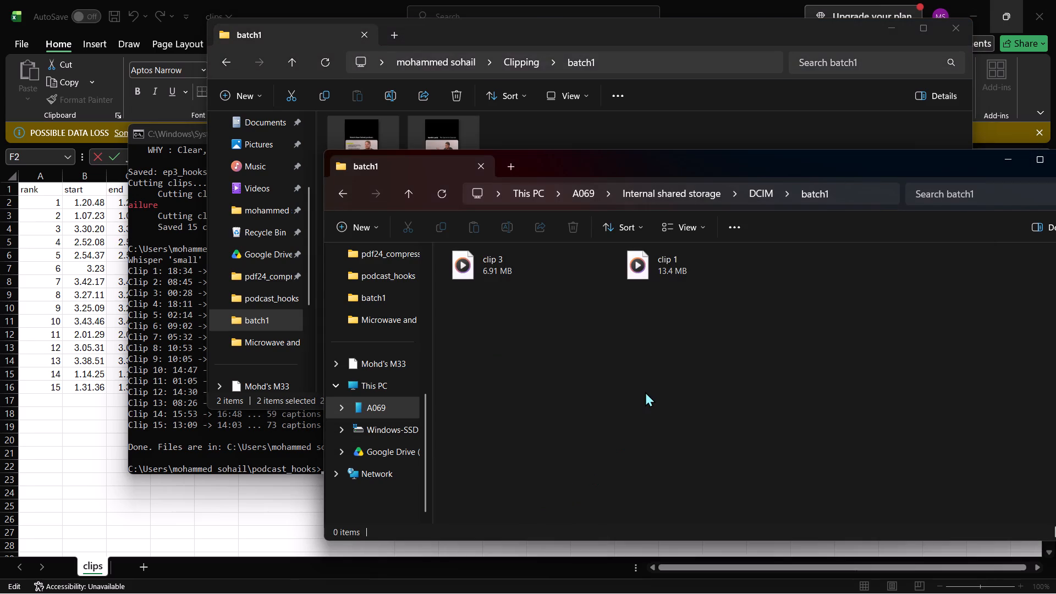
{"action": "left_click", "coordinate": [645, 392]}
Close the file window showing the phone's batch1 folder.
{"action": "left_click_drag", "start_coordinate": [909, 163], "coordinate": [788, 163]}
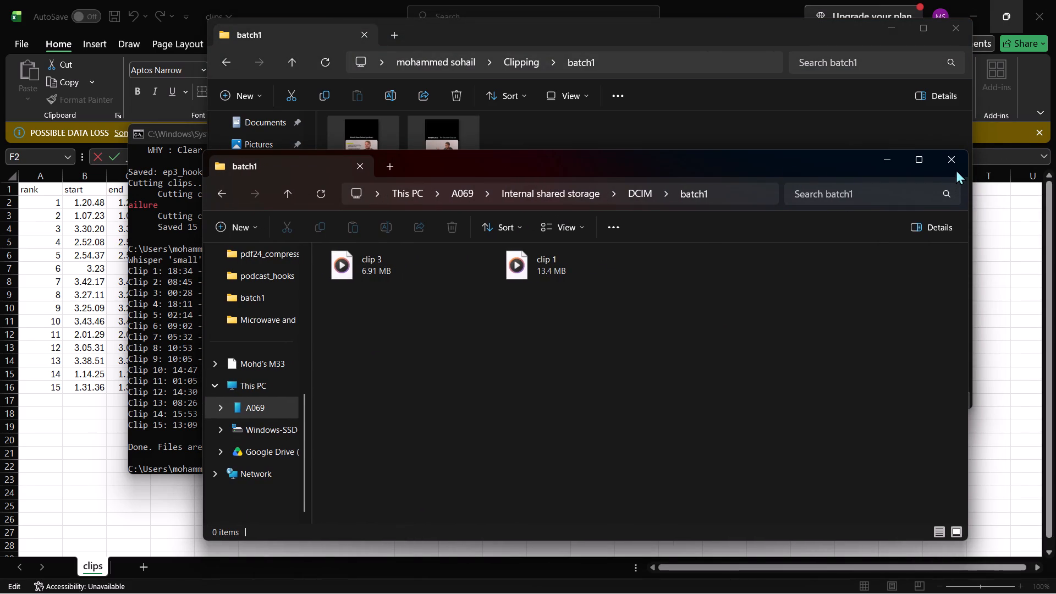
{"action": "left_click", "coordinate": [954, 166]}
{"action": "left_click", "coordinate": [820, 454]}
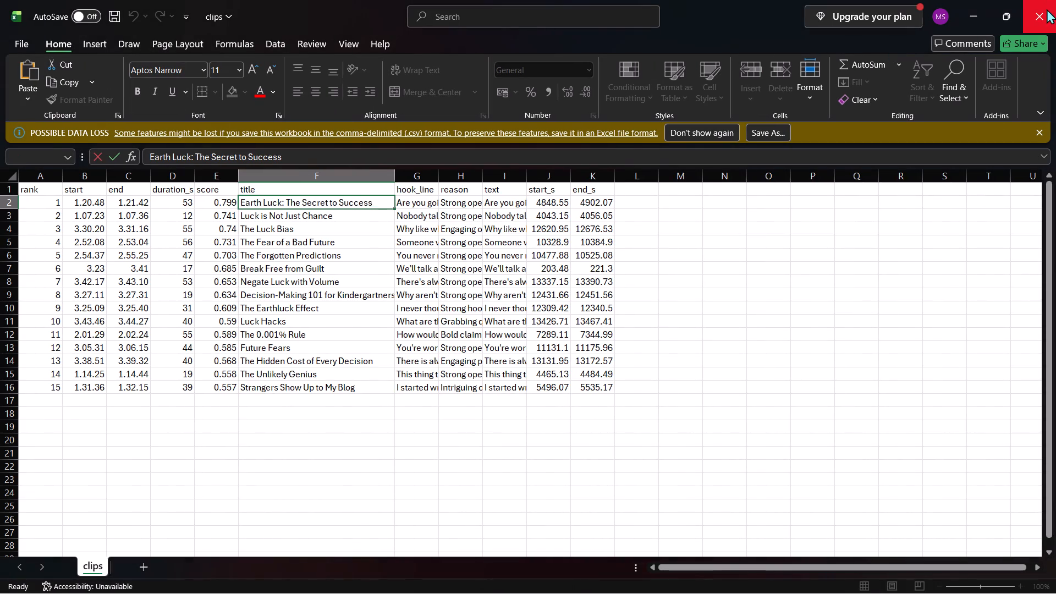
{"action": "left_click", "coordinate": [512, 405]}
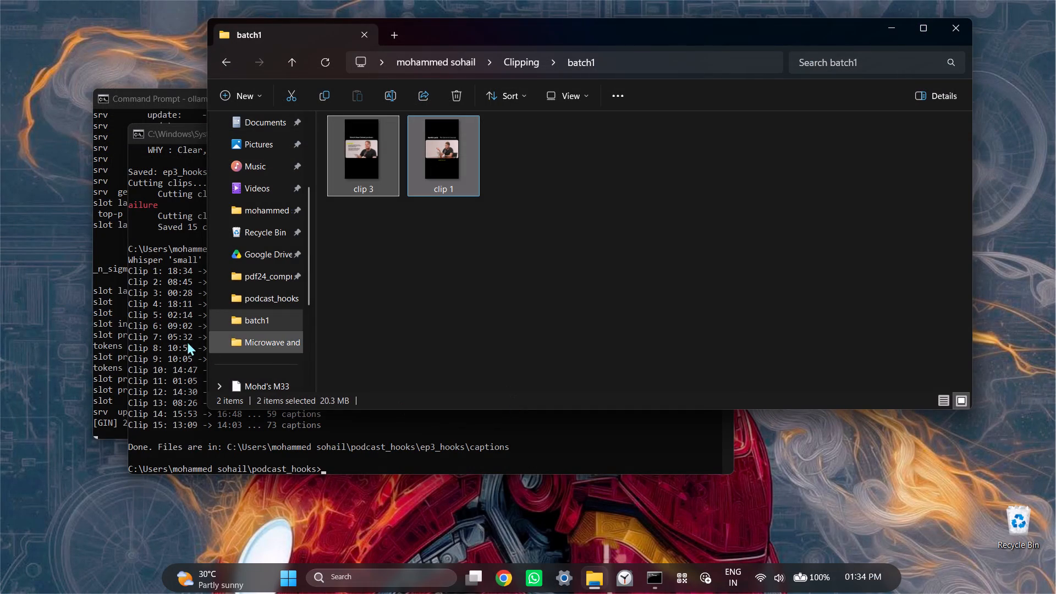
Close both command-line windows, the captions script session and the one running ollama serve.
{"action": "left_click", "coordinate": [185, 340]}
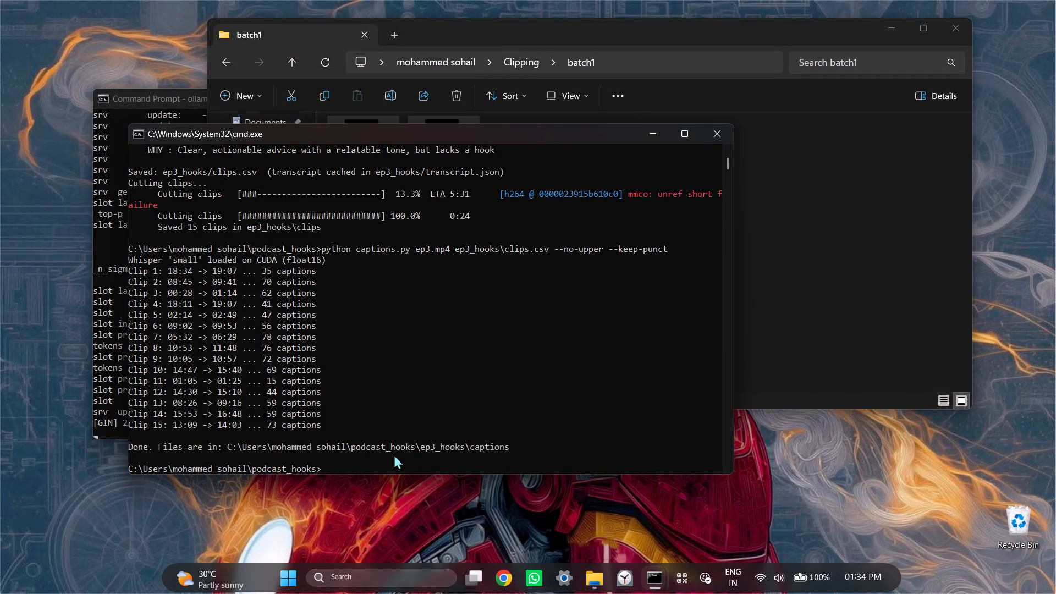
{"action": "left_click", "coordinate": [783, 270]}
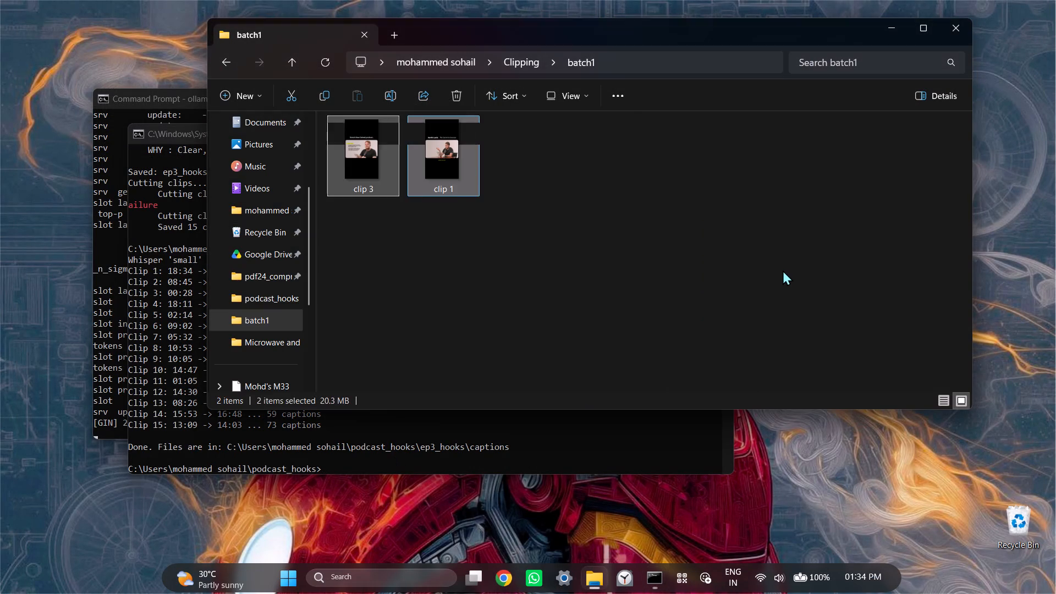
{"action": "left_click", "coordinate": [154, 402]}
{"action": "left_click", "coordinate": [715, 139]}
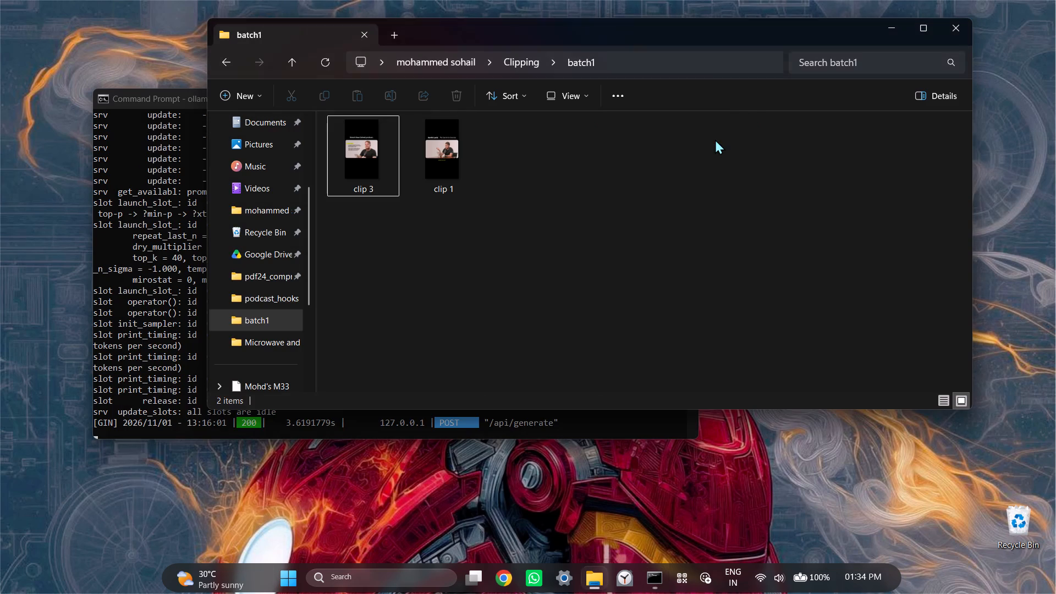
{"action": "left_click", "coordinate": [129, 122]}
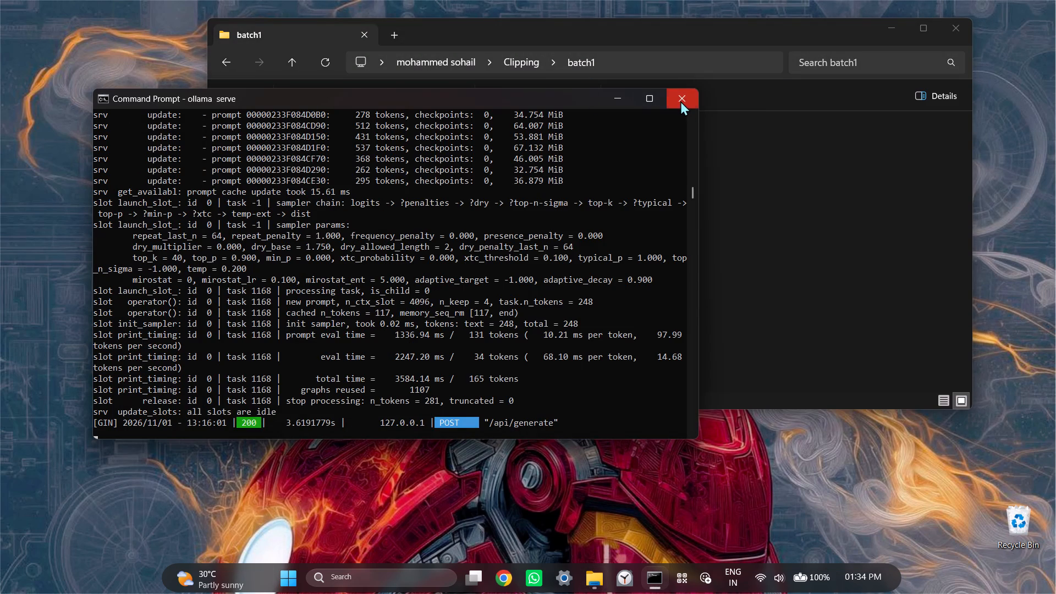
{"action": "left_click", "coordinate": [680, 101]}
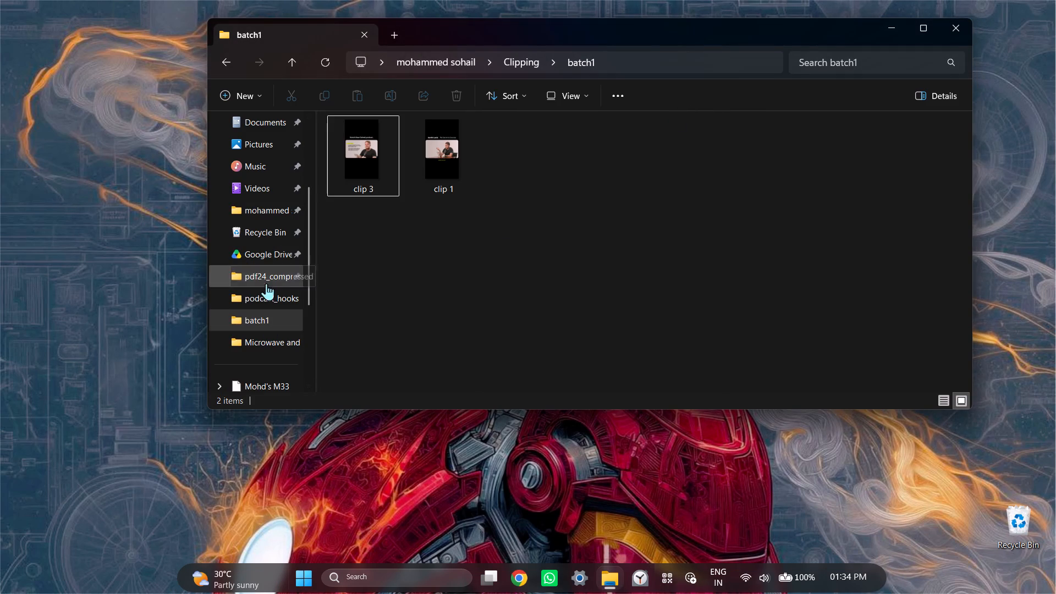
Play clip_01_18-34 from the podcast_hooks\ep3_hooks\clips folder to review it, and close the player.
{"action": "left_click", "coordinate": [277, 296]}
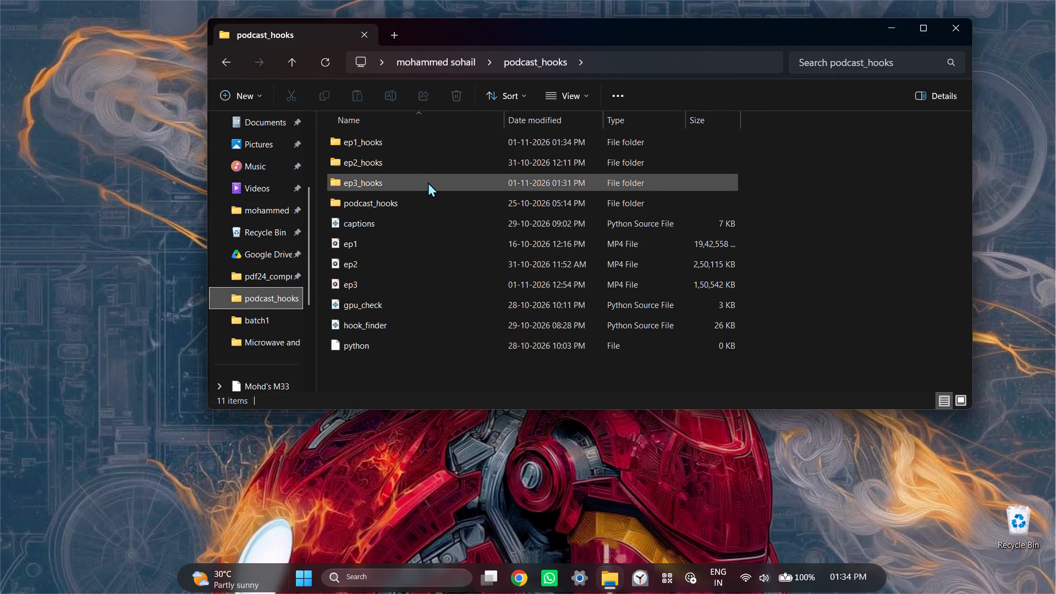
{"action": "double_click", "coordinate": [430, 183]}
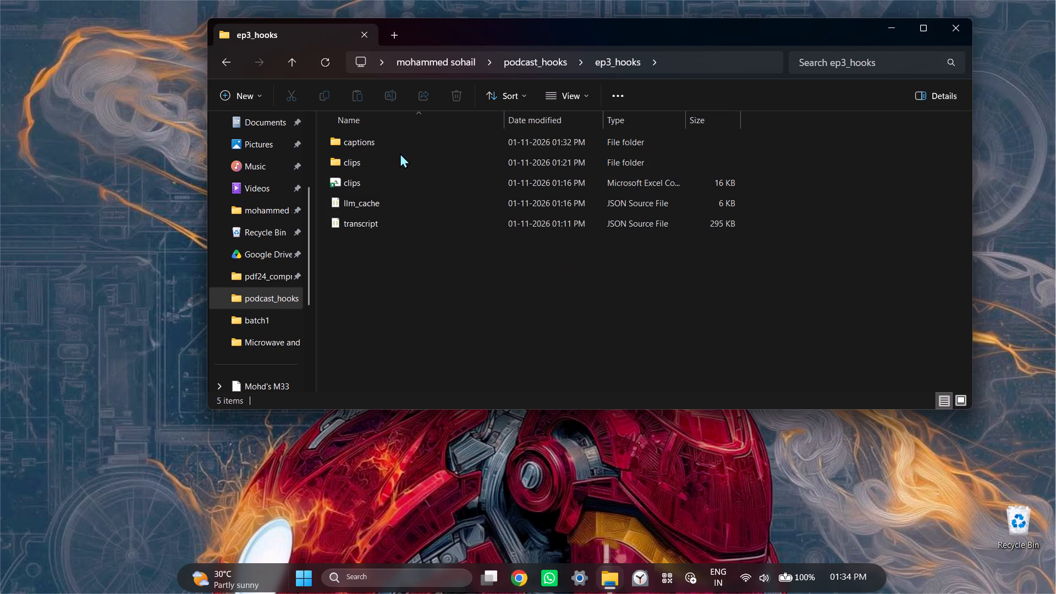
{"action": "double_click", "coordinate": [403, 156]}
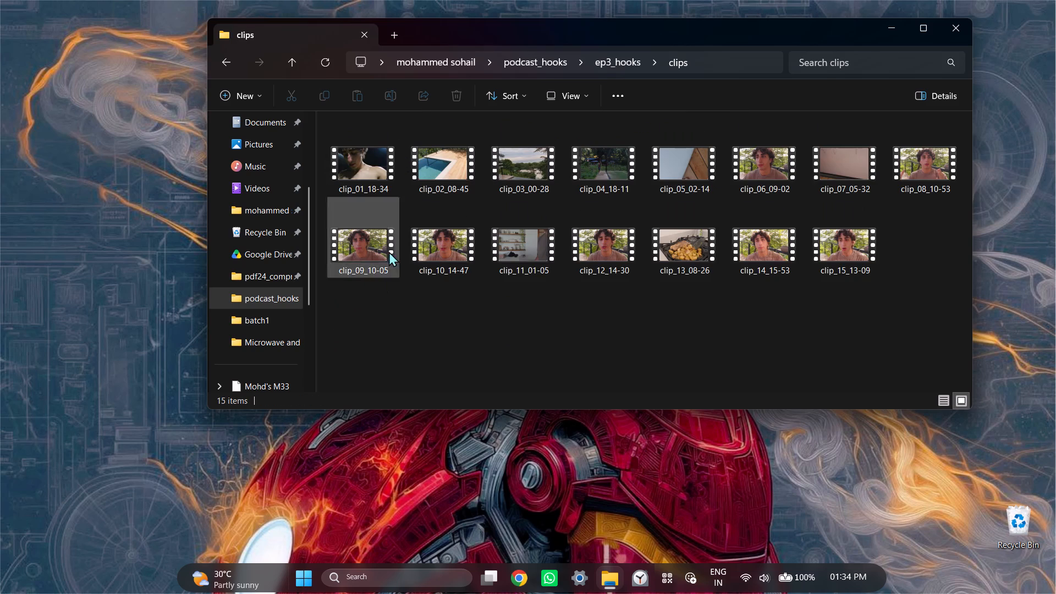
{"action": "double_click", "coordinate": [358, 167]}
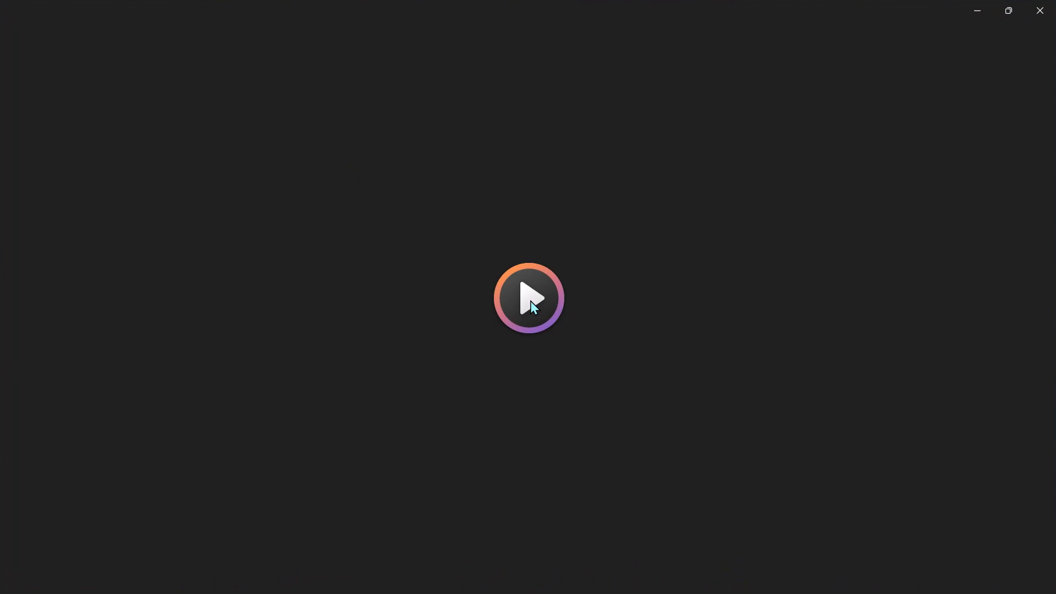
{"action": "left_click", "coordinate": [530, 300]}
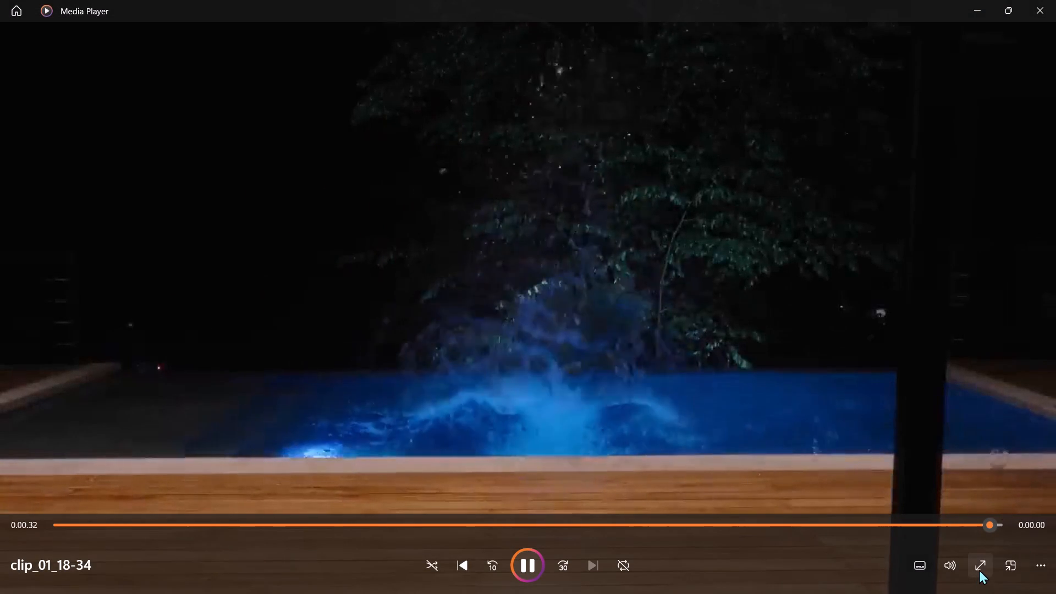
{"action": "scroll", "coordinate": [884, 413], "scroll_direction": "left", "scroll_amount": 6}
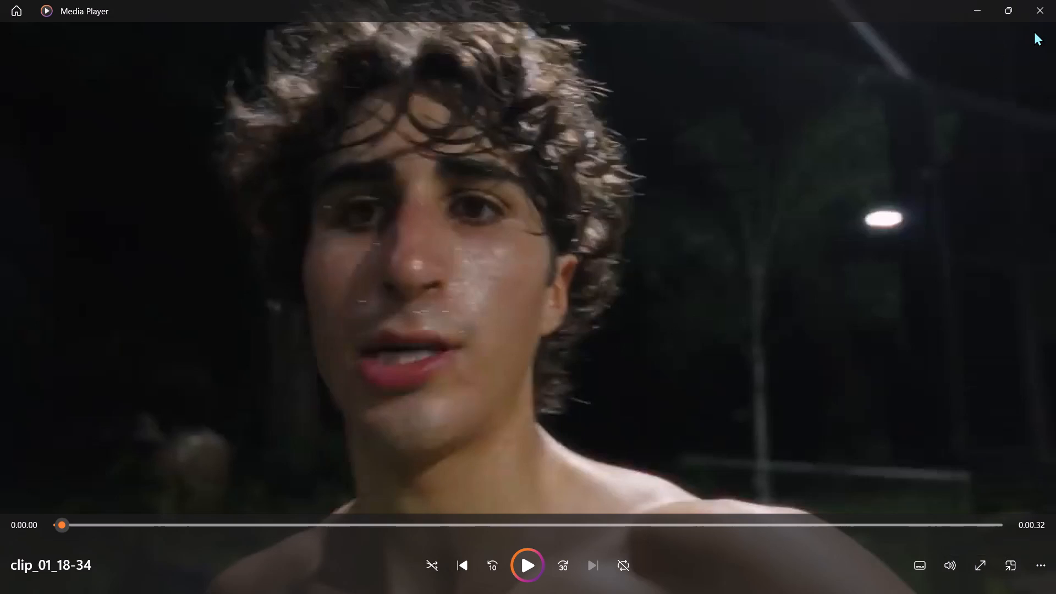
{"action": "left_click", "coordinate": [1038, 19]}
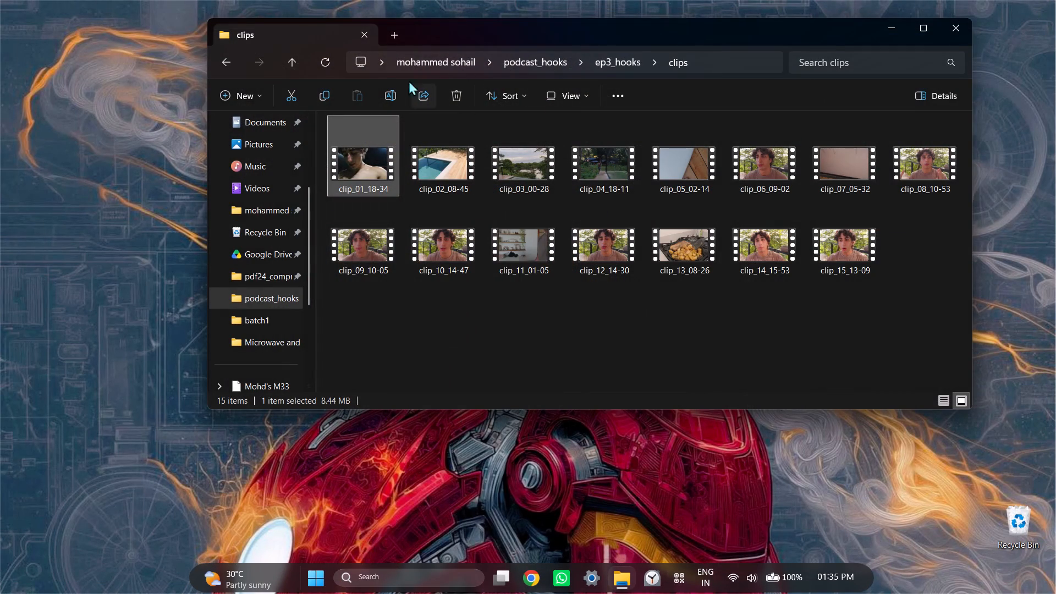
Open the clips spreadsheet from the ep3_hooks folder in Excel.
{"action": "left_click", "coordinate": [618, 58]}
{"action": "double_click", "coordinate": [432, 183]}
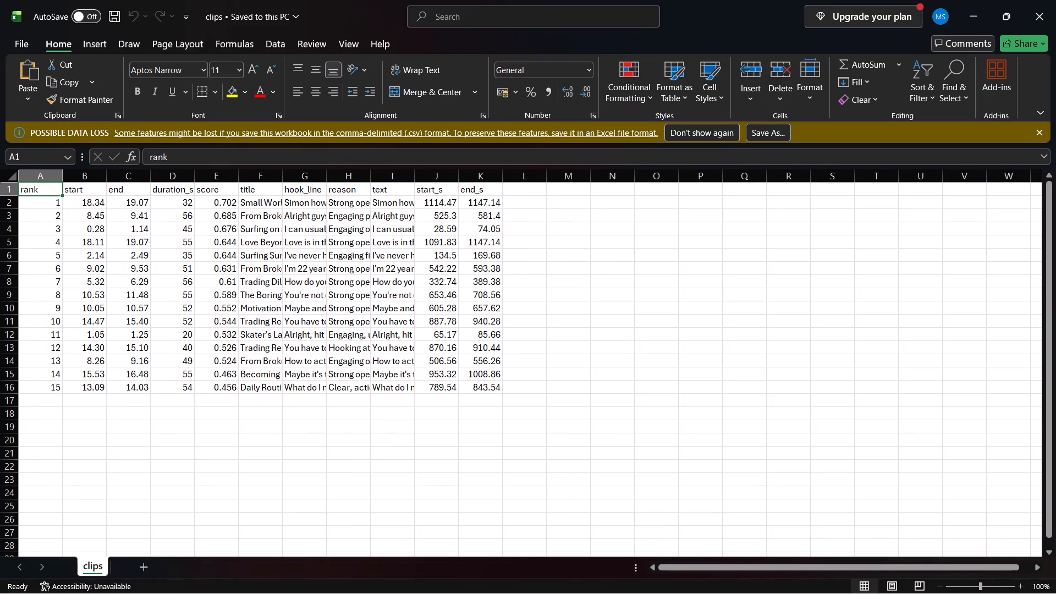
Widen the title column of the clips sheet enough to read every clip title in full.
{"action": "left_click_drag", "start_coordinate": [282, 191], "coordinate": [299, 185]}
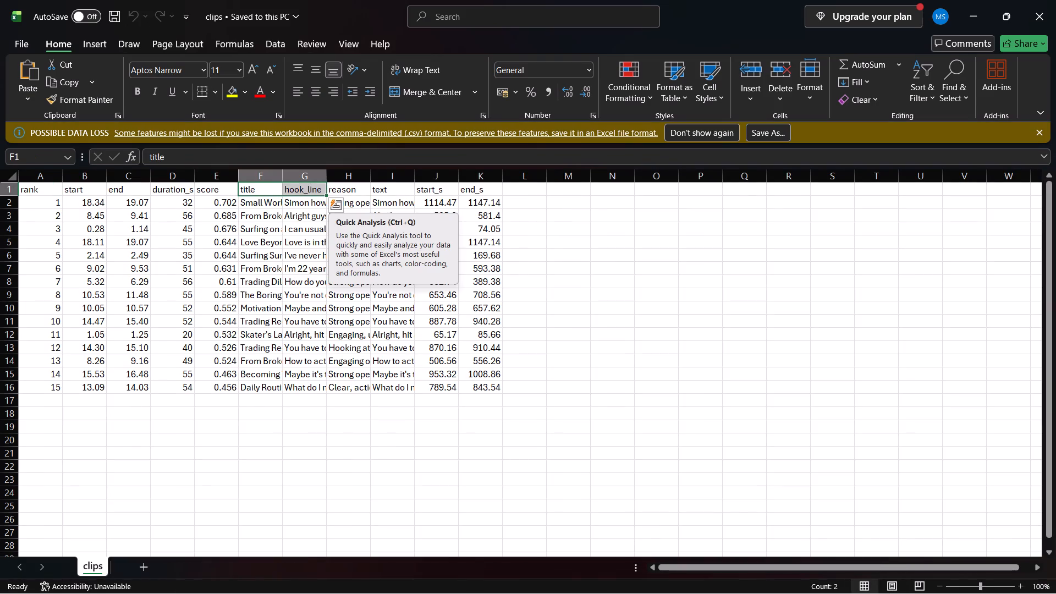
{"action": "left_click", "coordinate": [270, 190]}
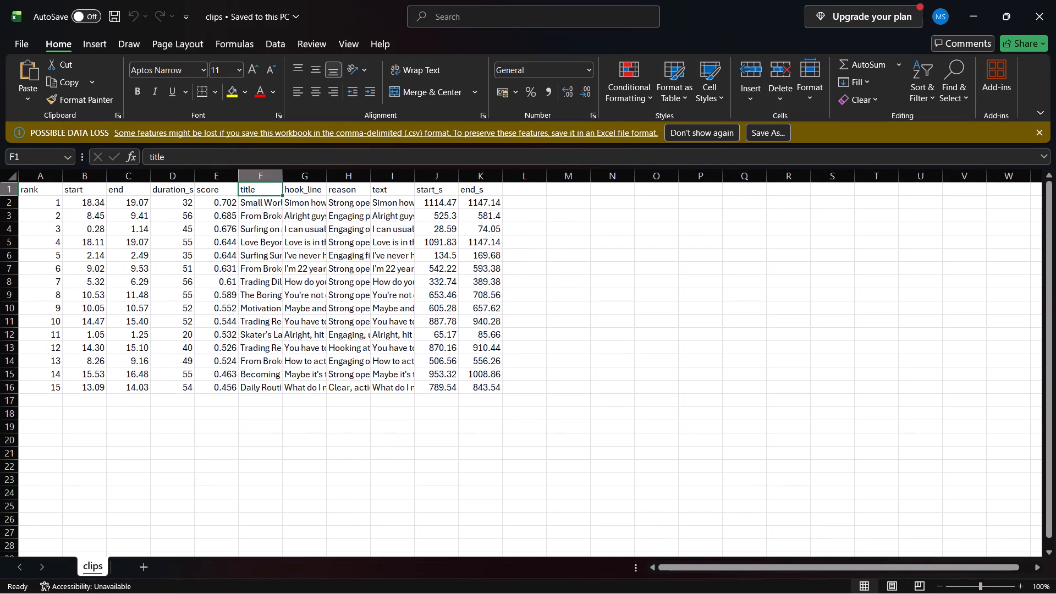
{"action": "left_click", "coordinate": [731, 339]}
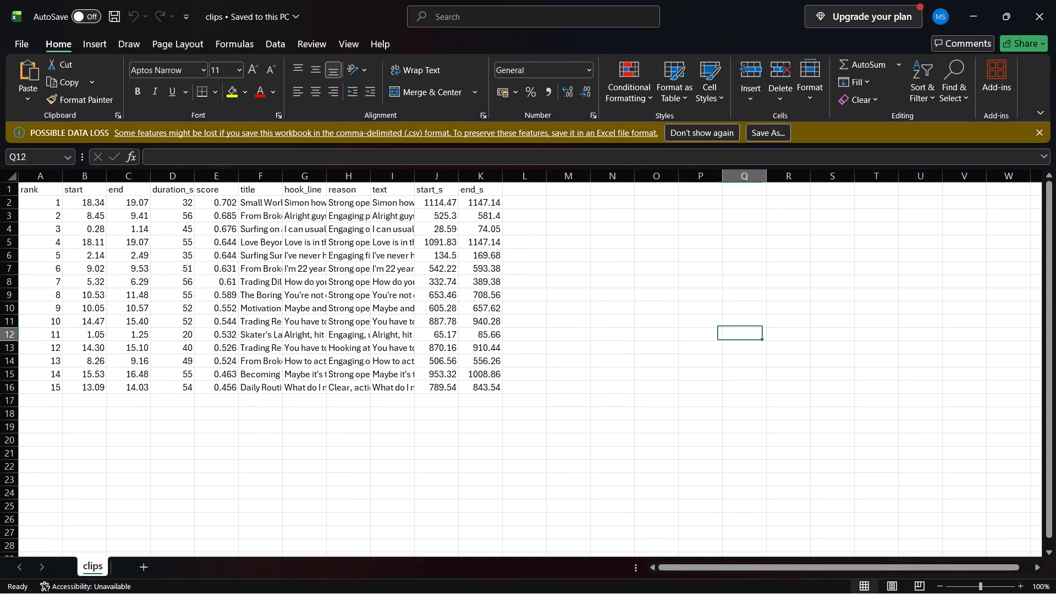
{"action": "left_click_drag", "start_coordinate": [283, 175], "coordinate": [514, 174]}
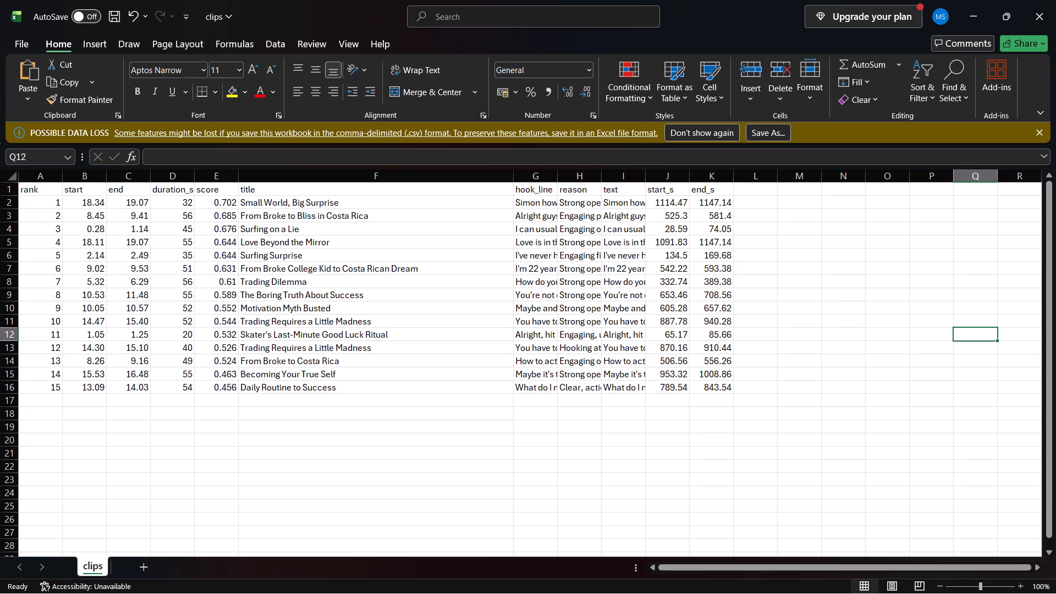
Close the clips workbook, saving its changes to the ep3_hooks folder.
{"action": "left_click", "coordinate": [1054, 0]}
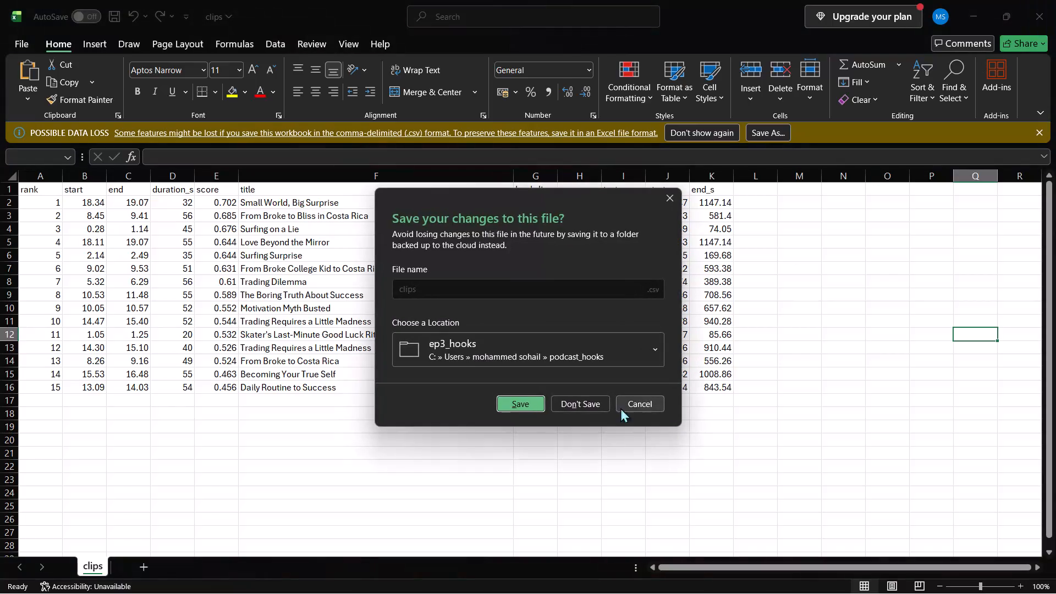
{"action": "left_click", "coordinate": [525, 401]}
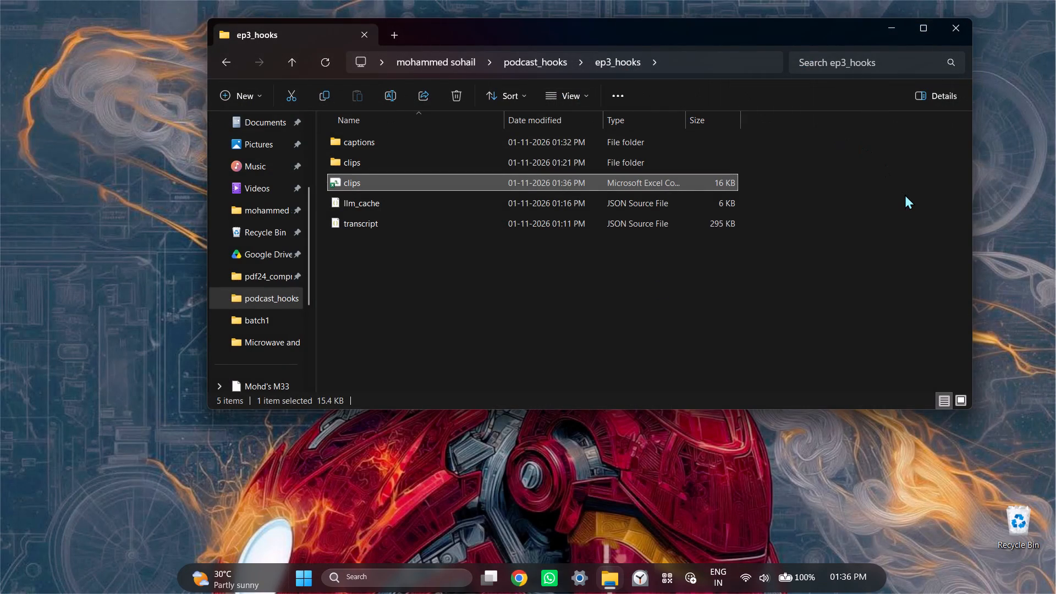
{"action": "left_click", "coordinate": [905, 194]}
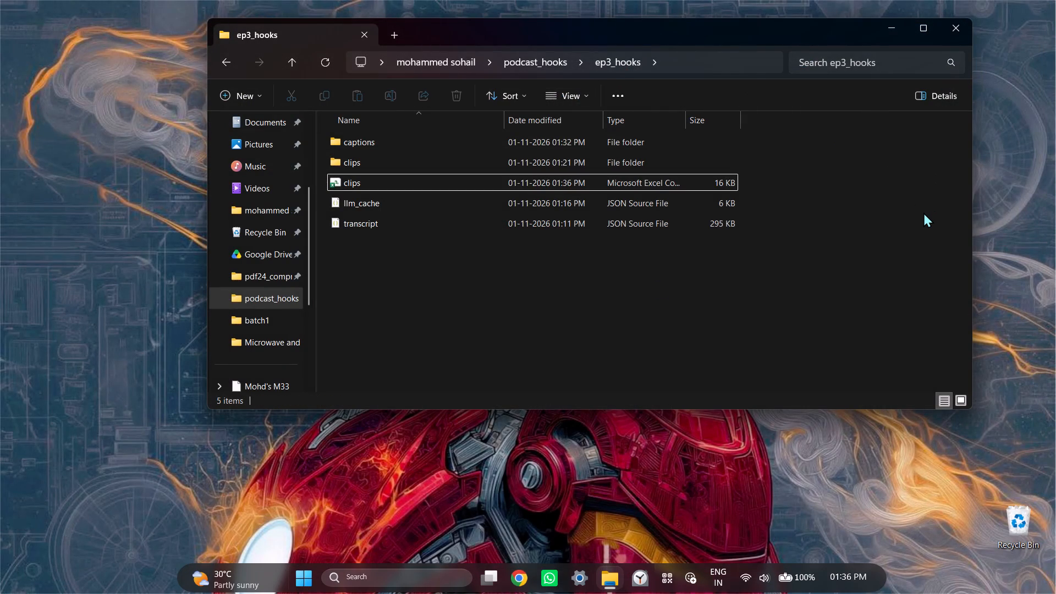
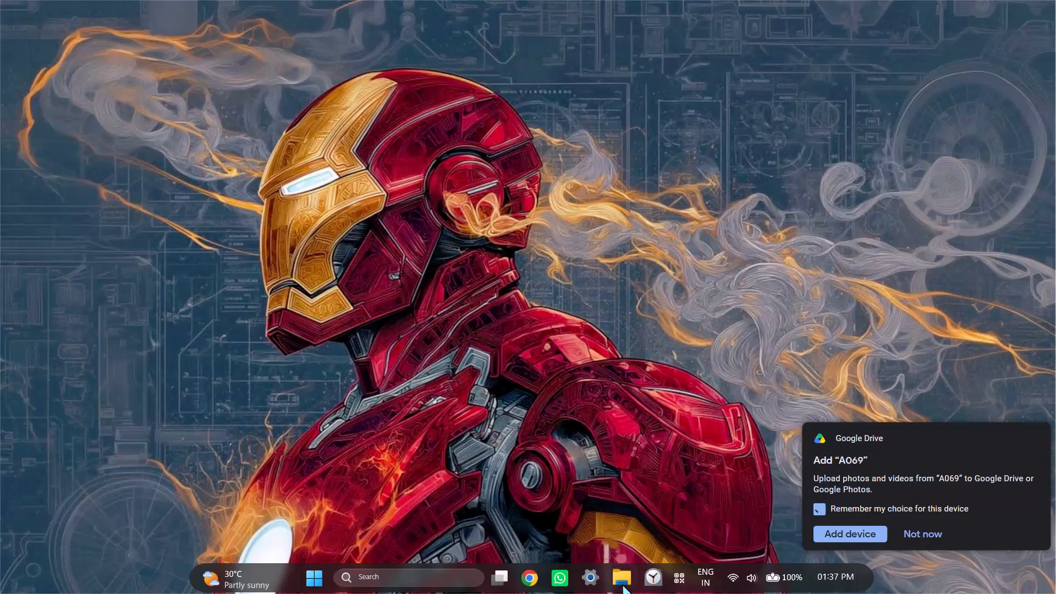
Open the batch1 folder inside the Clipping folder in File Explorer.
{"action": "left_click", "coordinate": [615, 577]}
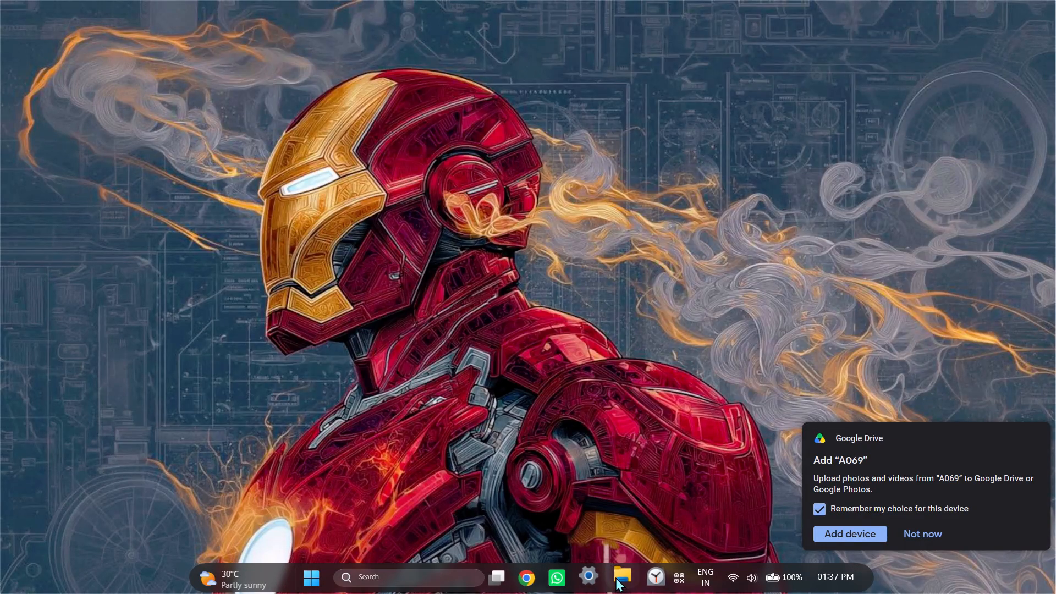
{"action": "double_click", "coordinate": [443, 274]}
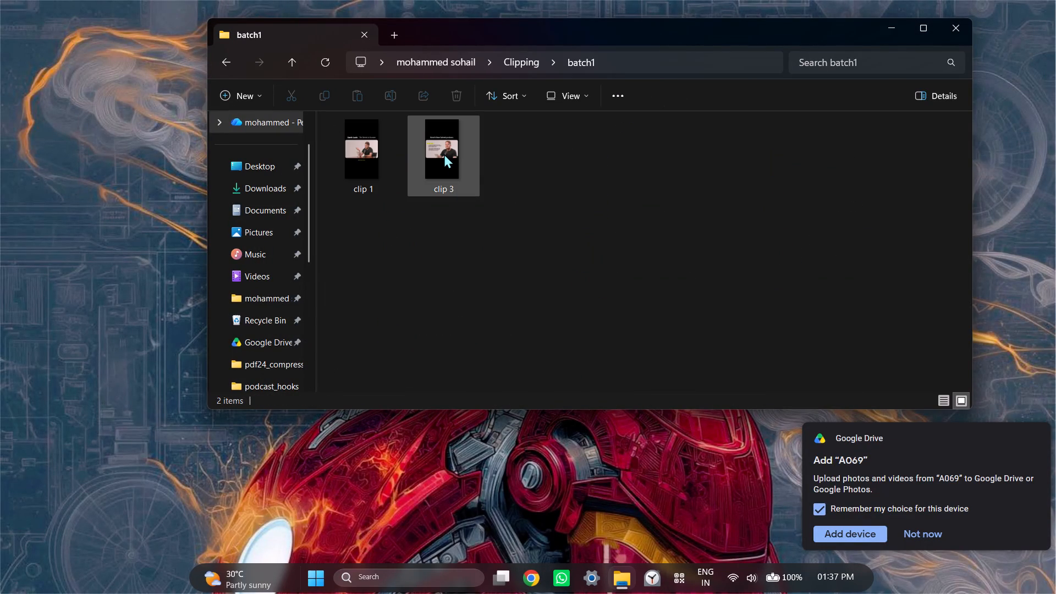
Delete the clip 3 video from the batch1 folder.
{"action": "left_click", "coordinate": [444, 153]}
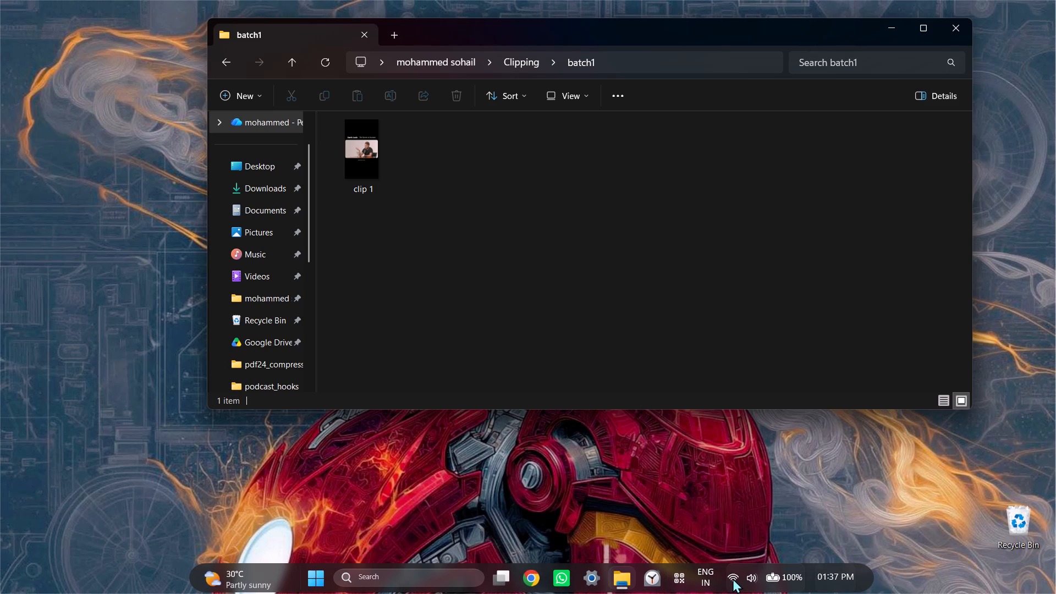
Open the Recycle Bin from the desktop.
{"action": "double_click", "coordinate": [1026, 519]}
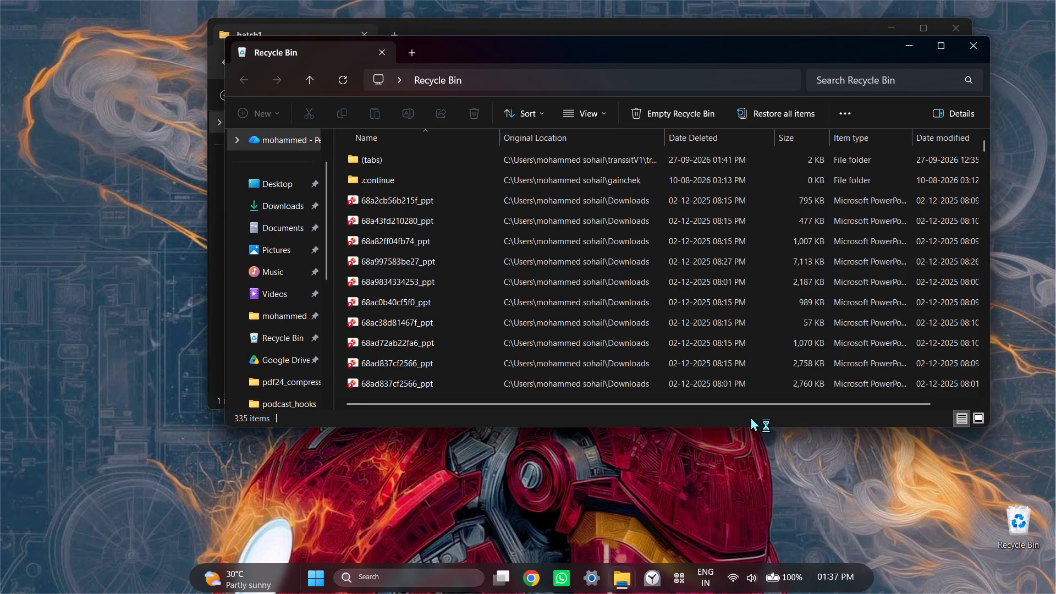
Check the Recycle Bin and the batch1 folder for the clips, and close that extra window.
{"action": "scroll", "coordinate": [588, 342], "scroll_direction": "up", "scroll_amount": 5}
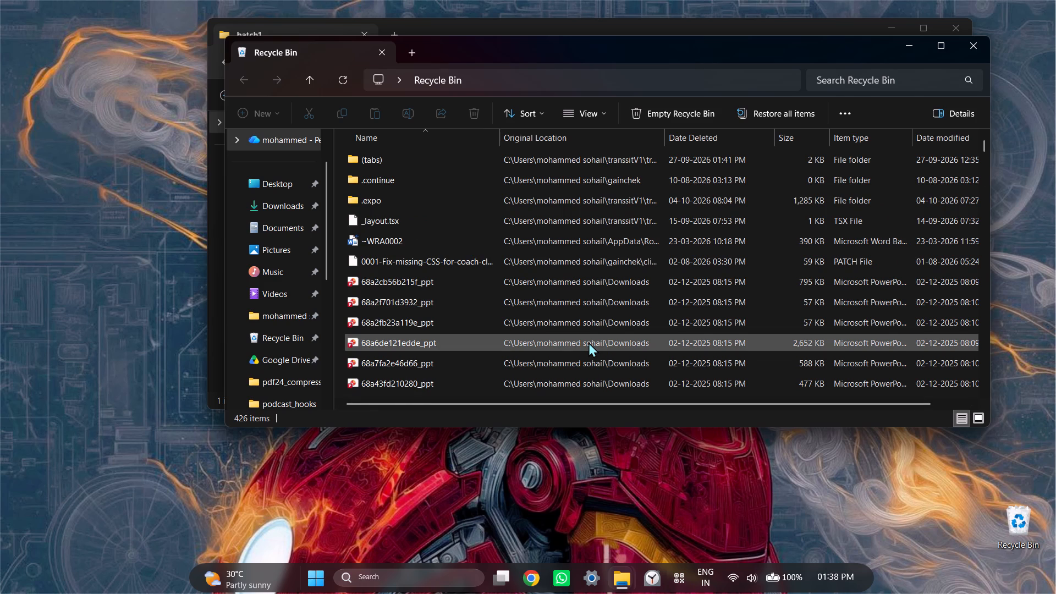
{"action": "scroll", "coordinate": [588, 342], "scroll_direction": "down", "scroll_amount": 20}
{"action": "scroll", "coordinate": [588, 342], "scroll_direction": "down", "scroll_amount": 18}
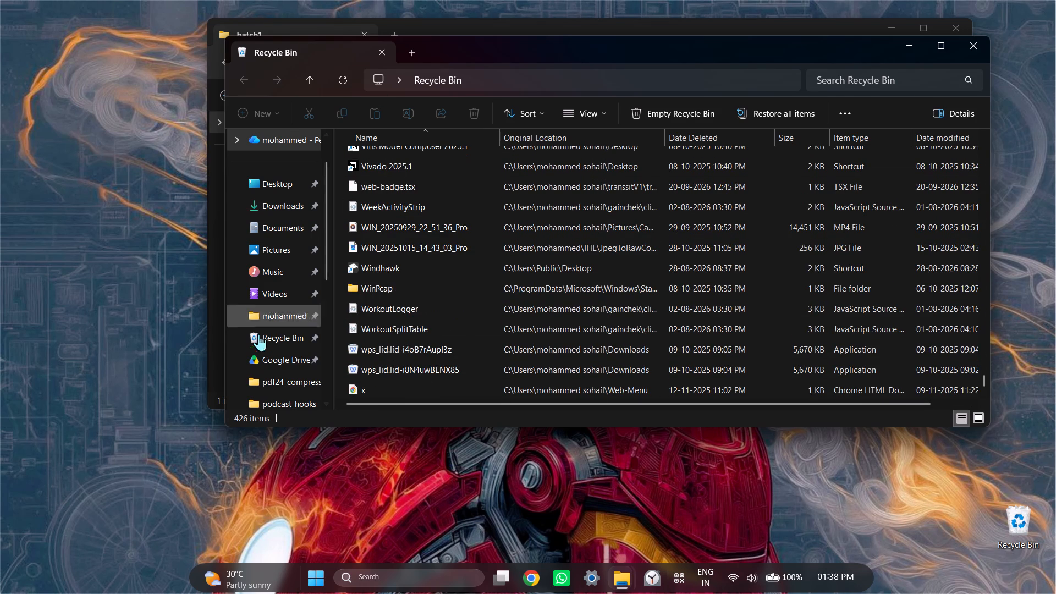
{"action": "scroll", "coordinate": [282, 377], "scroll_direction": "down", "scroll_amount": 1}
{"action": "left_click", "coordinate": [288, 398]}
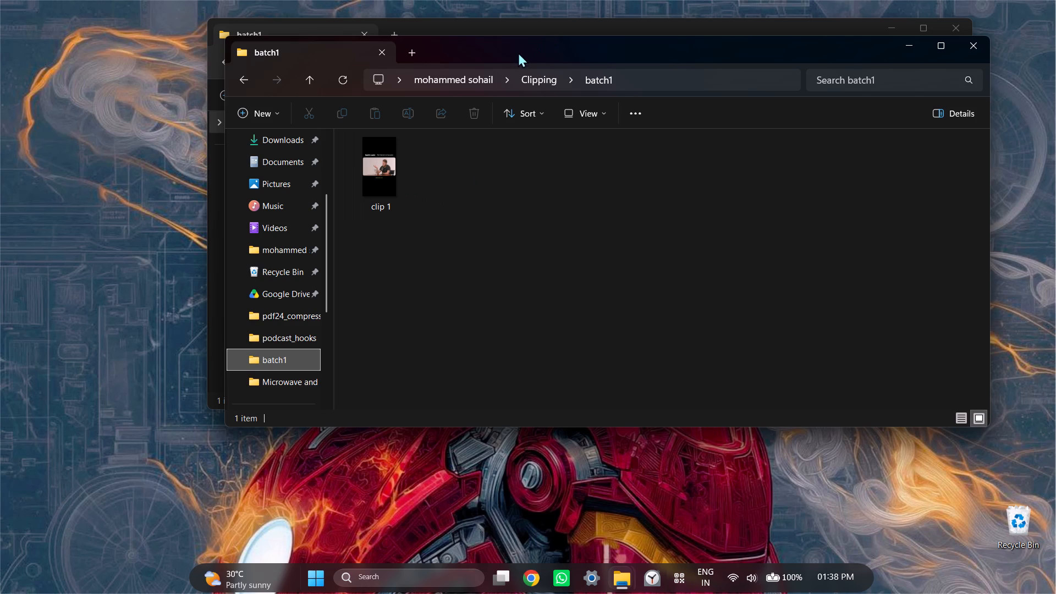
{"action": "scroll", "coordinate": [279, 237], "scroll_direction": "up", "scroll_amount": 5}
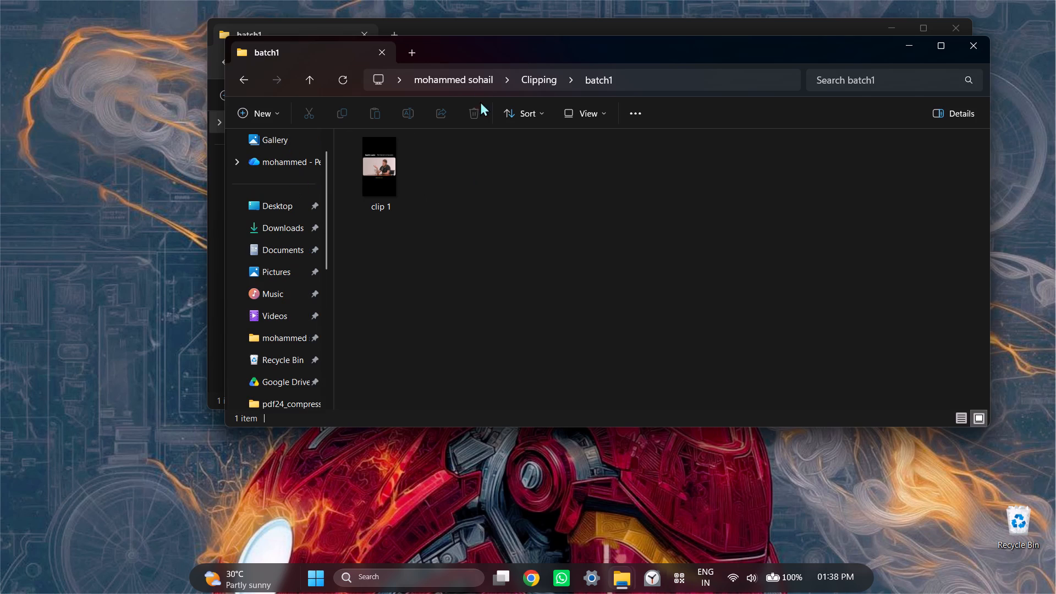
{"action": "left_click", "coordinate": [986, 45]}
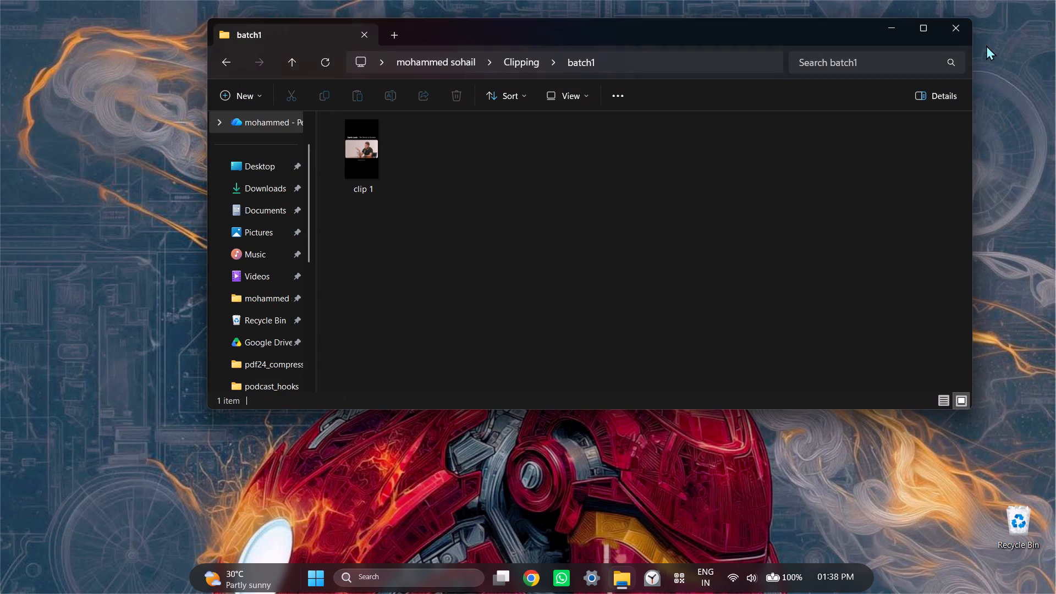
Reopen the Recycle Bin and look through its full list of deleted items for the removed batch1 clips.
{"action": "left_click", "coordinate": [1022, 518]}
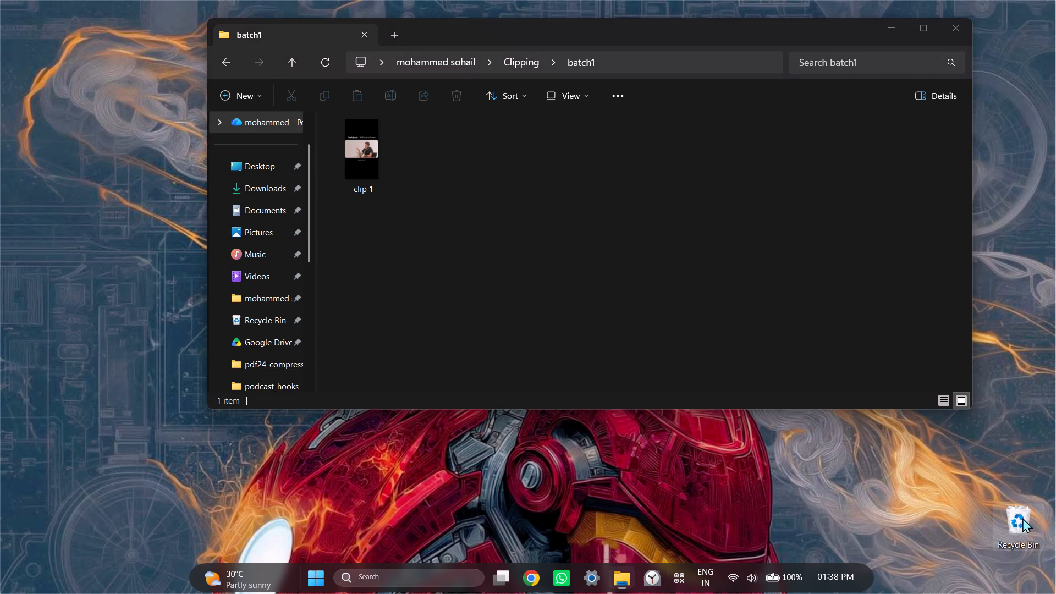
{"action": "double_click", "coordinate": [1018, 527]}
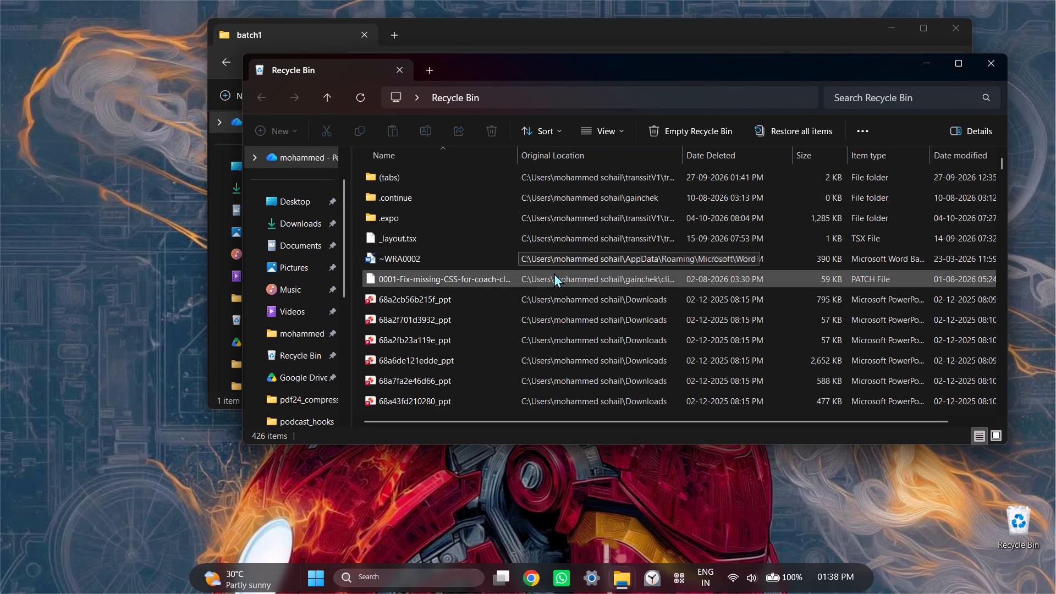
{"action": "scroll", "coordinate": [554, 273], "scroll_direction": "down", "scroll_amount": 10}
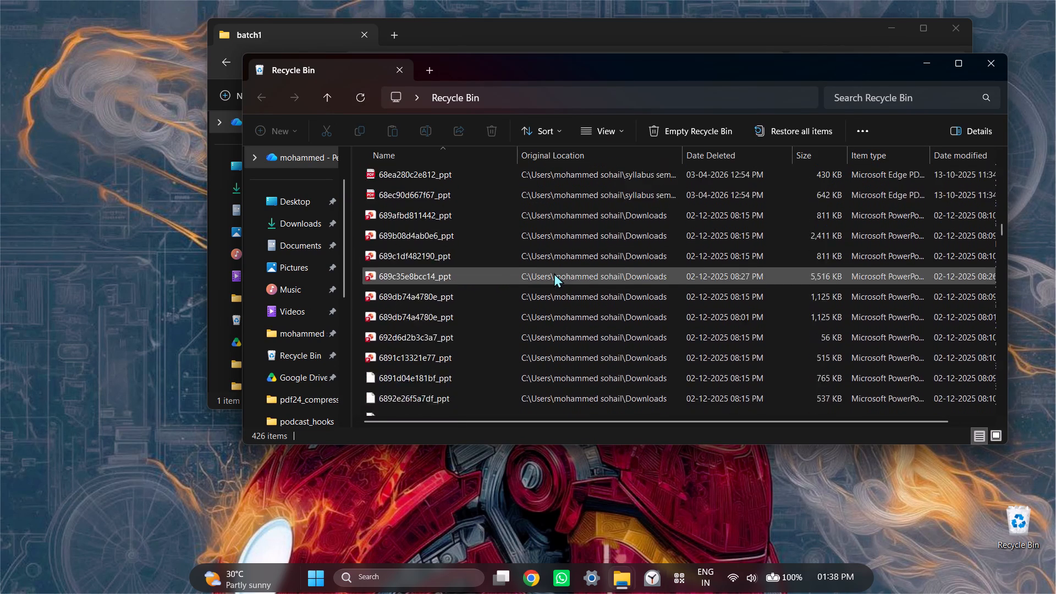
{"action": "scroll", "coordinate": [554, 273], "scroll_direction": "down", "scroll_amount": 8}
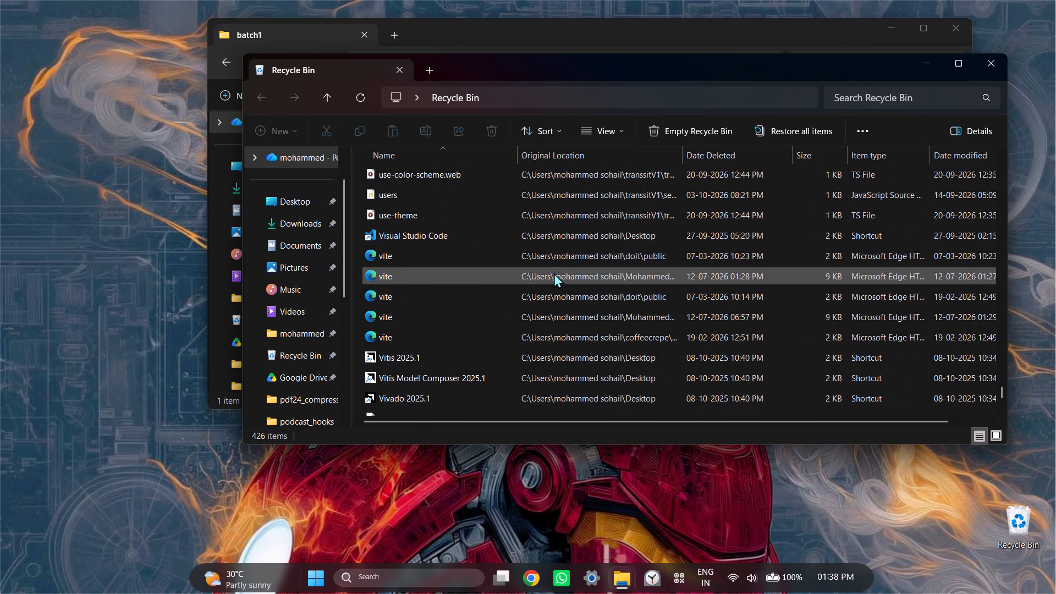
{"action": "scroll", "coordinate": [554, 273], "scroll_direction": "down", "scroll_amount": 6}
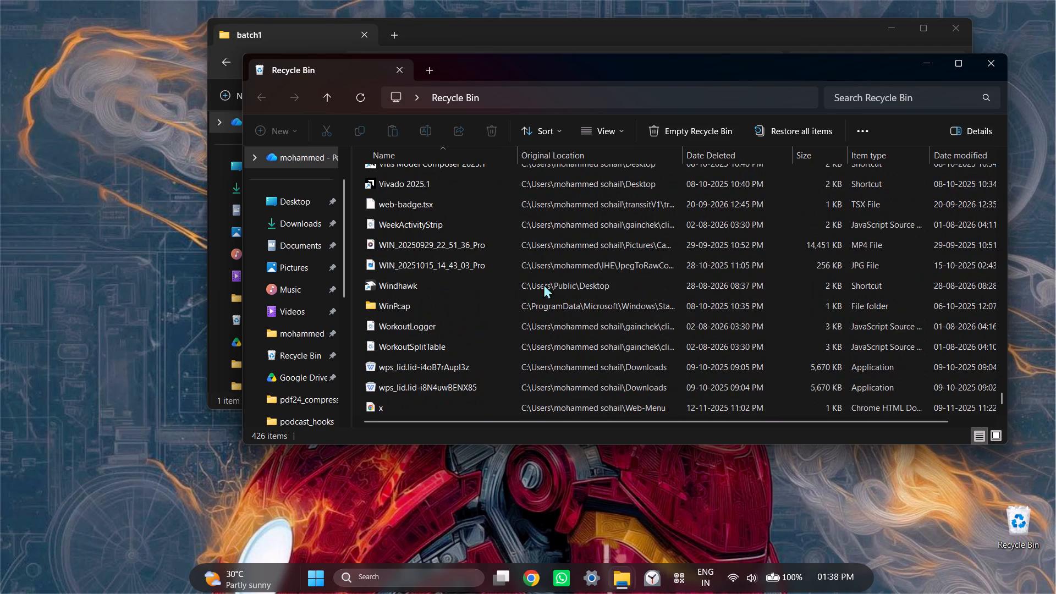
{"action": "scroll", "coordinate": [446, 410], "scroll_direction": "up", "scroll_amount": 2}
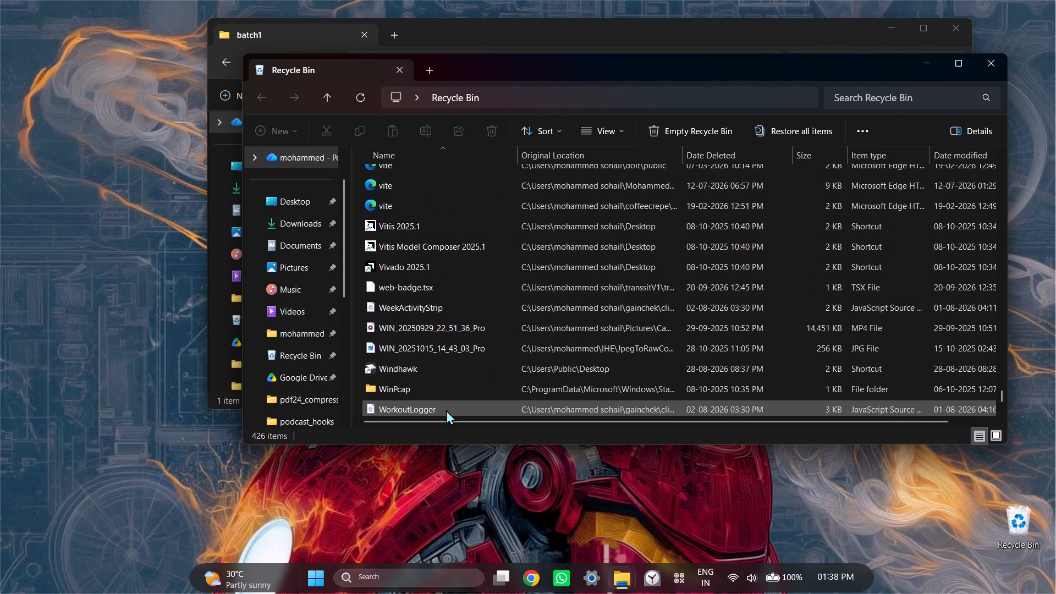
{"action": "scroll", "coordinate": [446, 410], "scroll_direction": "up", "scroll_amount": 4}
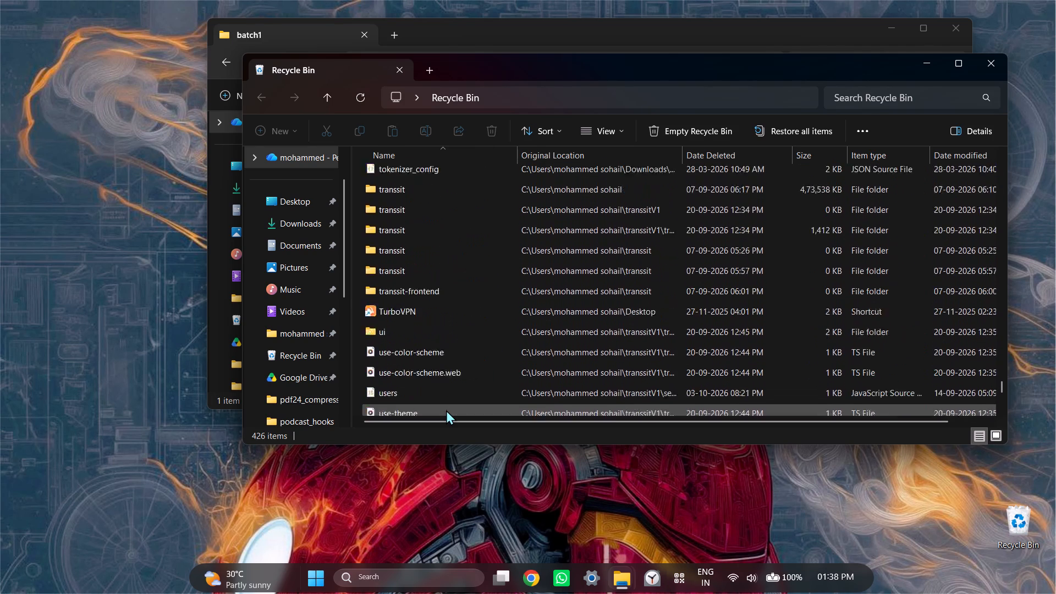
{"action": "scroll", "coordinate": [446, 410], "scroll_direction": "up", "scroll_amount": 9}
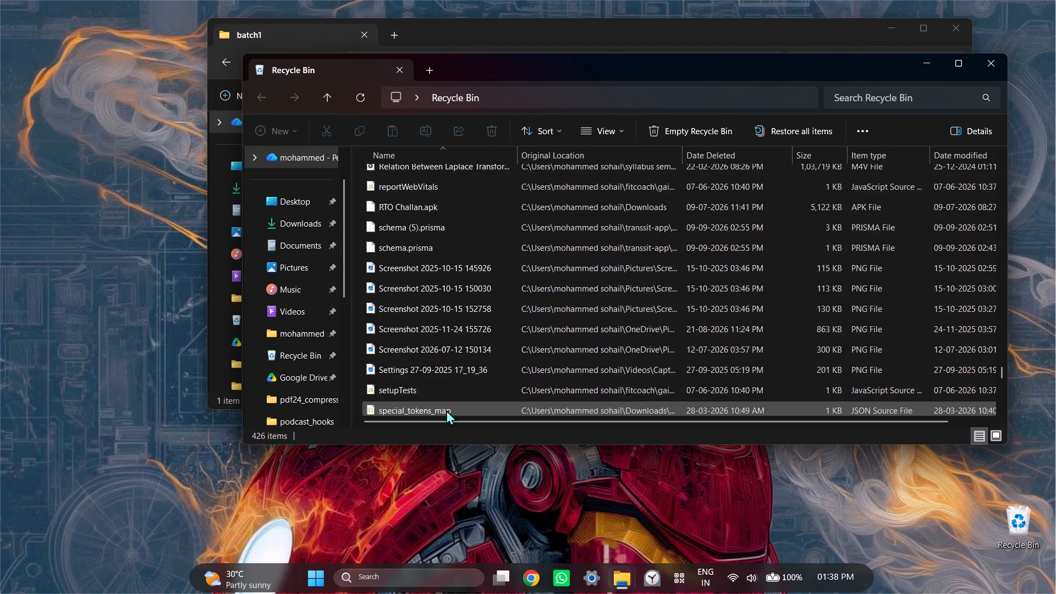
{"action": "scroll", "coordinate": [446, 410], "scroll_direction": "up", "scroll_amount": 16}
{"action": "scroll", "coordinate": [446, 410], "scroll_direction": "up", "scroll_amount": 17}
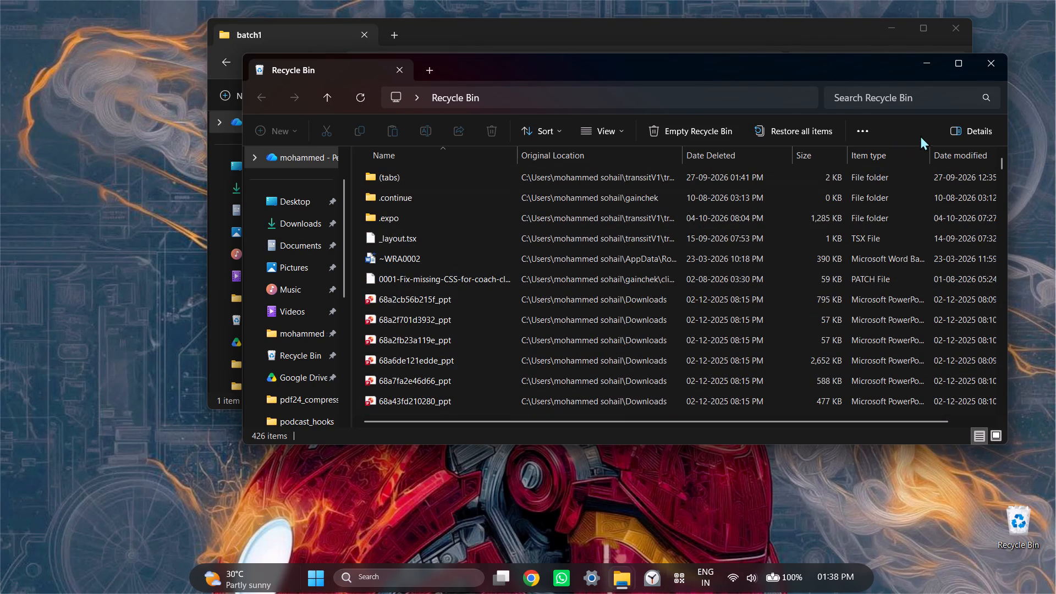
Sort the Recycle Bin by date deleted and restore the video clip 2 to the batch1 folder.
{"action": "left_click", "coordinate": [533, 124]}
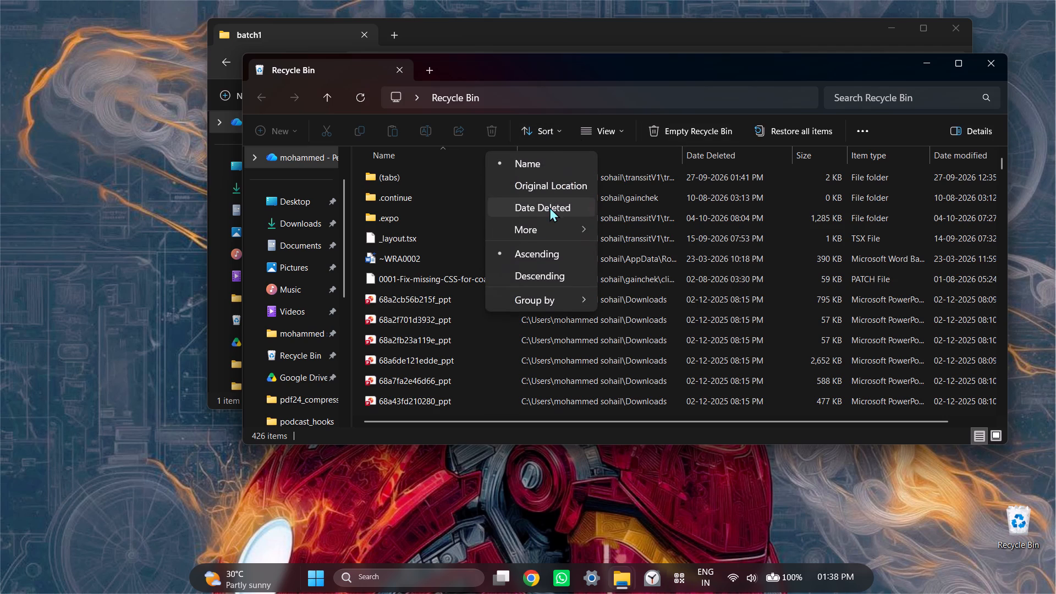
{"action": "left_click", "coordinate": [549, 207]}
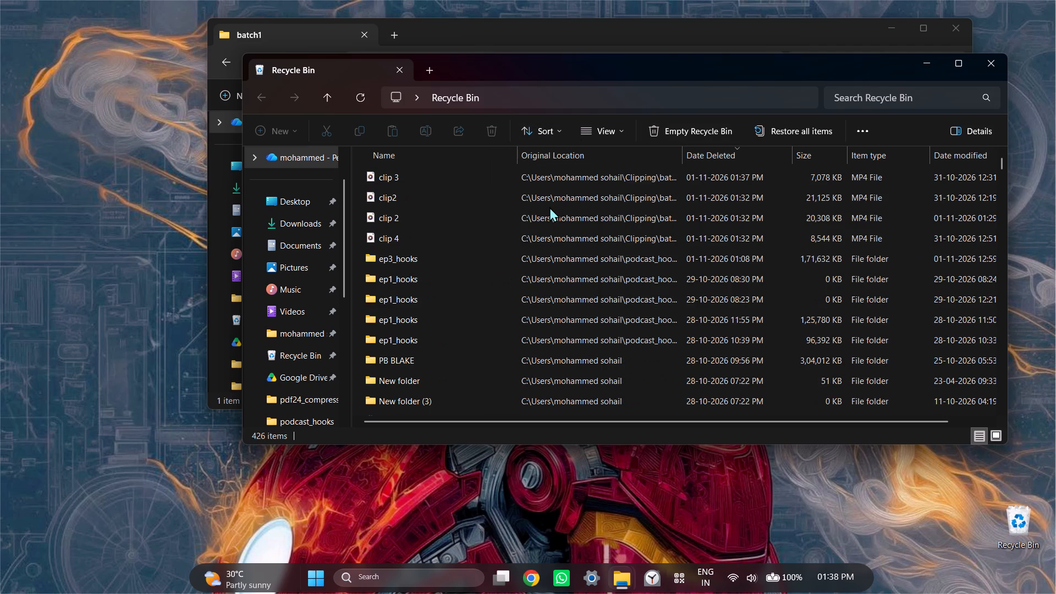
{"action": "double_click", "coordinate": [391, 220]}
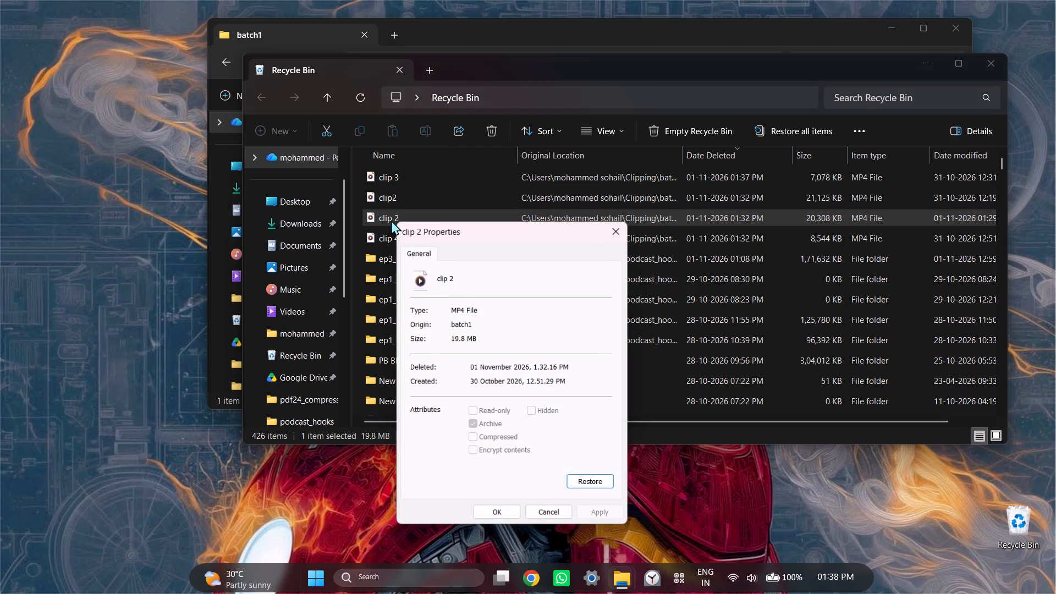
{"action": "left_click", "coordinate": [417, 279]}
{"action": "left_click", "coordinate": [593, 483]}
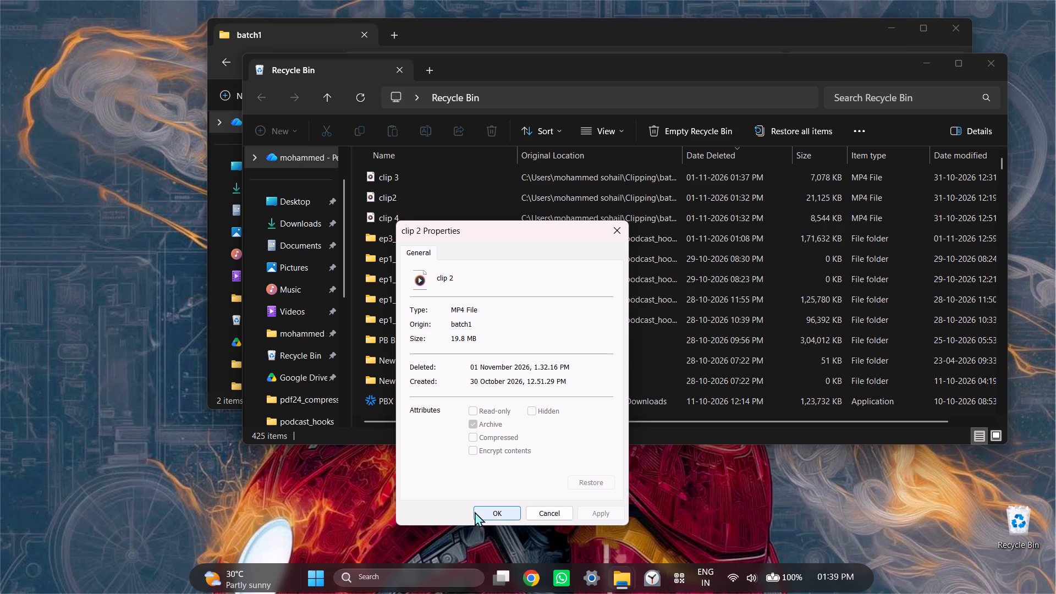
{"action": "left_click", "coordinate": [496, 513]}
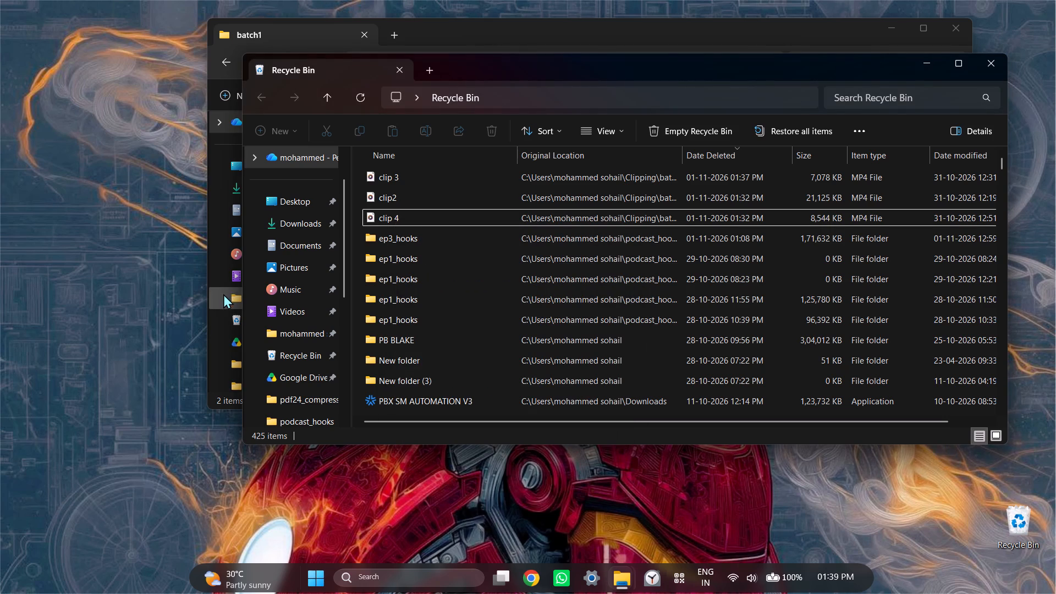
Preview clip 2 and clip 1 from the batch1 folder, closing the player after each one.
{"action": "left_click", "coordinate": [579, 40]}
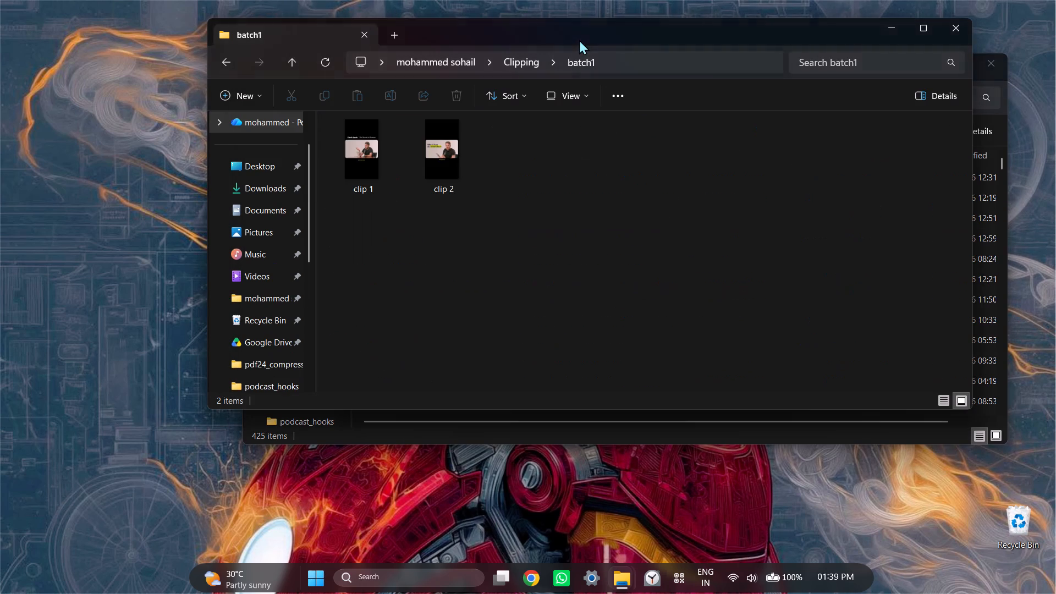
{"action": "double_click", "coordinate": [437, 152]}
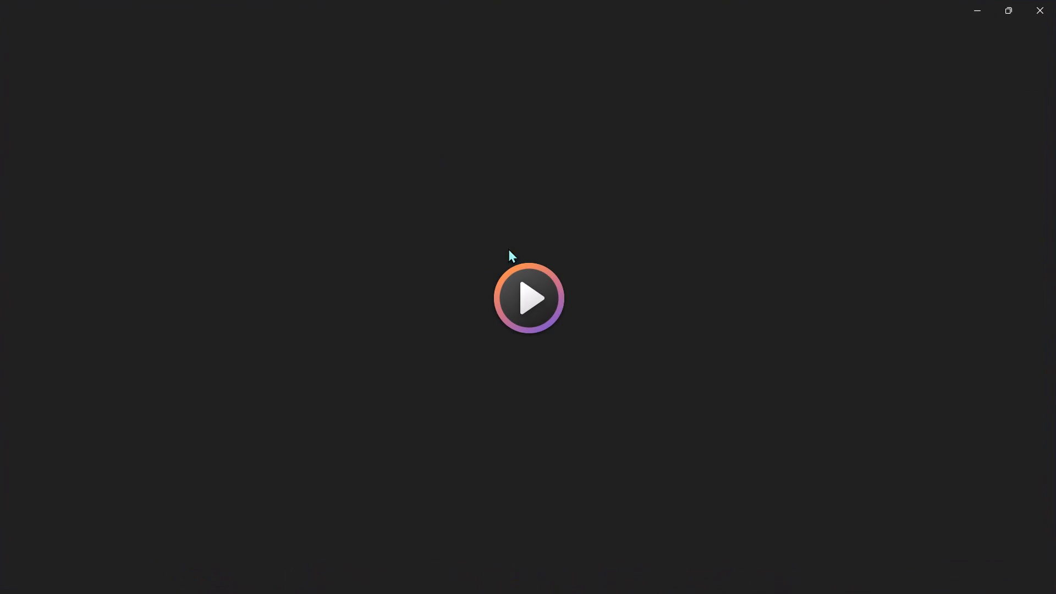
{"action": "left_click", "coordinate": [519, 291]}
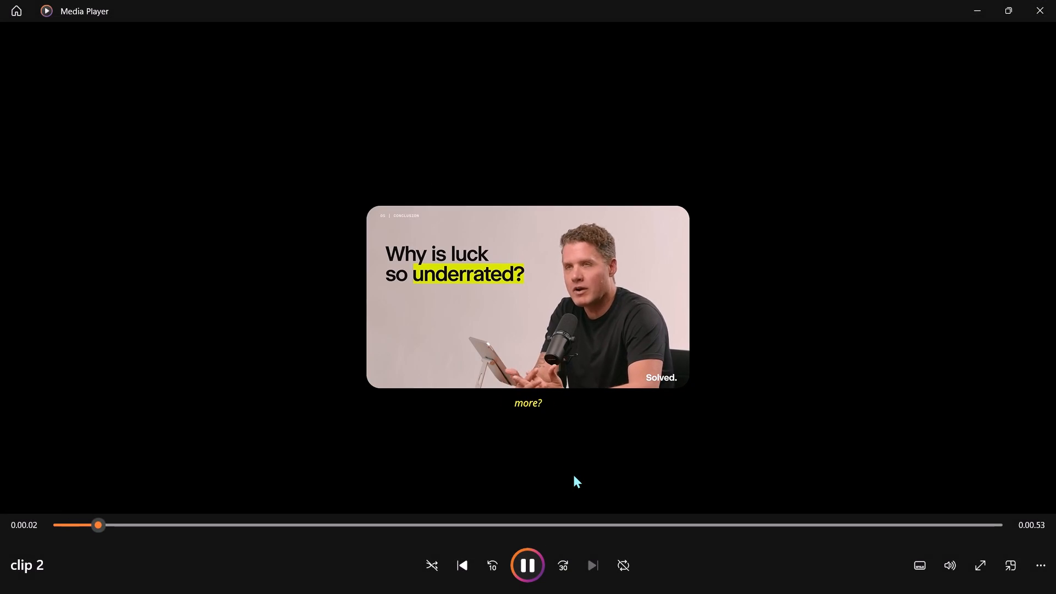
{"action": "left_click", "coordinate": [1050, 15]}
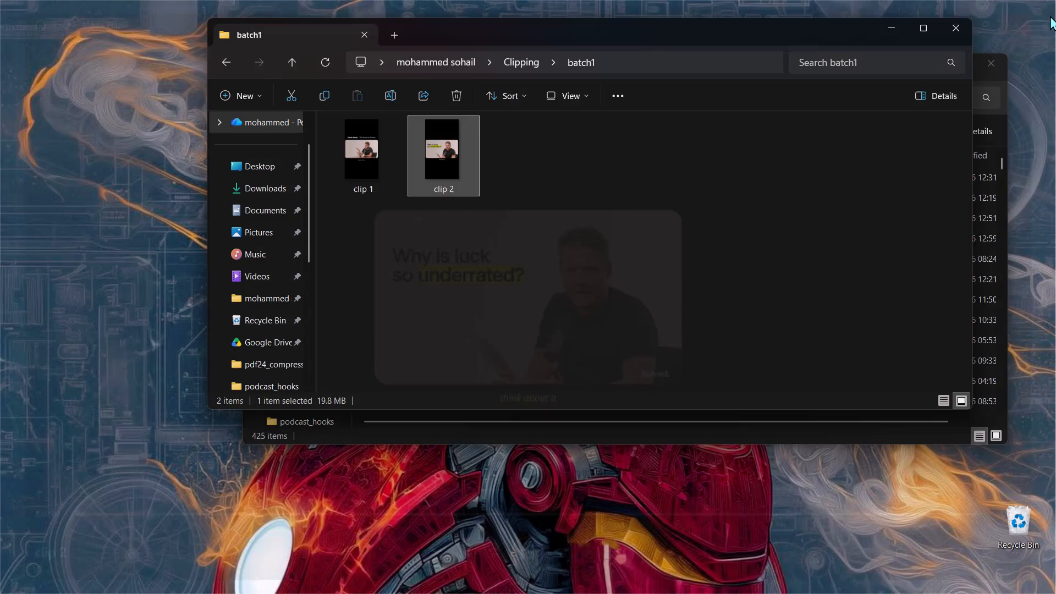
{"action": "double_click", "coordinate": [365, 159]}
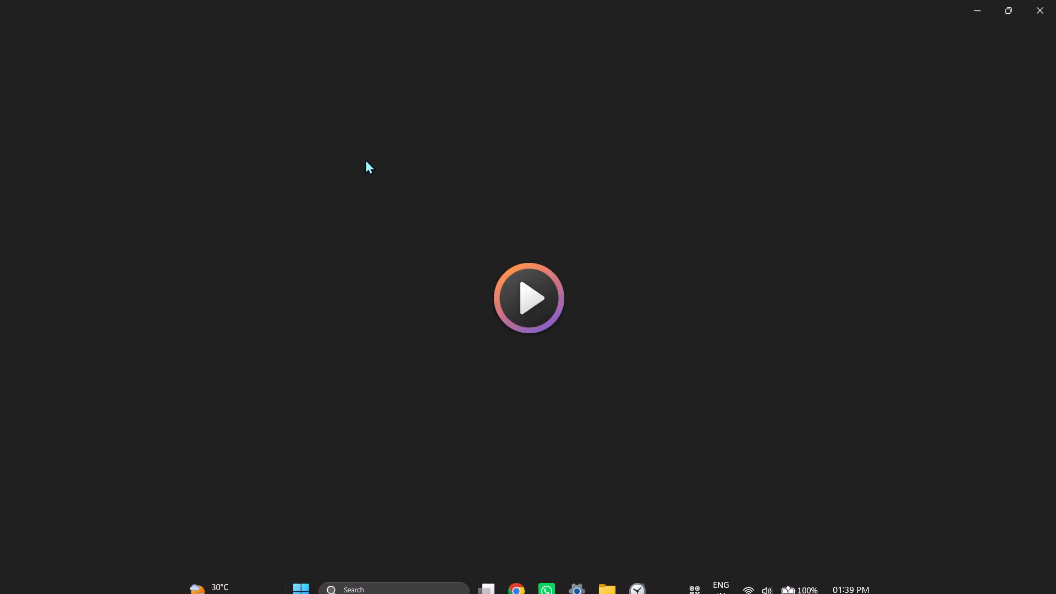
{"action": "left_click", "coordinate": [522, 291]}
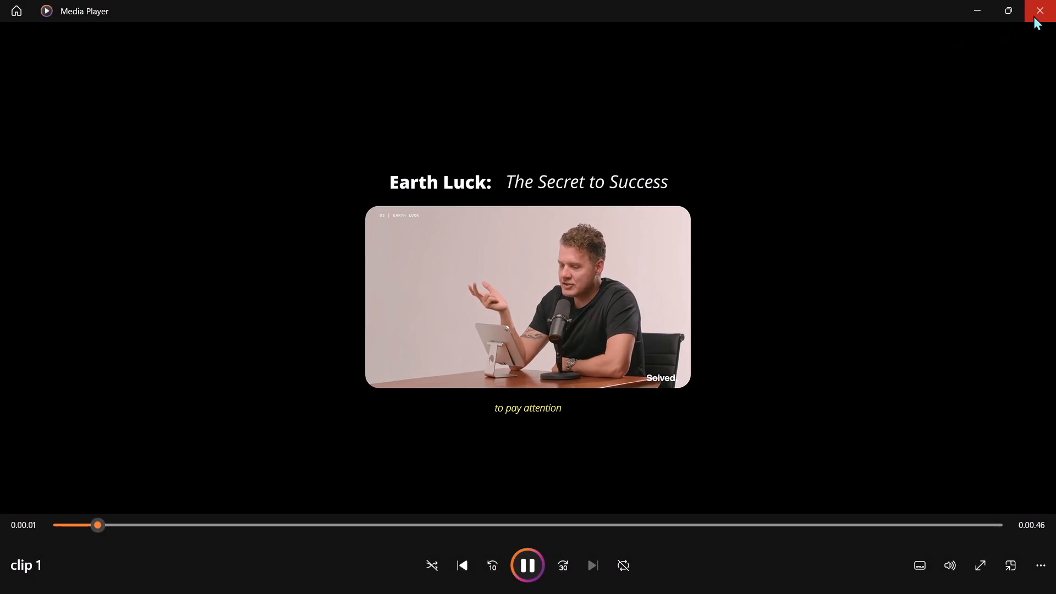
{"action": "left_click", "coordinate": [1033, 15]}
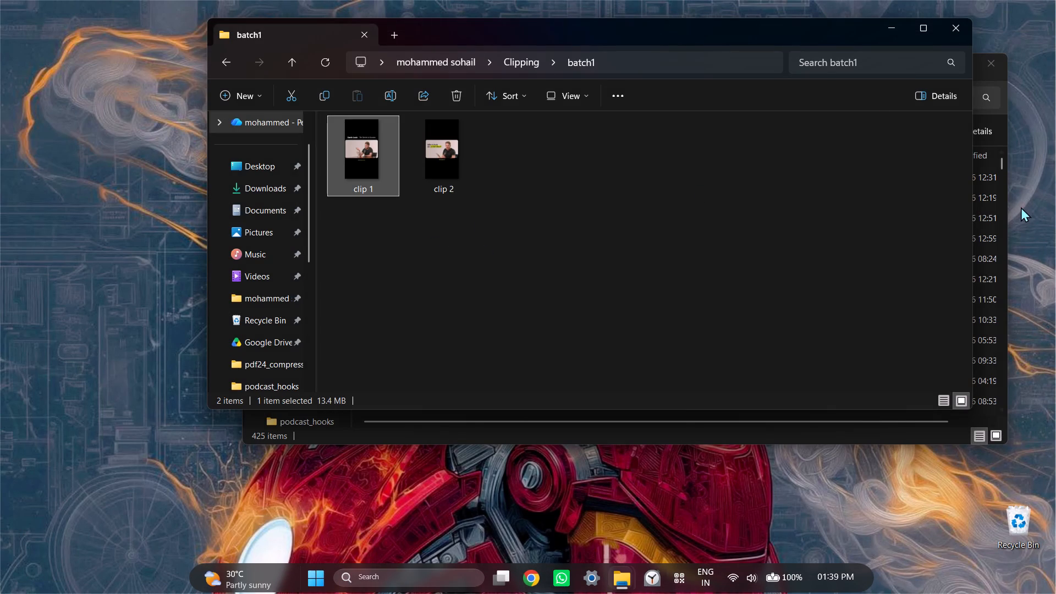
Close the Recycle Bin window, keeping the batch1 window open.
{"action": "left_click", "coordinate": [993, 72]}
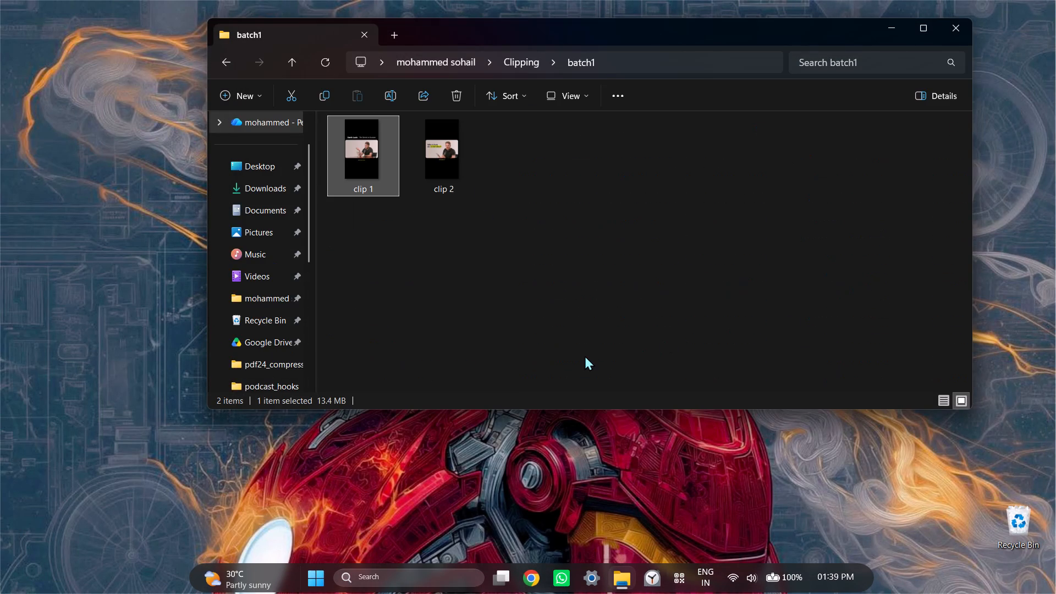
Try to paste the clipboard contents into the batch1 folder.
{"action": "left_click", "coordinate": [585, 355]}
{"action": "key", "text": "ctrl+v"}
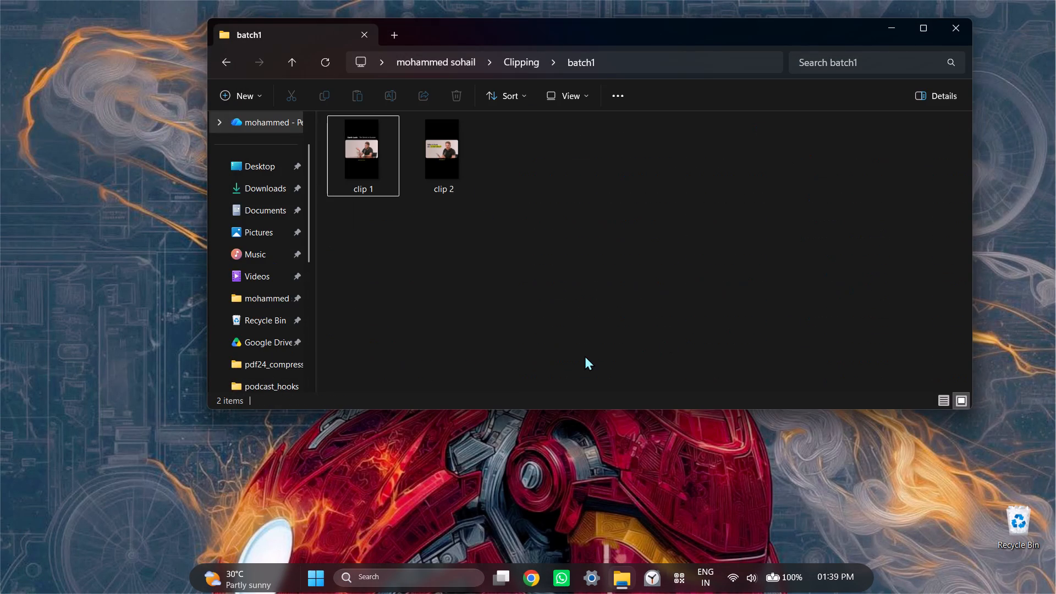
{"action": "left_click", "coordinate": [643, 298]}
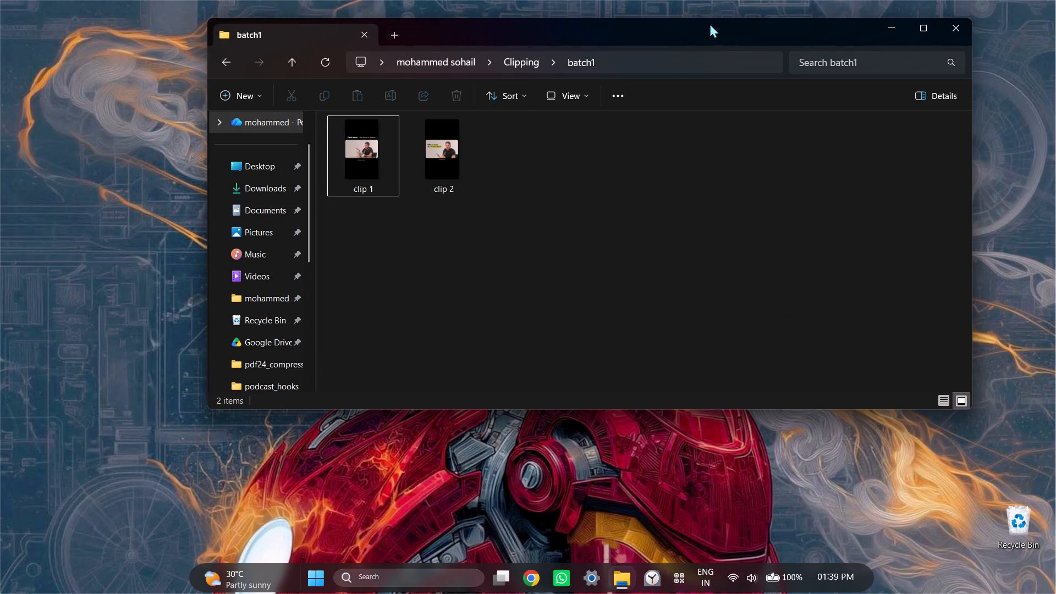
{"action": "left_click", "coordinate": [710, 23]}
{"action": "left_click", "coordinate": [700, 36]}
Reduce the height of the batch1 window by lowering its upper edge.
{"action": "left_click_drag", "start_coordinate": [608, 22], "coordinate": [537, 124]}
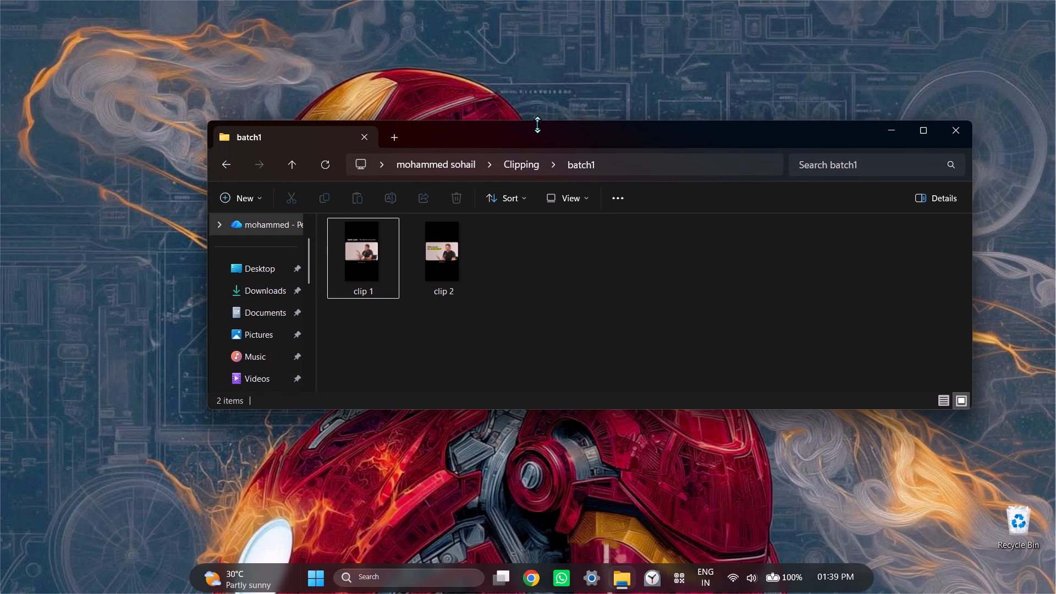
{"action": "left_click_drag", "start_coordinate": [537, 124], "coordinate": [540, 109]}
{"action": "left_click", "coordinate": [551, 117]}
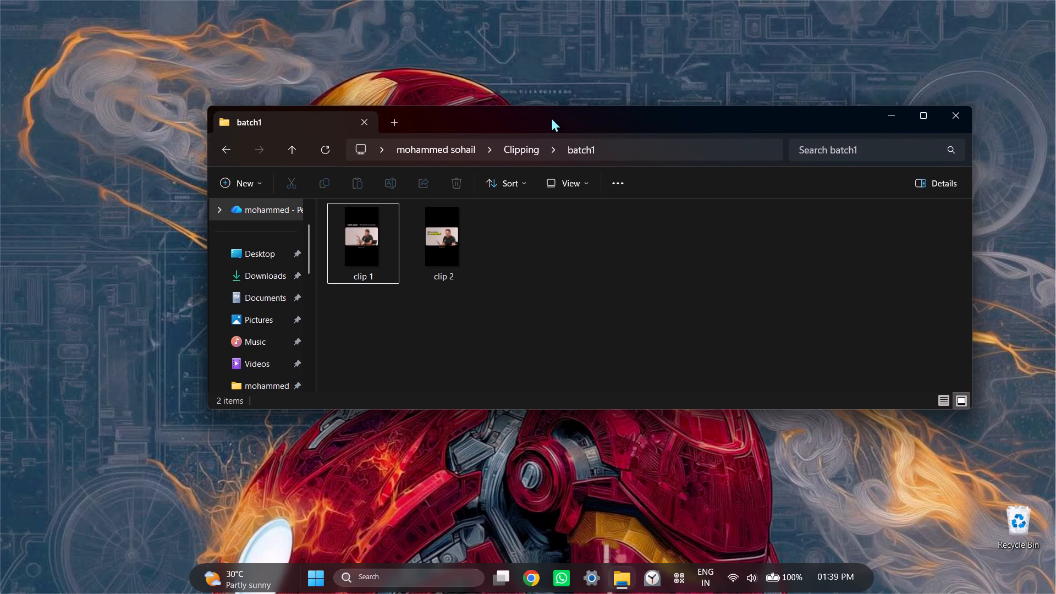
Open the batch1 folder inside DCIM on the A069 phone's internal shared storage in a second File Explorer window.
{"action": "key", "text": "ctrl+n"}
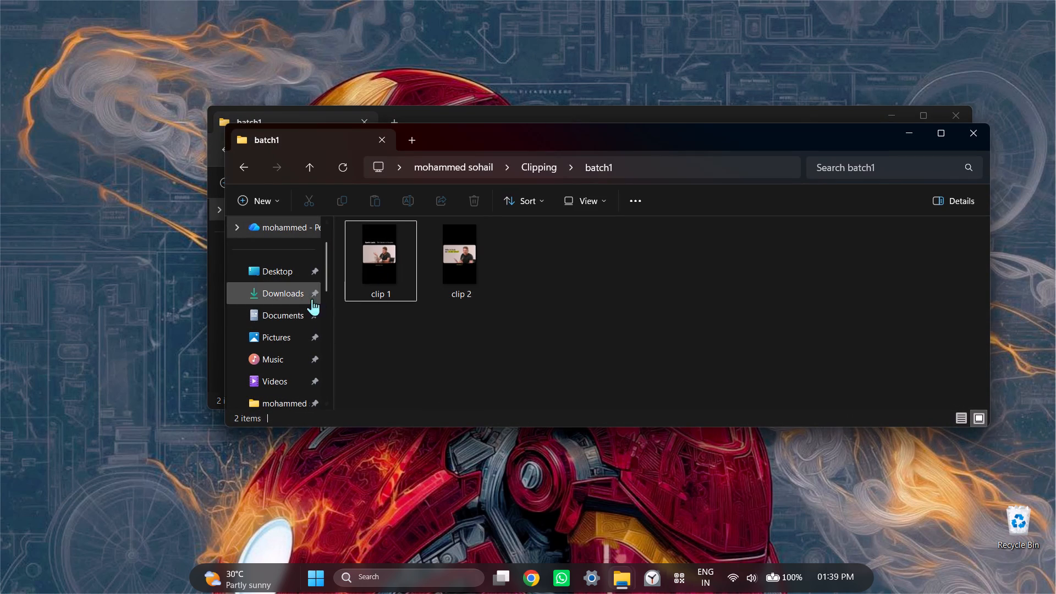
{"action": "scroll", "coordinate": [285, 335], "scroll_direction": "down", "scroll_amount": 2}
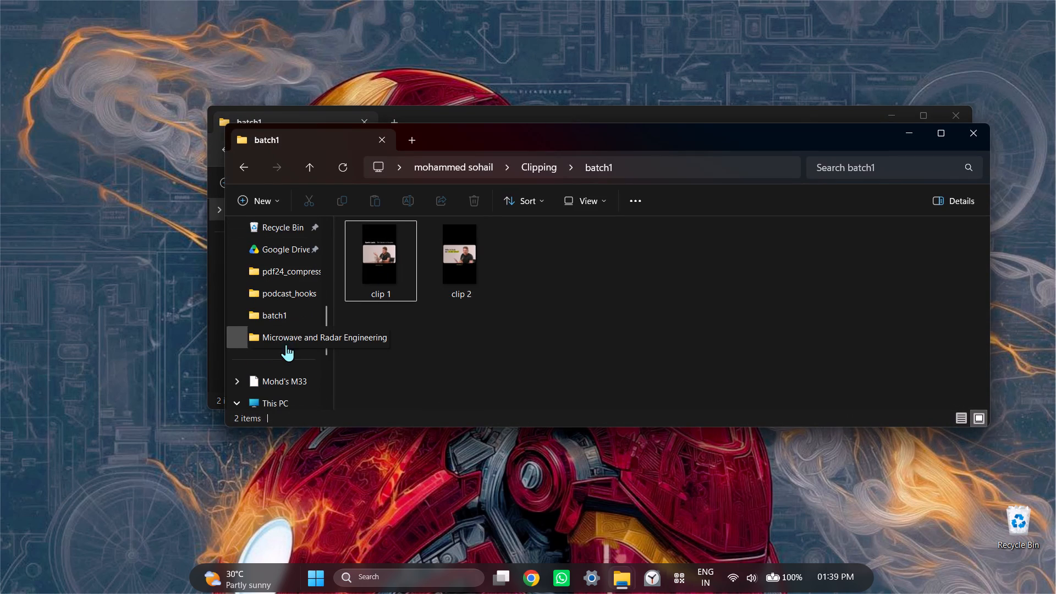
{"action": "scroll", "coordinate": [284, 385], "scroll_direction": "down", "scroll_amount": 1}
{"action": "left_click", "coordinate": [291, 382]}
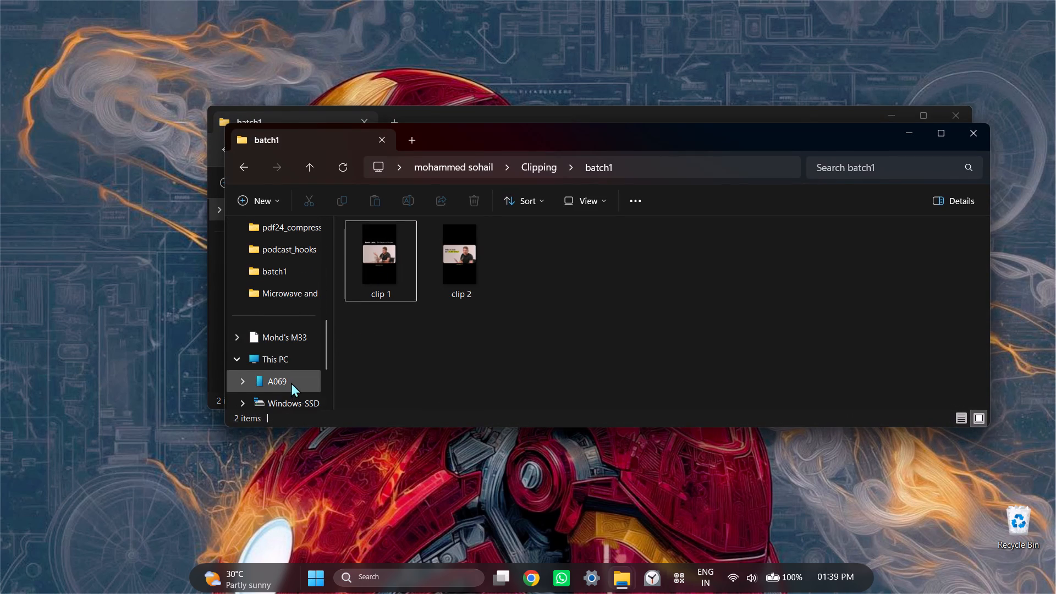
{"action": "double_click", "coordinate": [427, 237]}
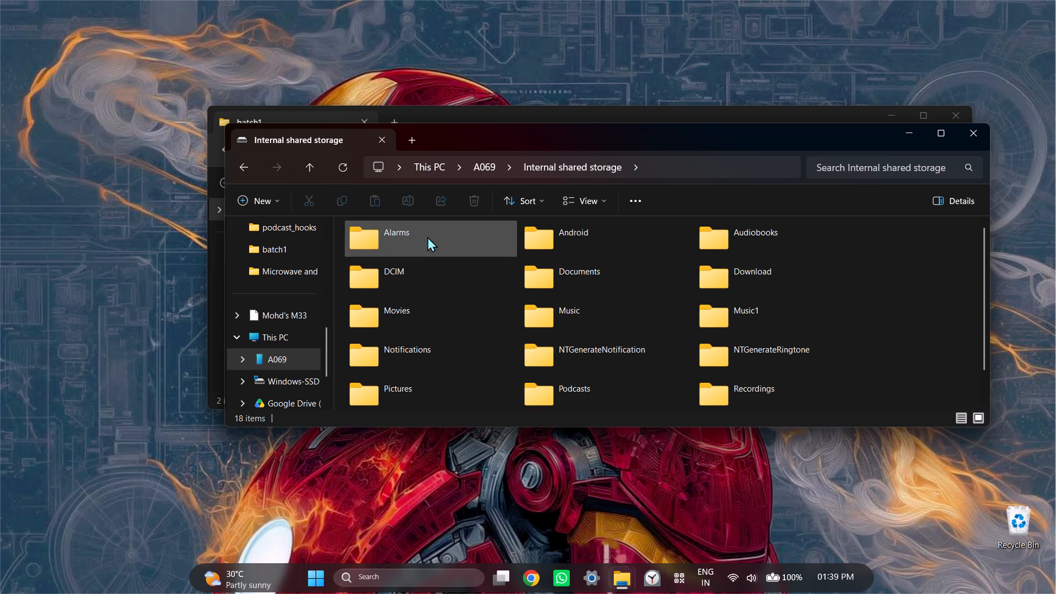
{"action": "double_click", "coordinate": [433, 270]}
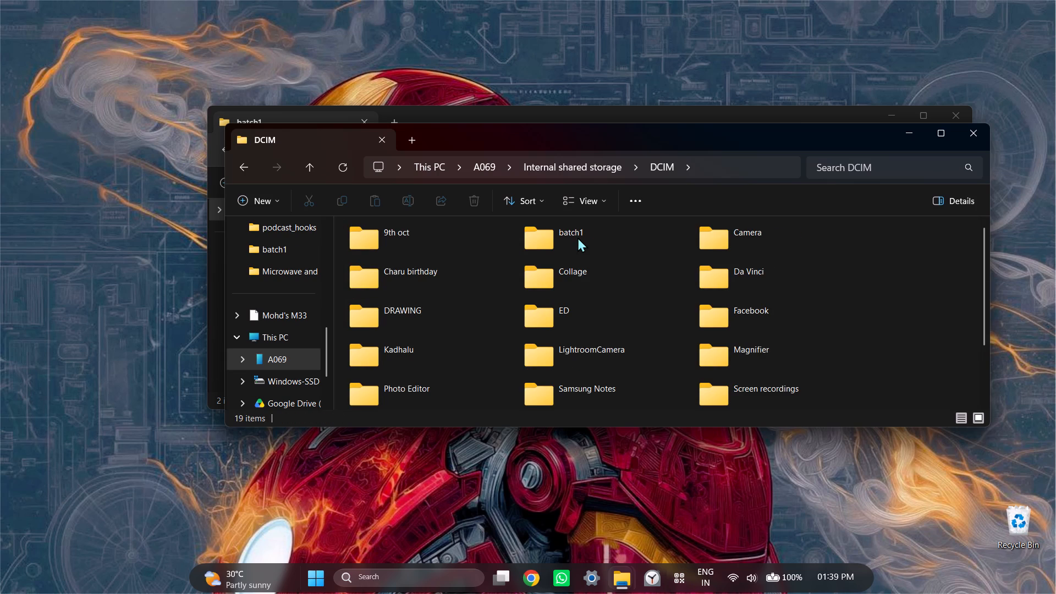
{"action": "double_click", "coordinate": [580, 237]}
{"action": "left_click", "coordinate": [519, 328]}
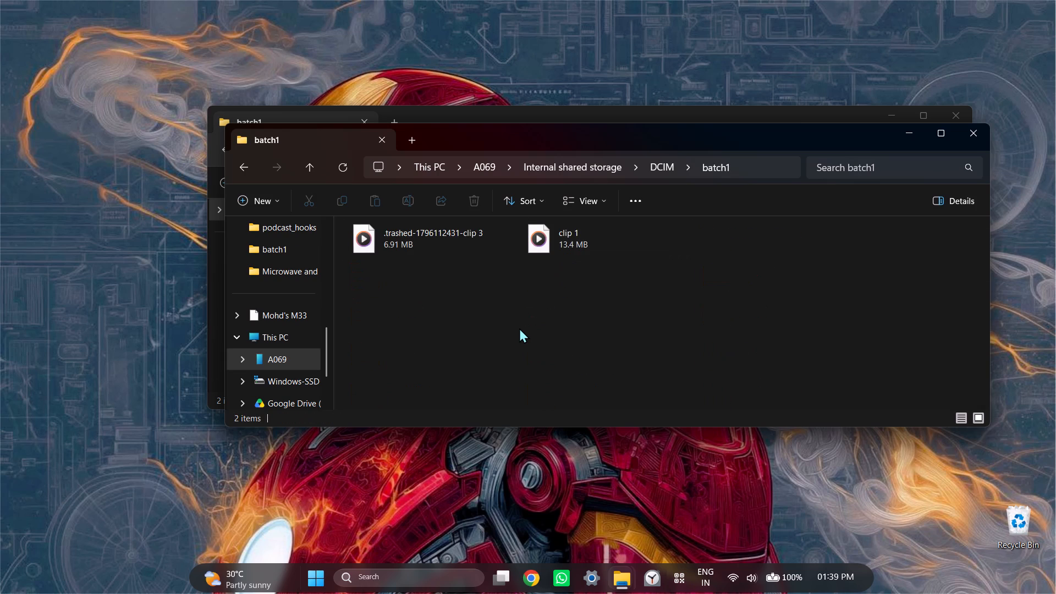
Copy clip 2 from the Clipping batch1 folder into the phone's batch1 folder, with both windows arranged so their files are visible.
{"action": "left_click_drag", "start_coordinate": [481, 138], "coordinate": [506, 329]}
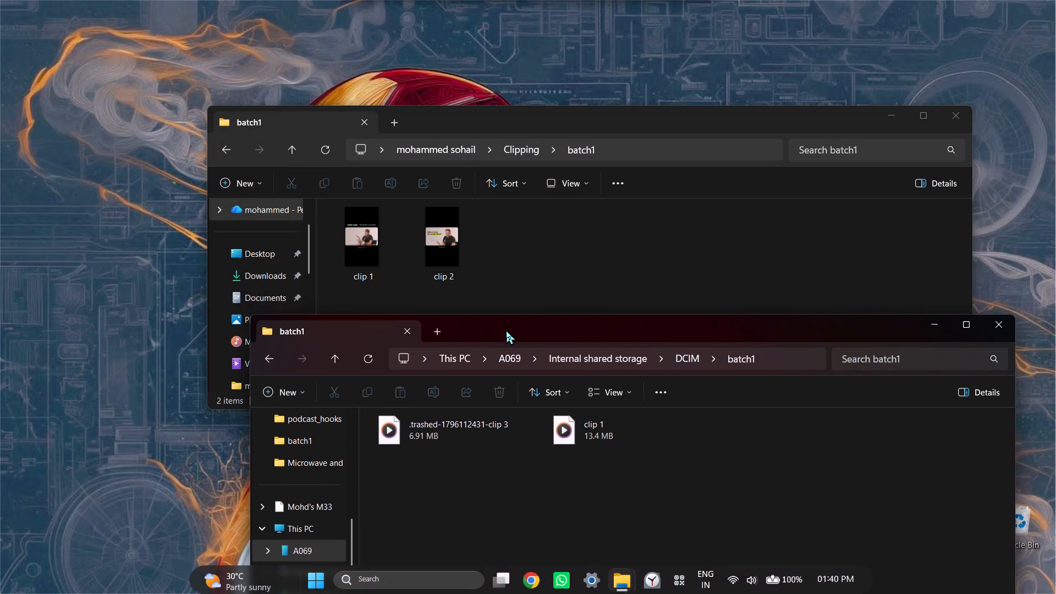
{"action": "left_click_drag", "start_coordinate": [506, 329], "coordinate": [504, 306]}
{"action": "left_click_drag", "start_coordinate": [442, 243], "coordinate": [627, 402]}
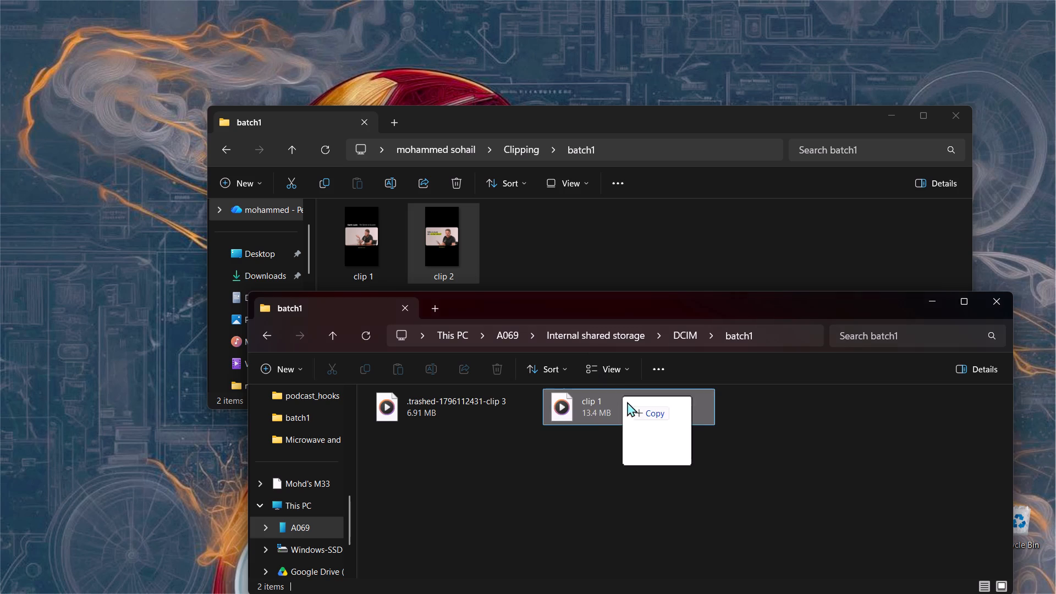
{"action": "left_click_drag", "start_coordinate": [627, 402], "coordinate": [636, 415]}
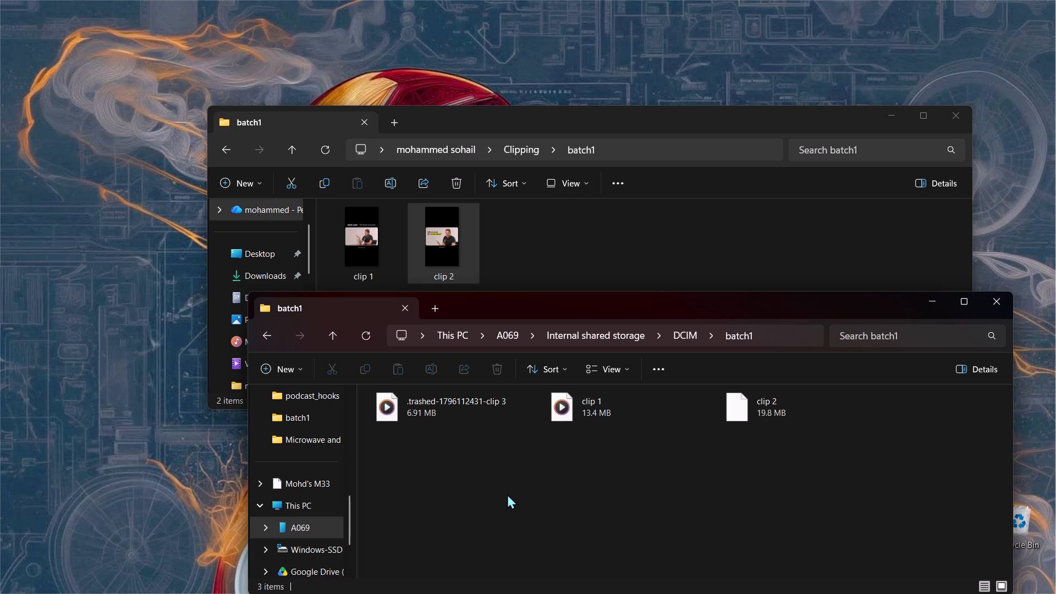
Close both batch1 folder windows.
{"action": "left_click", "coordinate": [996, 301]}
{"action": "left_click", "coordinate": [952, 112]}
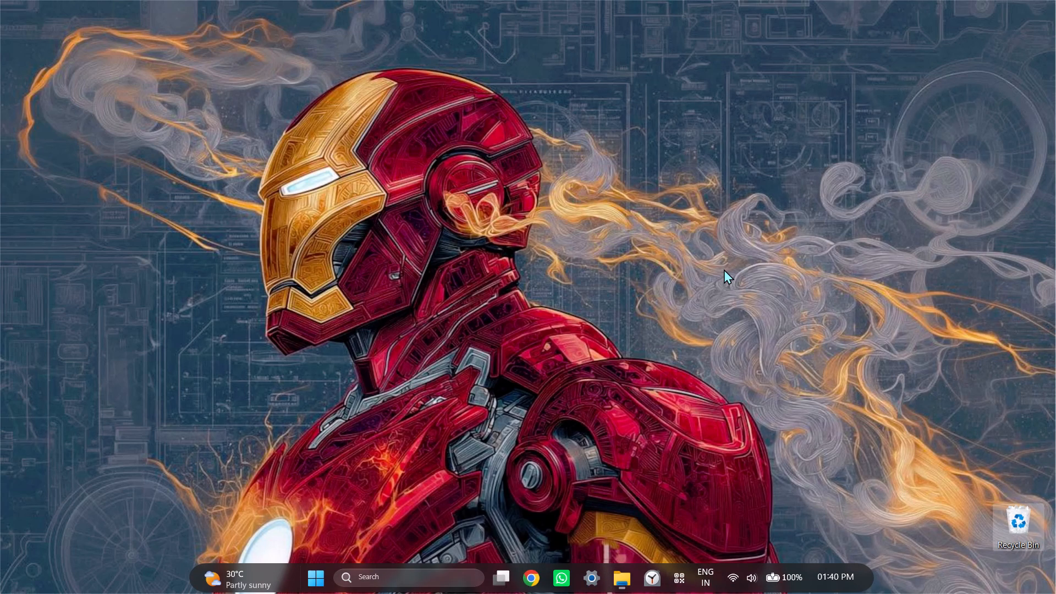